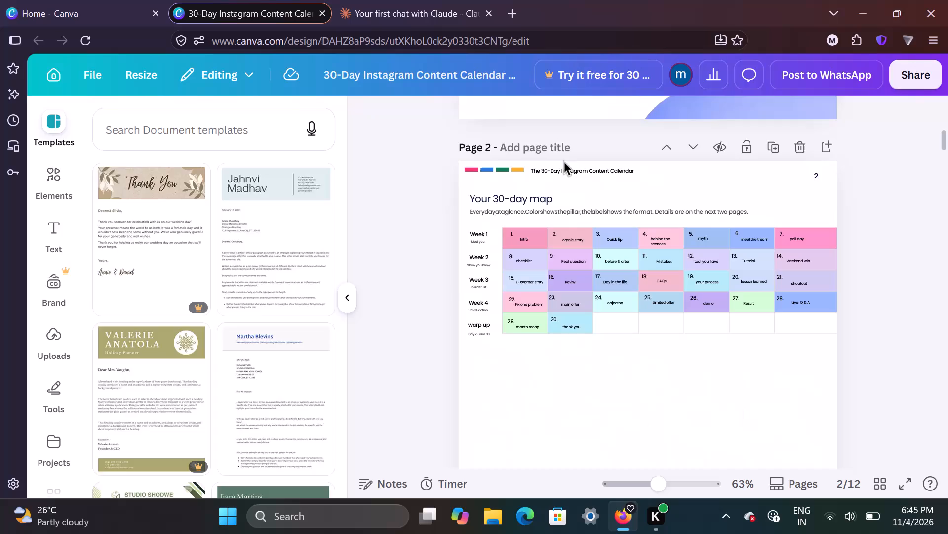
# Add a black rectangle shape to the empty area below the 30-day map table on page 2.
pyautogui.click(598, 395)
pyautogui.click(47, 173)
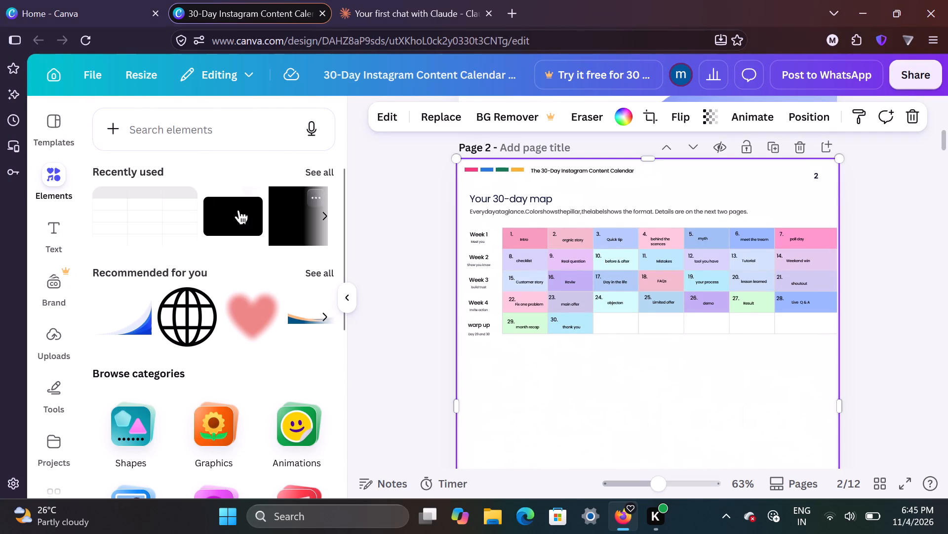
pyautogui.click(216, 213)
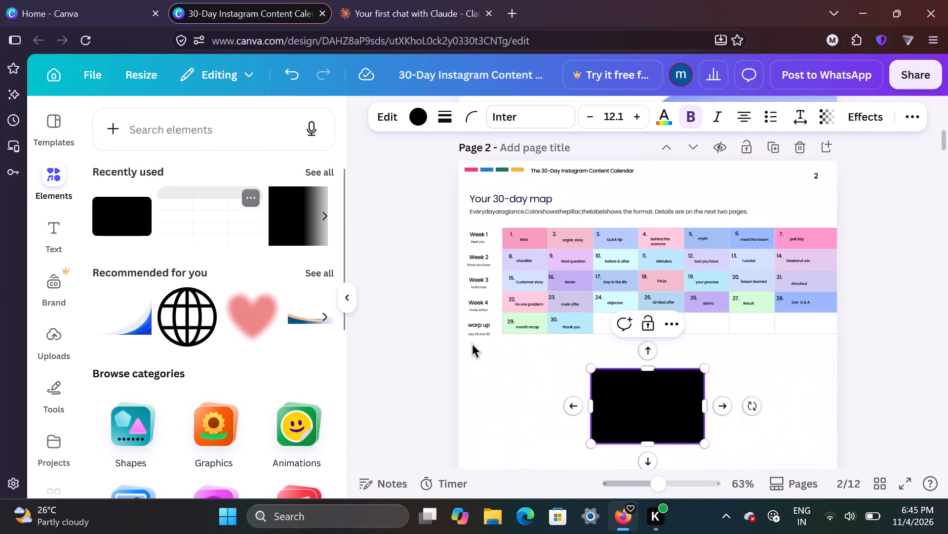
# Change the fill colour of the black rectangle below the 30-day map table to white.
pyautogui.click(410, 115)
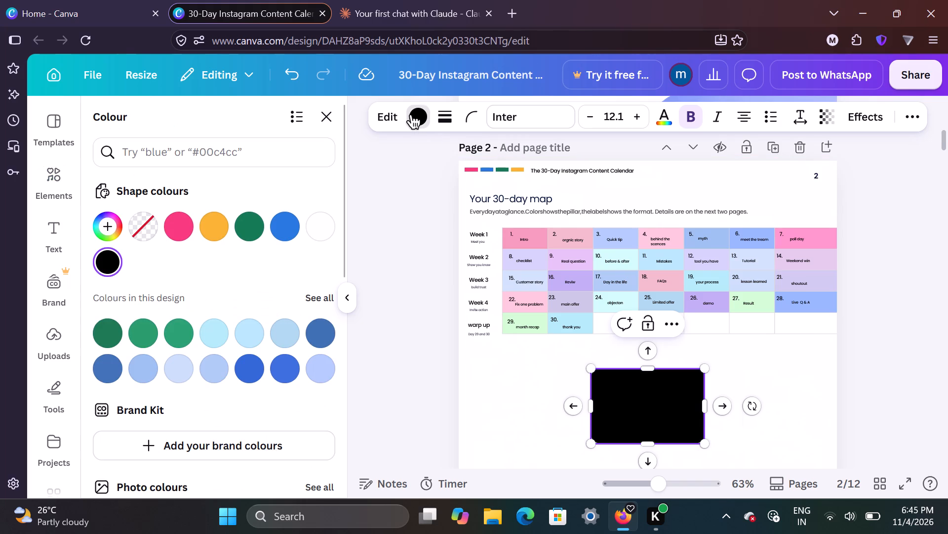
pyautogui.click(321, 228)
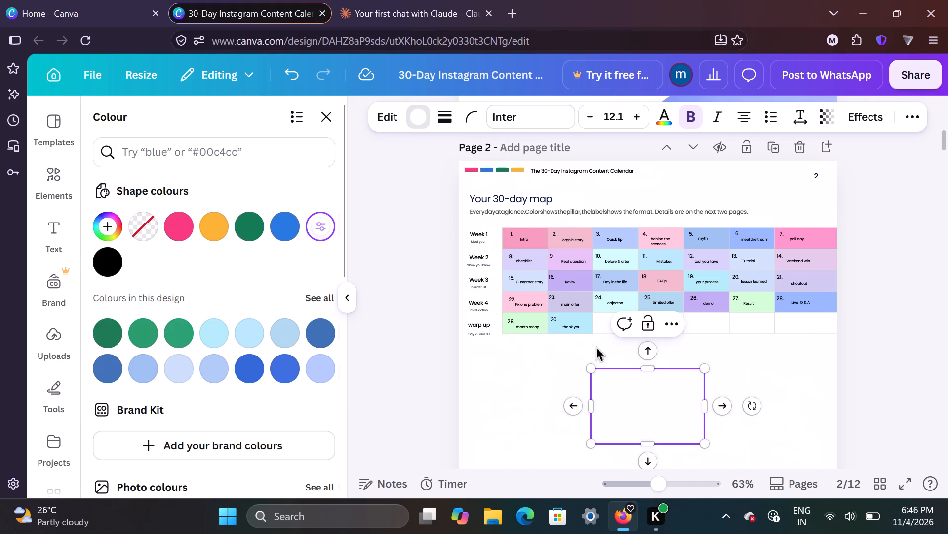
# Try to reposition the white rectangle in the empty area below the 30-day map table, towards the page's right edge.
pyautogui.moveTo(632, 406); pyautogui.dragTo(635, 365)
pyautogui.moveTo(635, 365); pyautogui.dragTo(645, 407)
pyautogui.moveTo(645, 407); pyautogui.dragTo(652, 406)
pyautogui.click(652, 406)
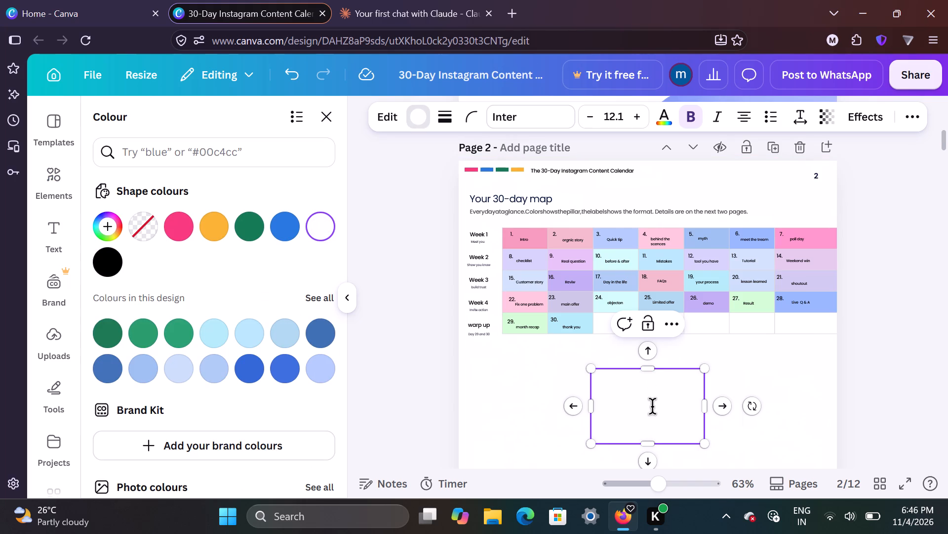
pyautogui.moveTo(652, 406); pyautogui.dragTo(817, 424)
pyautogui.click(817, 424)
pyautogui.scroll(-1, 817, 424)
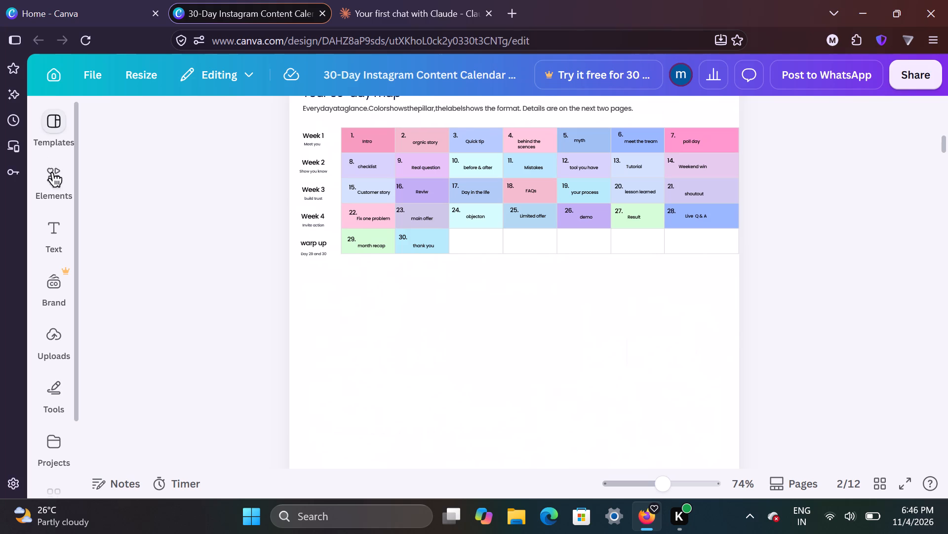
# Add the recently used black rounded rectangle below the 30-day map table and flatten it into a bar about 2.5 wide and one table row high.
pyautogui.click(55, 180)
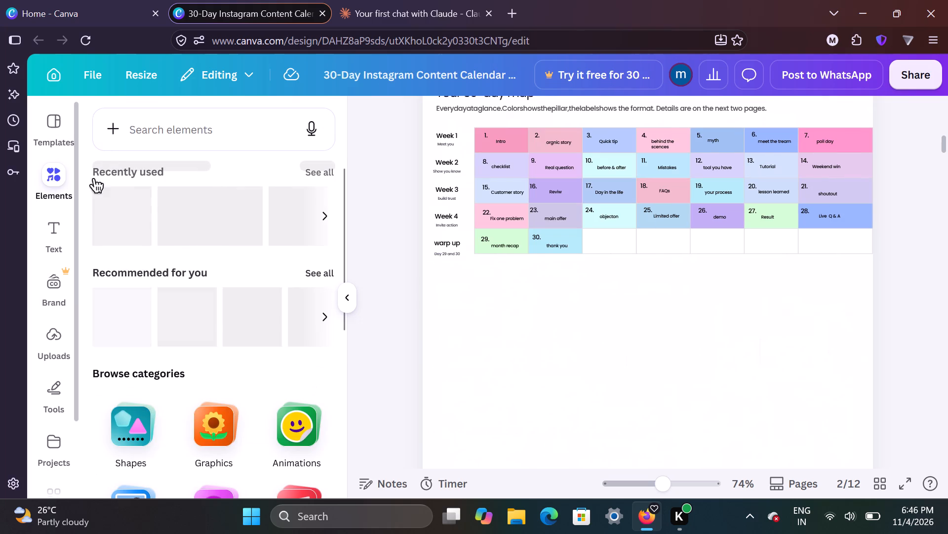
pyautogui.click(147, 219)
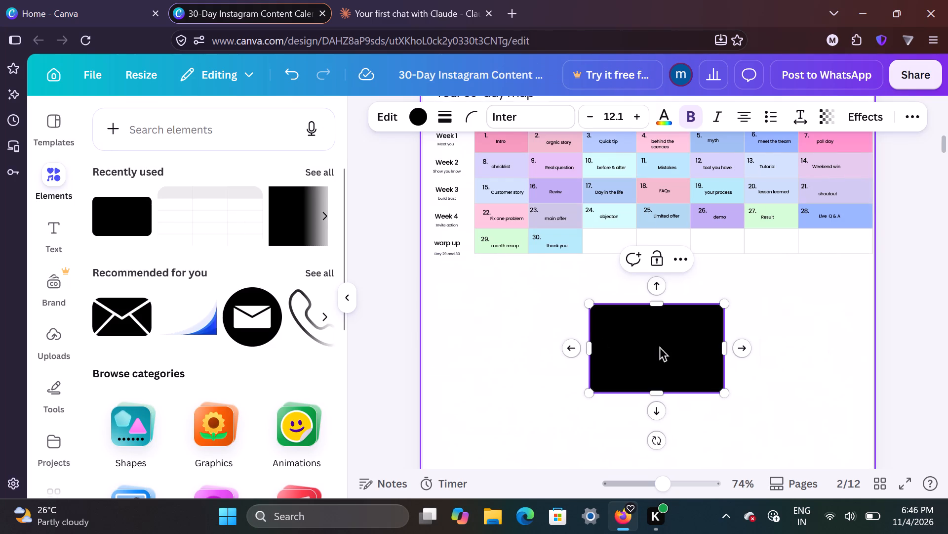
pyautogui.moveTo(660, 347); pyautogui.dragTo(665, 404)
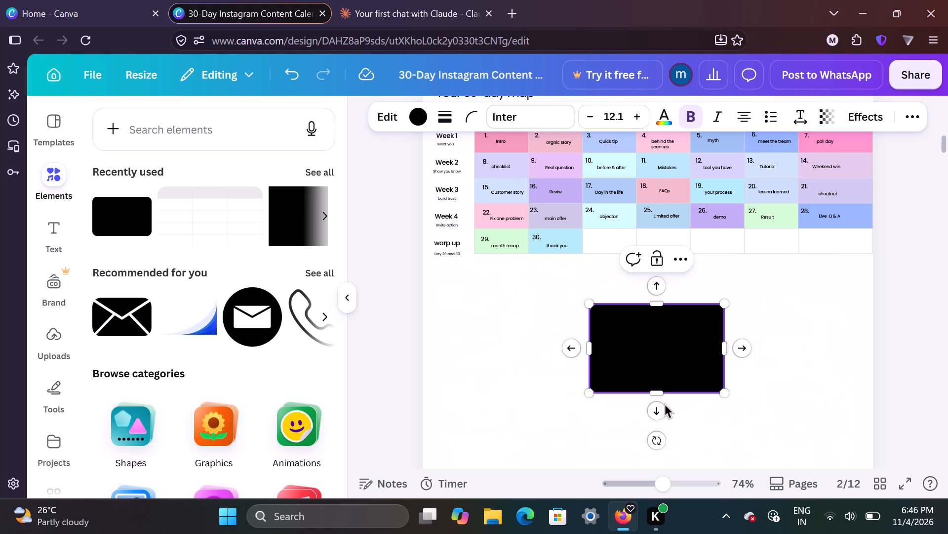
pyautogui.moveTo(665, 404); pyautogui.dragTo(657, 391)
pyautogui.moveTo(657, 391); pyautogui.dragTo(658, 411)
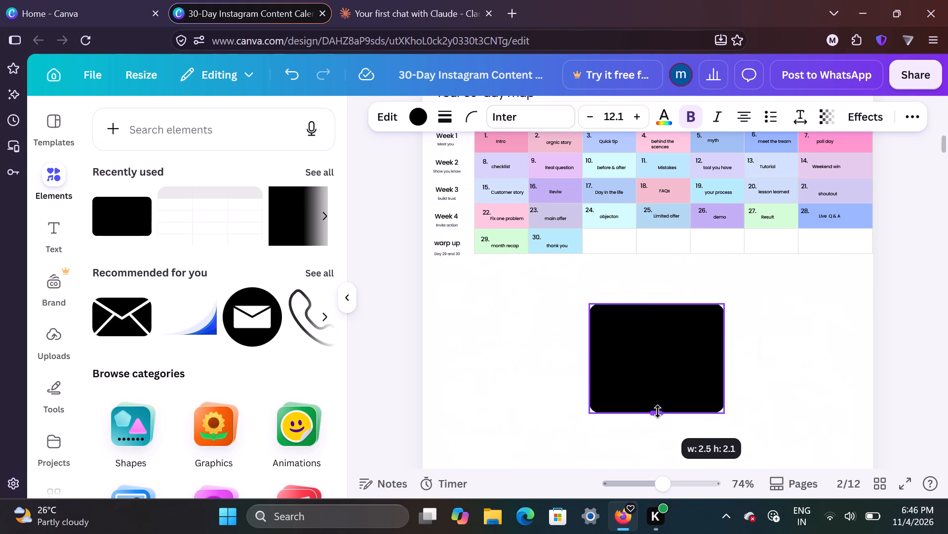
pyautogui.moveTo(658, 411); pyautogui.dragTo(665, 312)
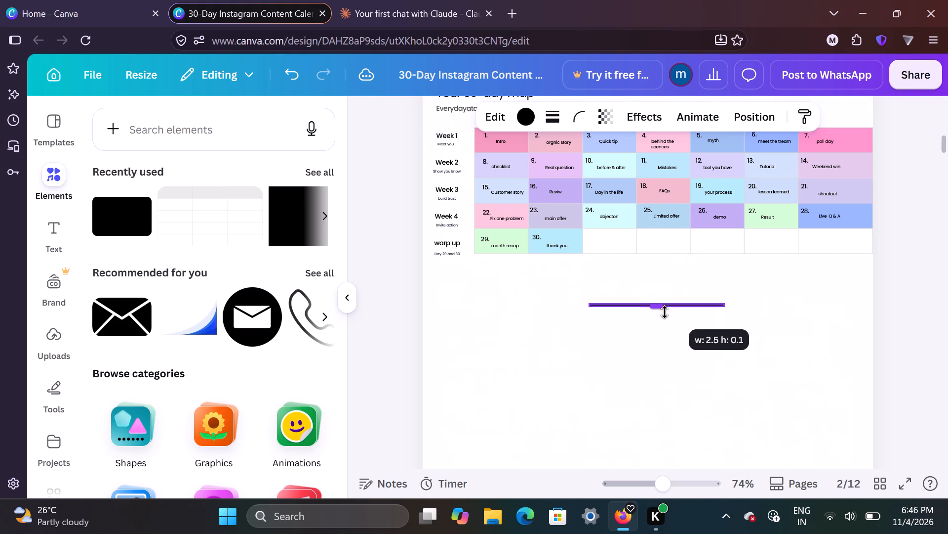
pyautogui.moveTo(665, 312); pyautogui.dragTo(665, 325)
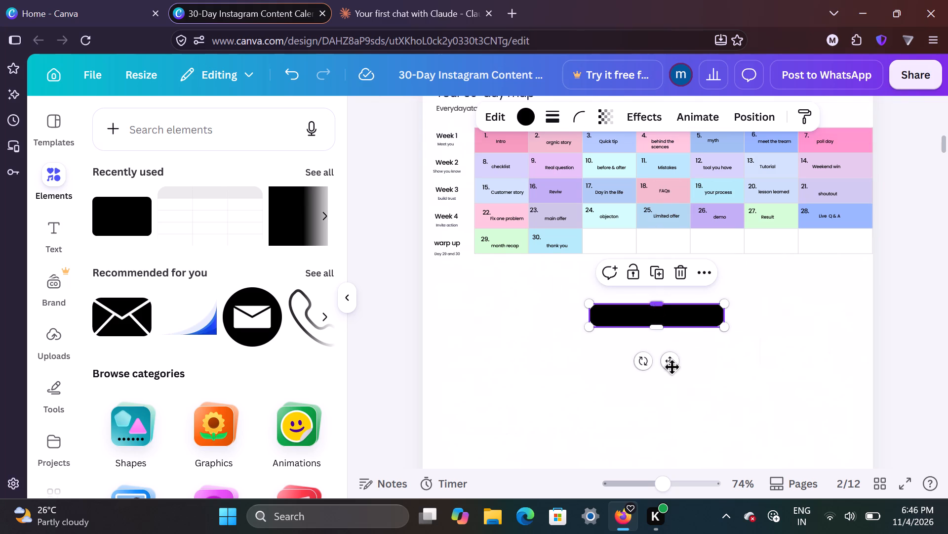
# Move the black bar onto the table's last row, starting at the first empty cell after day 30.
pyautogui.moveTo(672, 367); pyautogui.dragTo(666, 288)
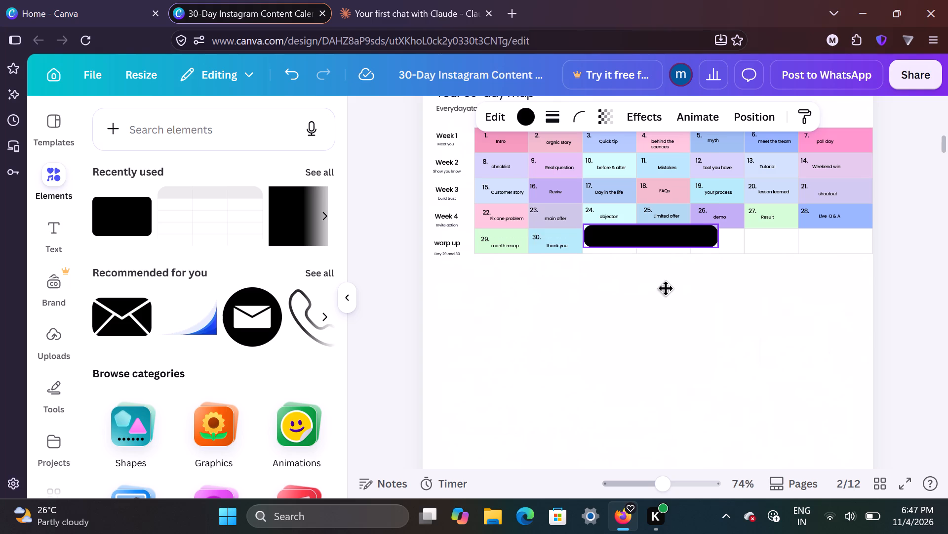
pyautogui.moveTo(666, 288); pyautogui.dragTo(665, 292)
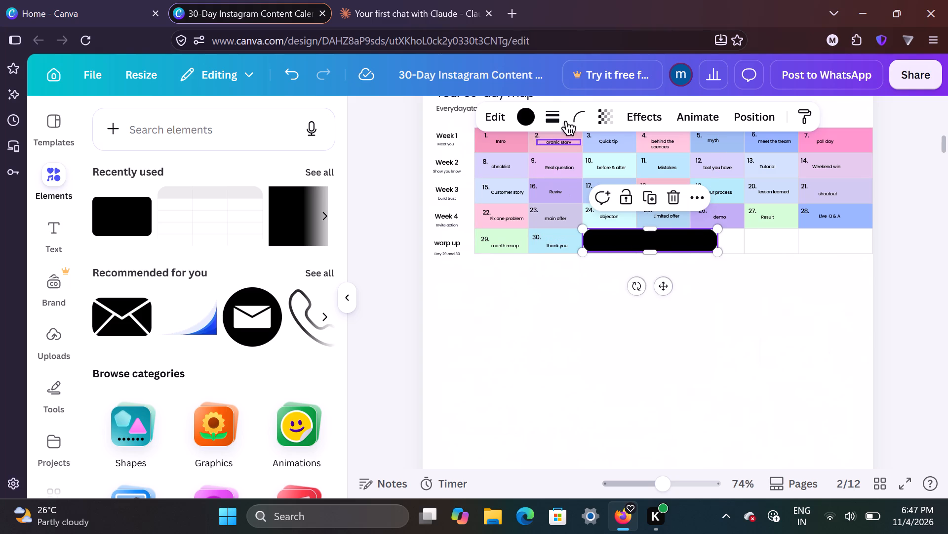
# Set the black bar's corner rounding to 0.
pyautogui.click(568, 120)
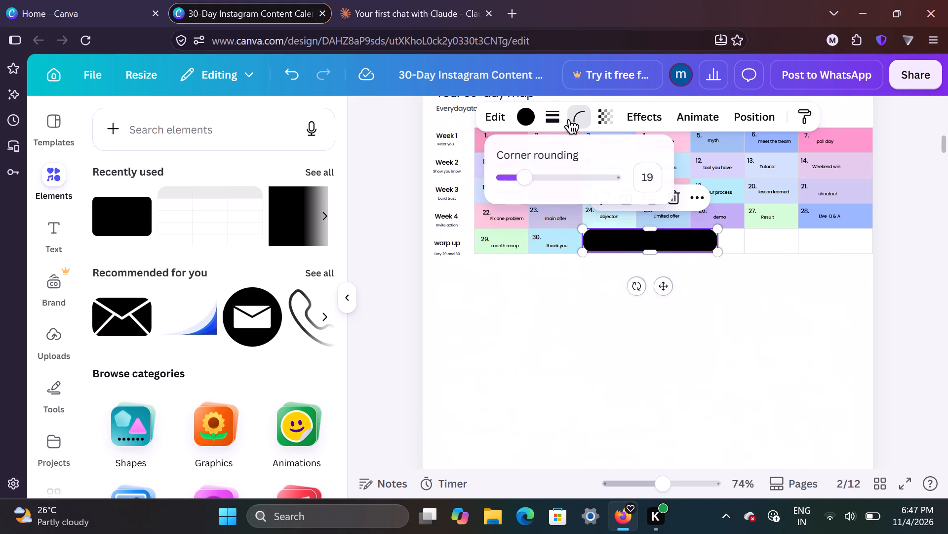
pyautogui.moveTo(526, 179); pyautogui.dragTo(466, 192)
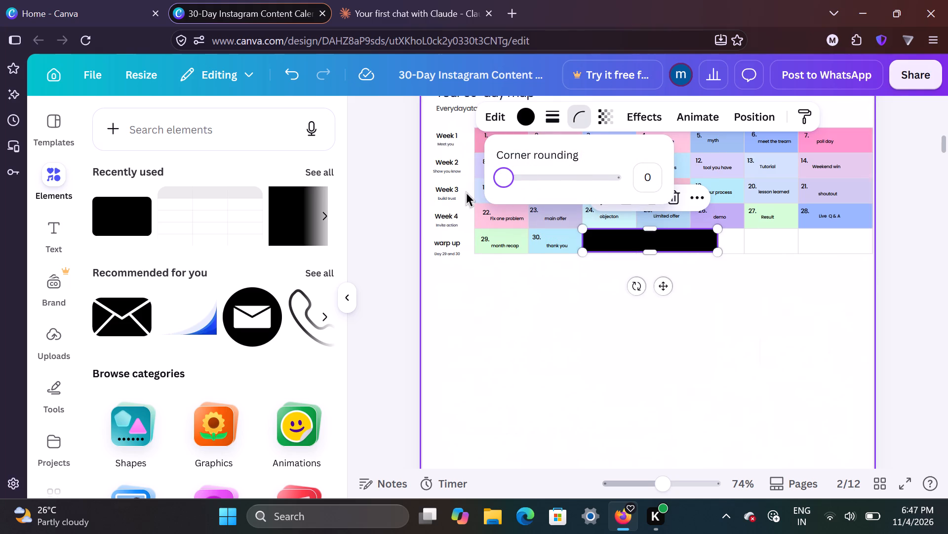
pyautogui.click(566, 316)
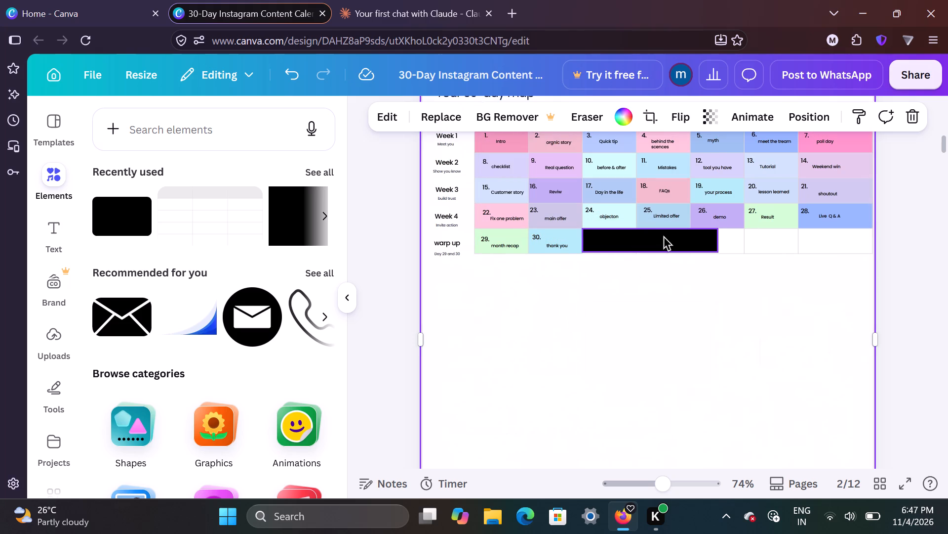
# Widen the black bar to the table's outer edge so it covers all the empty cells after day 30.
pyautogui.click(664, 236)
pyautogui.moveTo(717, 241); pyautogui.dragTo(809, 228)
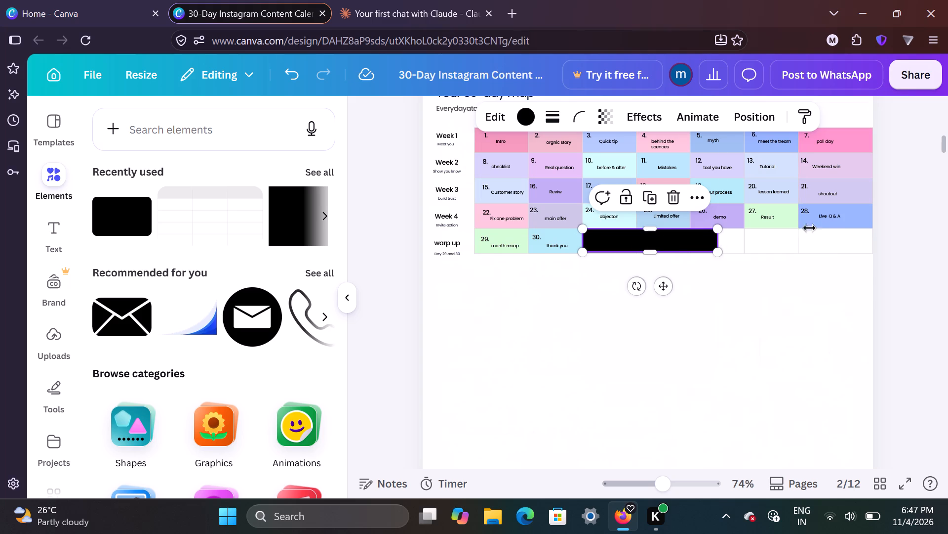
pyautogui.moveTo(809, 228); pyautogui.dragTo(875, 236)
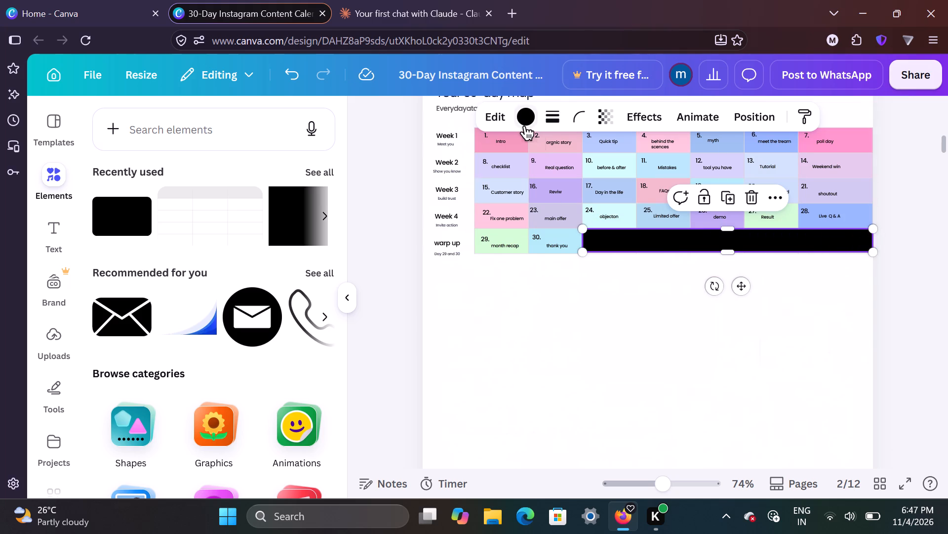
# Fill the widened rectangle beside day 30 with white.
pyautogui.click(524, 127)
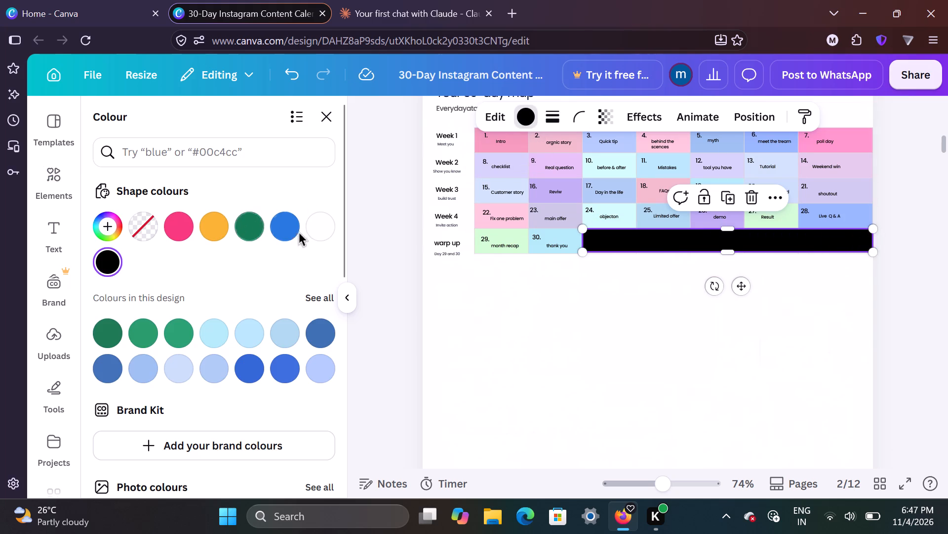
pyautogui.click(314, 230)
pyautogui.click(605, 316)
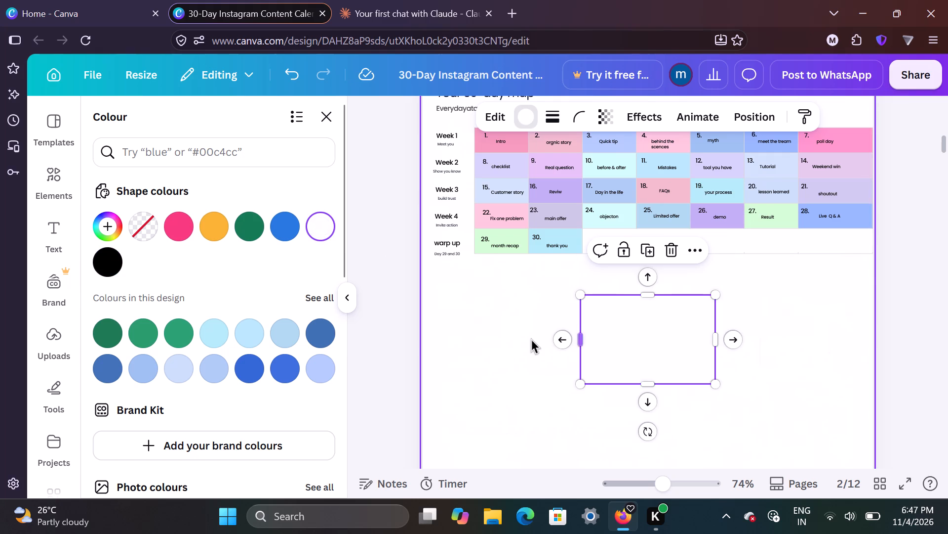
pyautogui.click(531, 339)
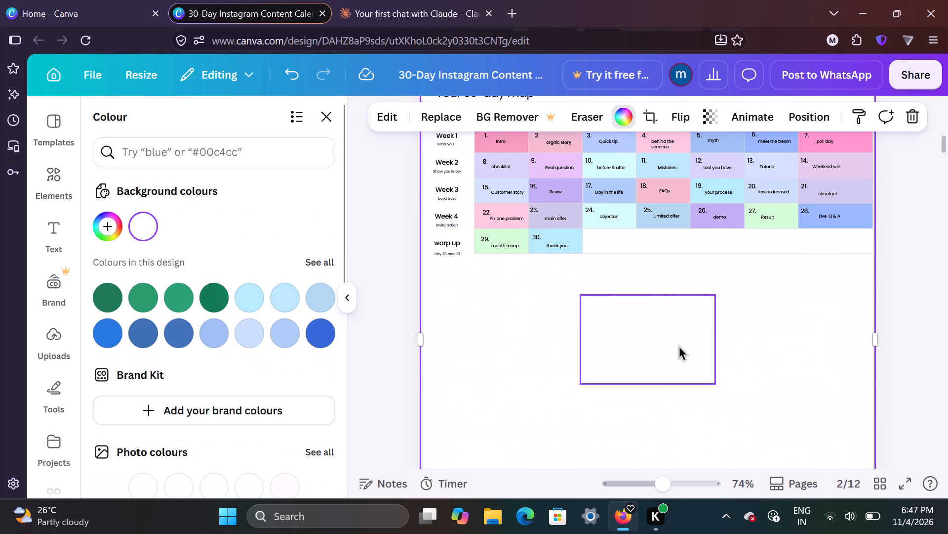
# Search the colours for "warn white" and recolour the rectangle beside day 30, trying #f2efeb before choosing #f4f6fc.
pyautogui.scroll(1, 679, 346)
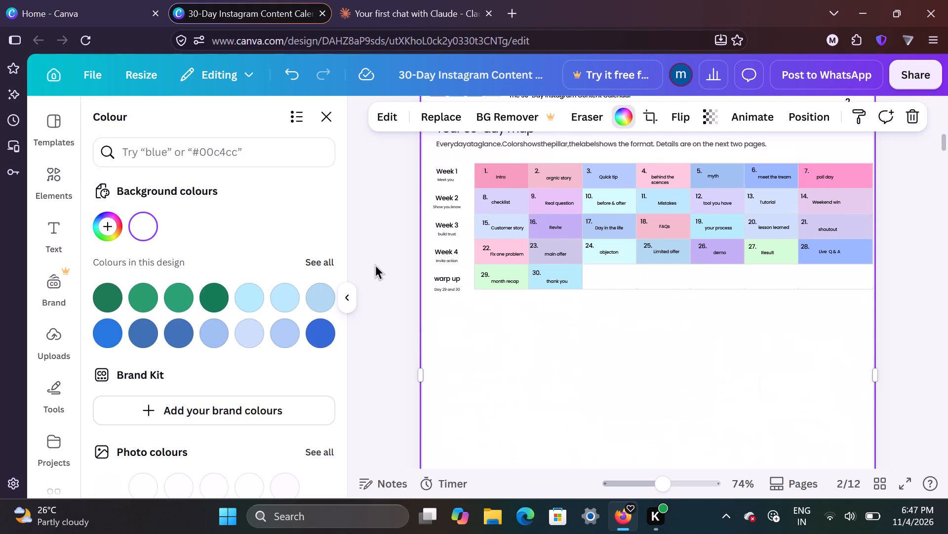
pyautogui.click(660, 286)
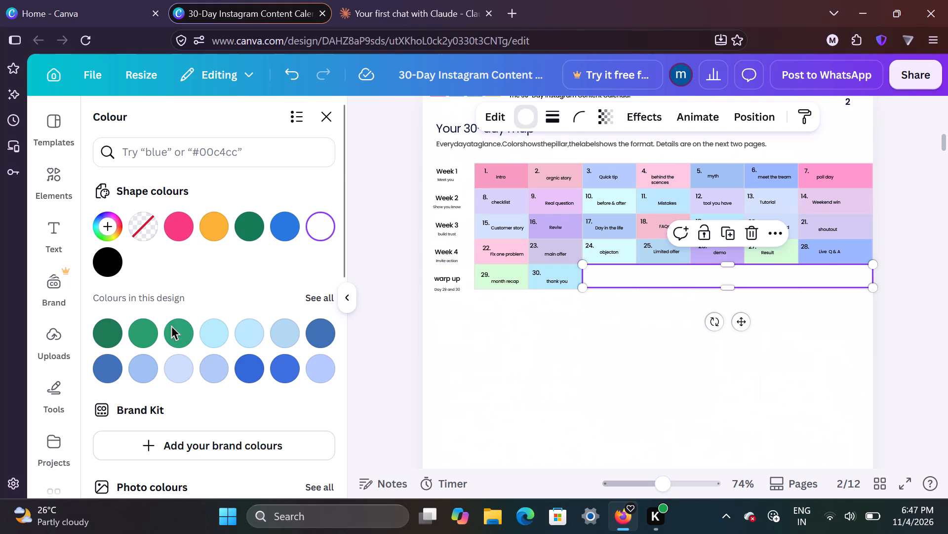
pyautogui.scroll(-3, 171, 333)
pyautogui.scroll(1, 171, 333)
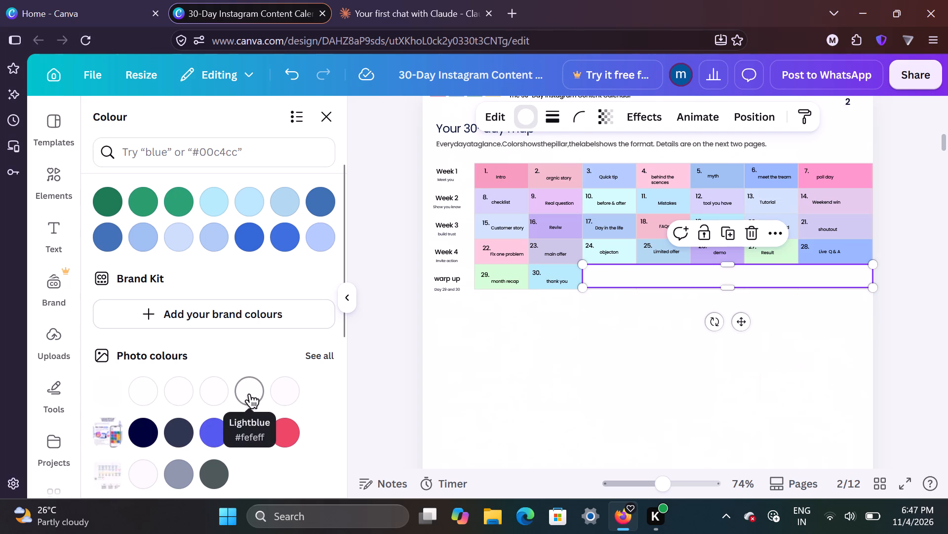
pyautogui.scroll(-1, 280, 395)
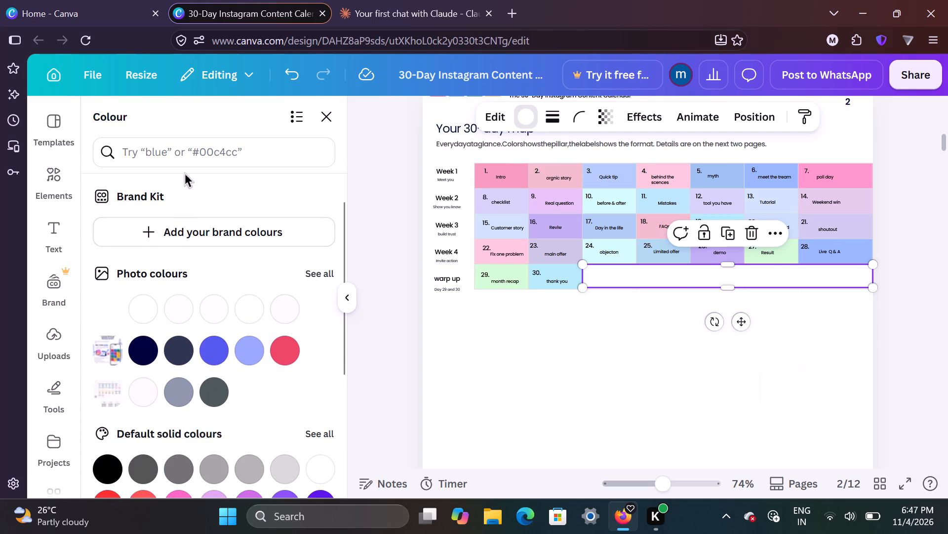
pyautogui.click(197, 150)
pyautogui.write('warn white')
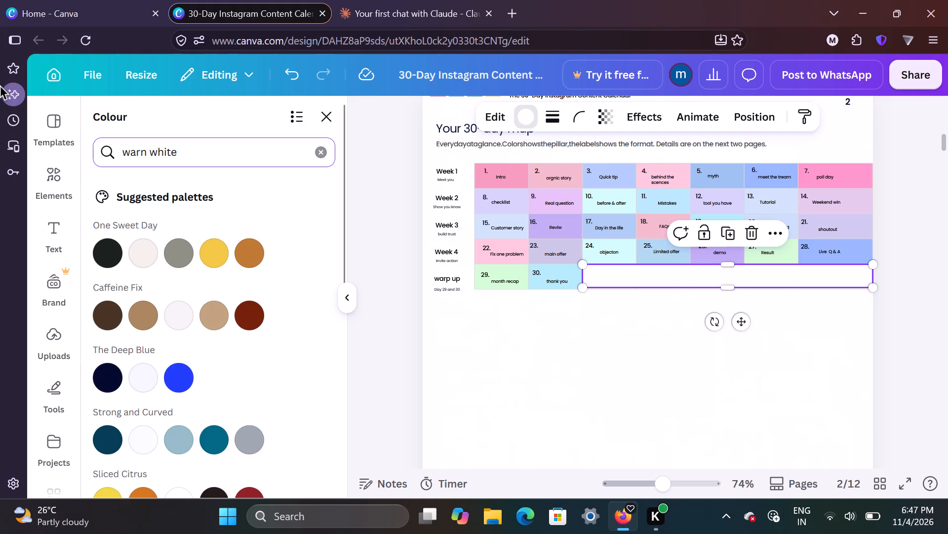
pyautogui.click(141, 251)
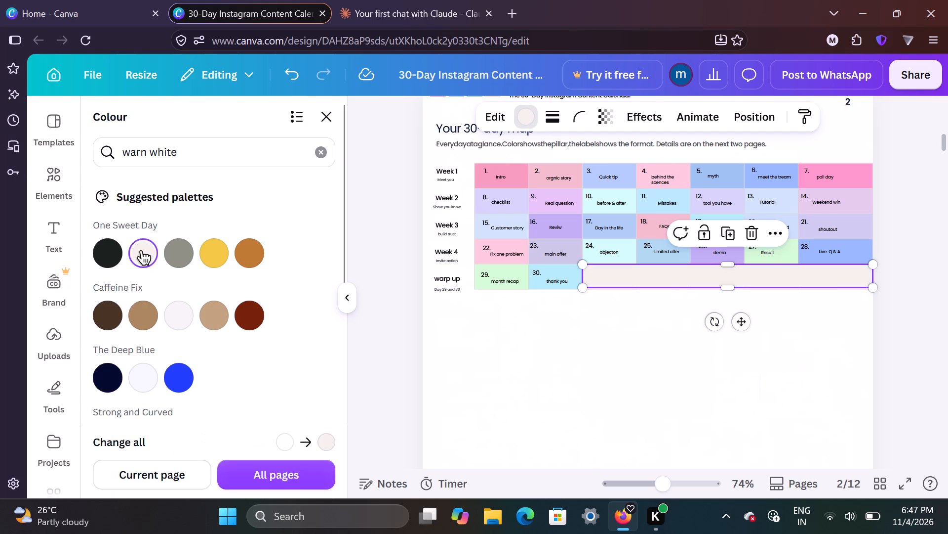
pyautogui.scroll(-1, 205, 322)
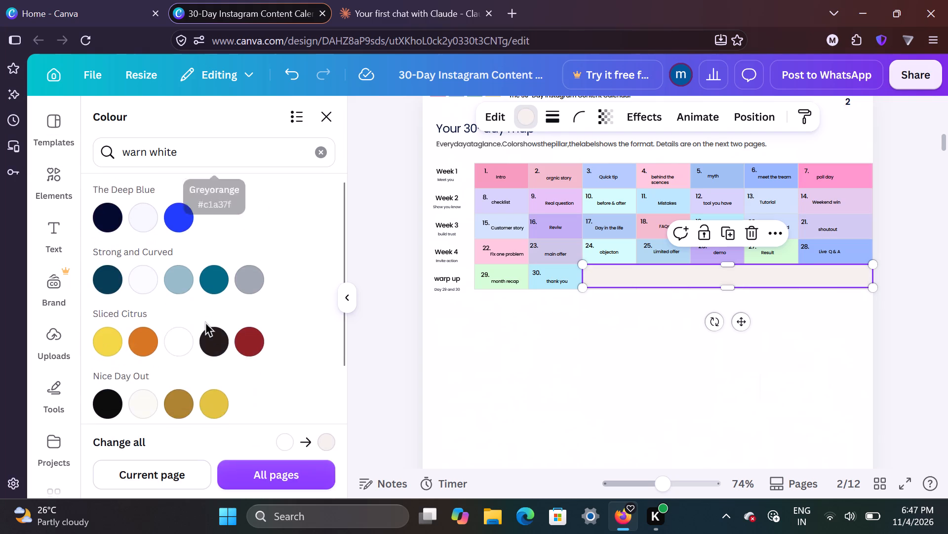
pyautogui.scroll(-2, 205, 322)
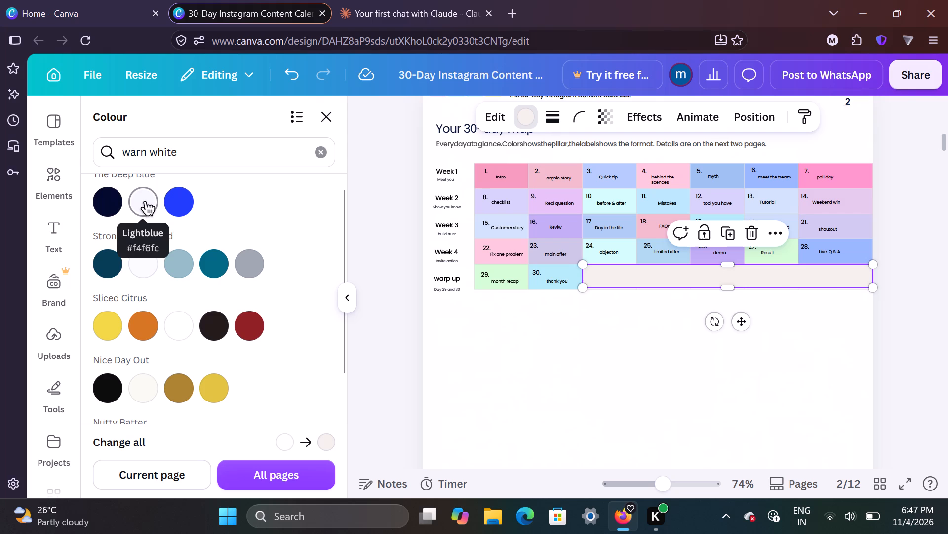
pyautogui.click(147, 204)
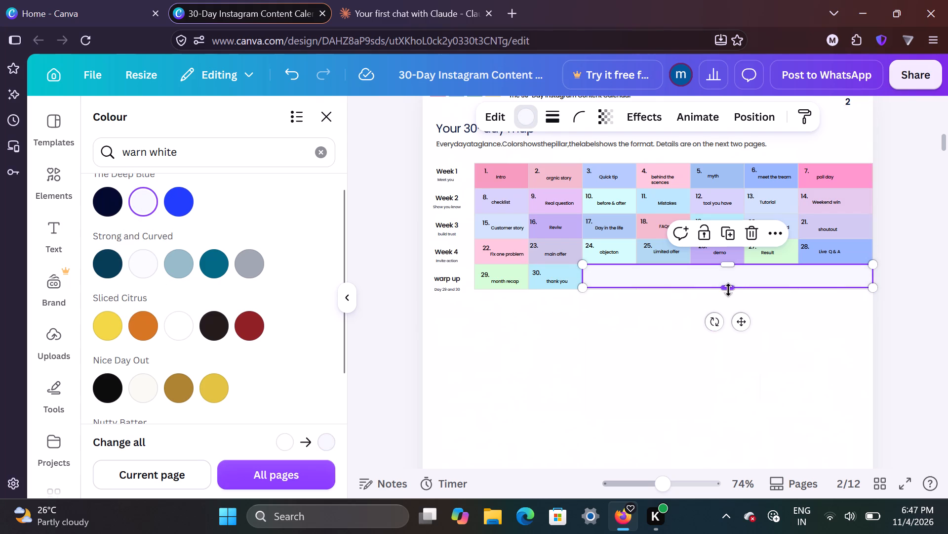
# Extend the pale rectangle's lower edge below the last calendar row, to about twice the row height.
pyautogui.moveTo(728, 290); pyautogui.dragTo(733, 313)
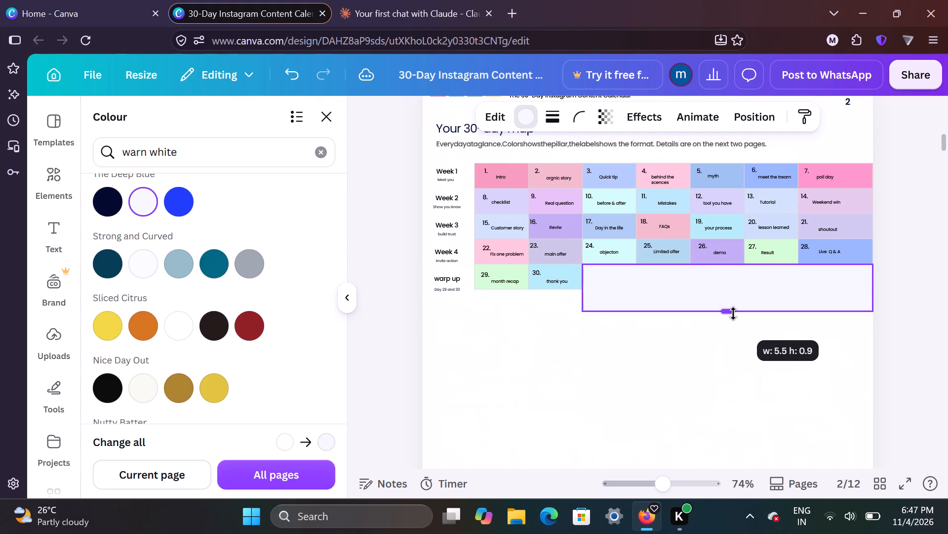
pyautogui.moveTo(733, 313); pyautogui.dragTo(736, 317)
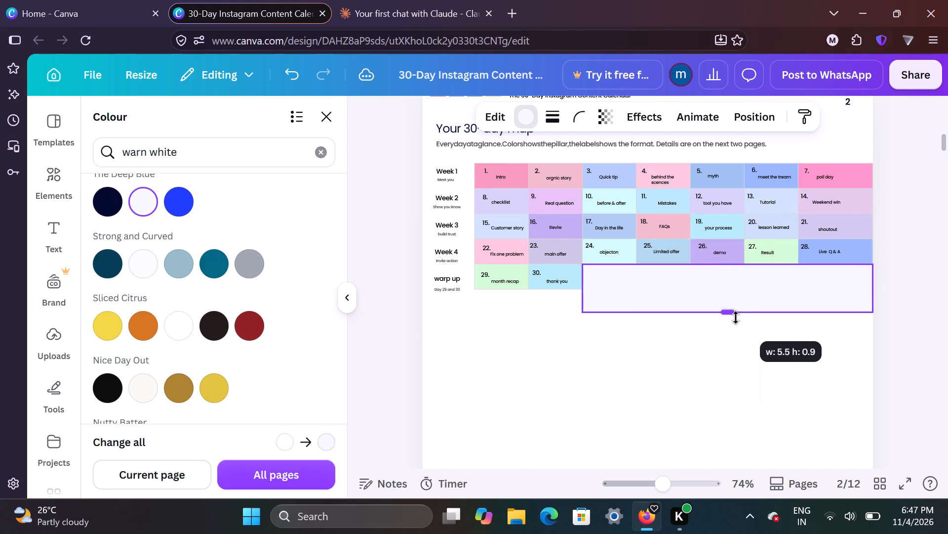
pyautogui.moveTo(736, 317); pyautogui.dragTo(736, 319)
pyautogui.click(947, 382)
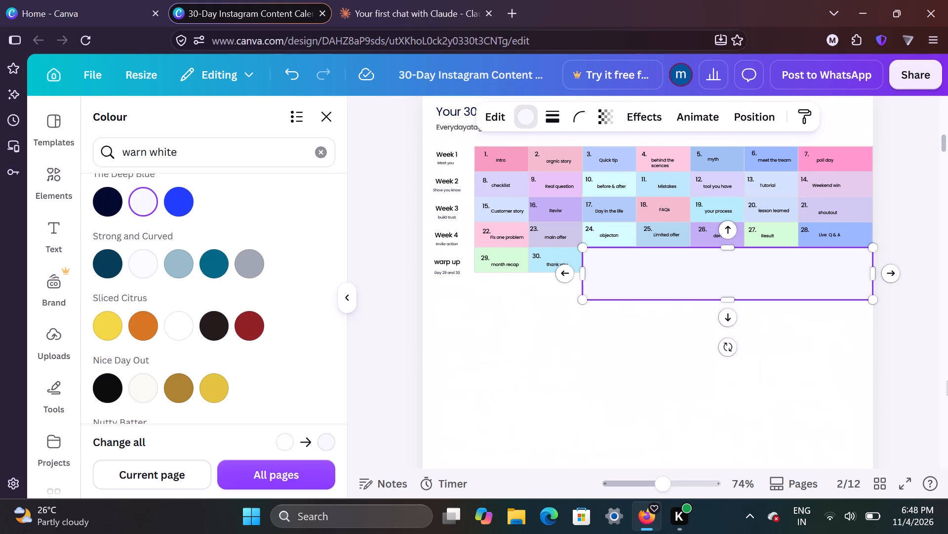
pyautogui.click(878, 388)
pyautogui.click(878, 388)
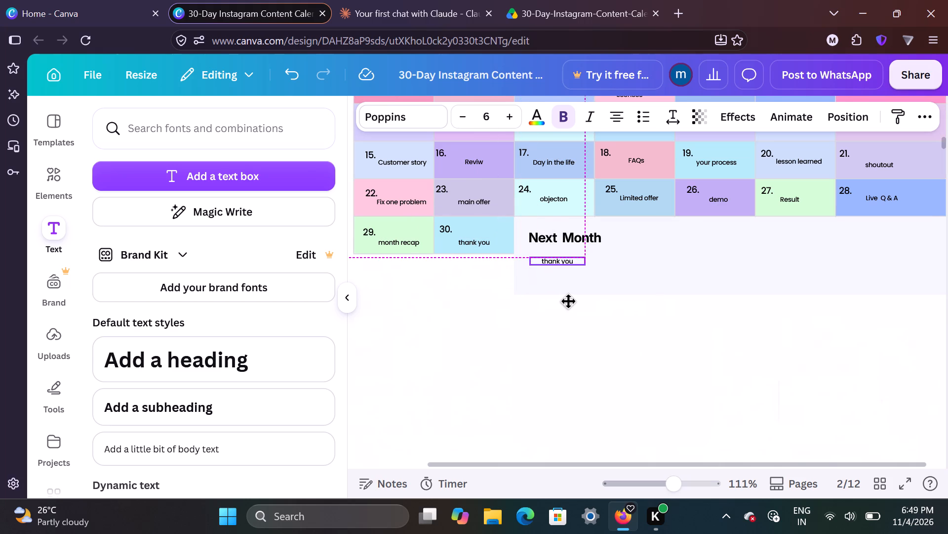
pyautogui.moveTo(568, 301); pyautogui.dragTo(559, 299)
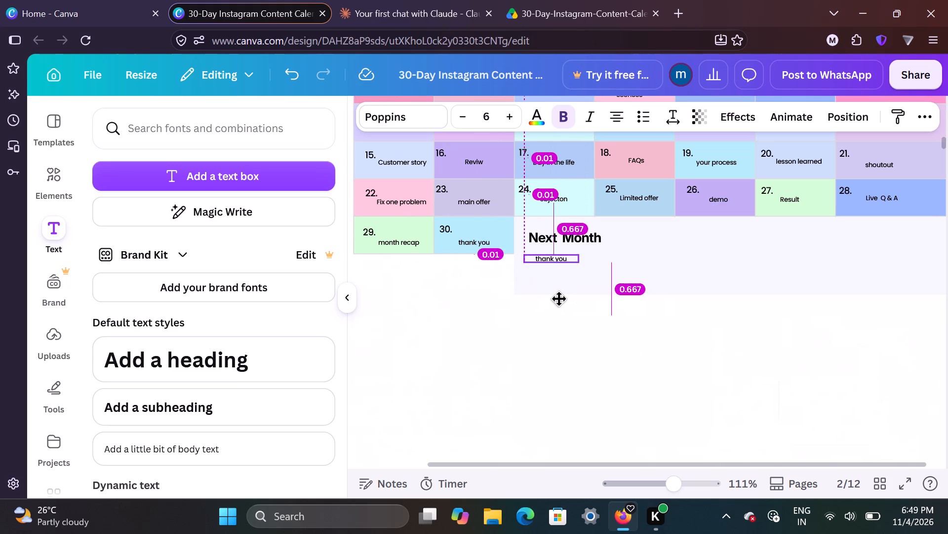
pyautogui.moveTo(559, 299); pyautogui.dragTo(558, 298)
# Replace the duplicated label's text with the copied paragraph "Don't start from scratch. Look at your top 5 posts…".
pyautogui.doubleClick(553, 259)
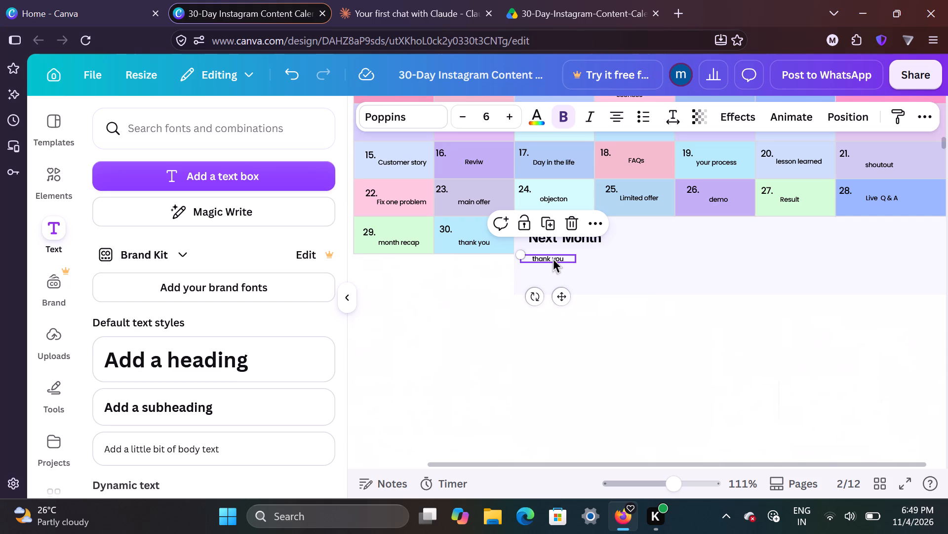
pyautogui.press('BackSpace')
pyautogui.press('BackSpace')
pyautogui.press('BackSpace')
pyautogui.press('BackSpace')
pyautogui.press('BackSpace')
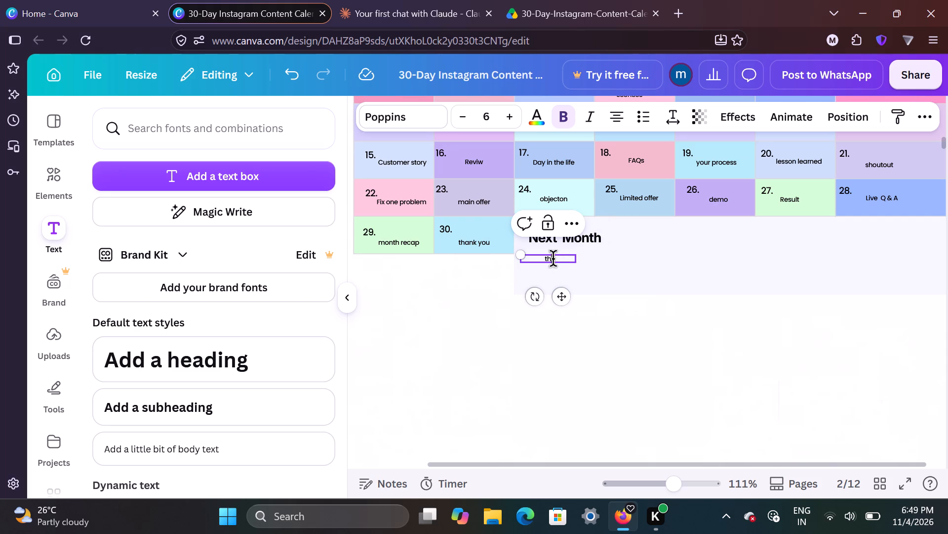
pyautogui.press('BackSpace')
pyautogui.press('BackSpace')
pyautogui.hotkey('ctrl', 'v')
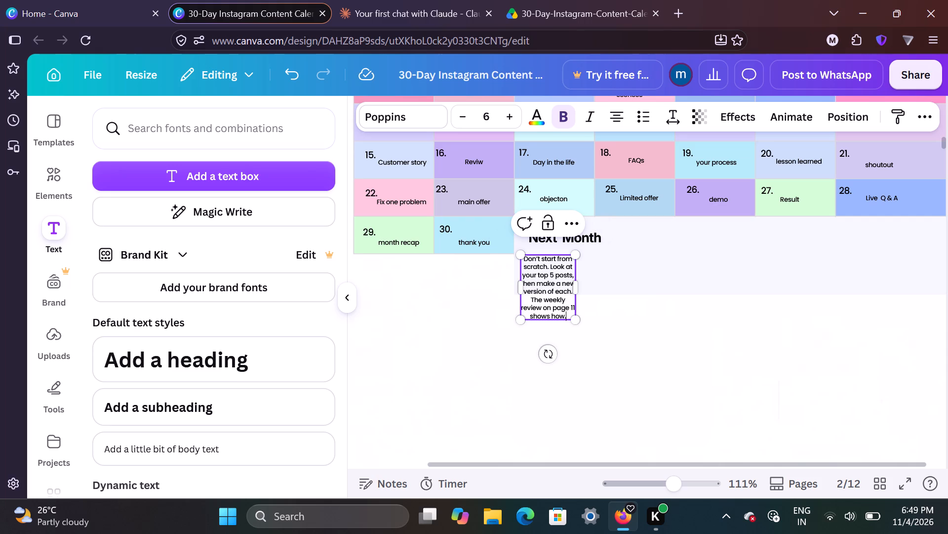
# Widen the paragraph's text box to the pale rectangle's right edge so the text runs on two lines.
pyautogui.hscroll(-3, 622, 341)
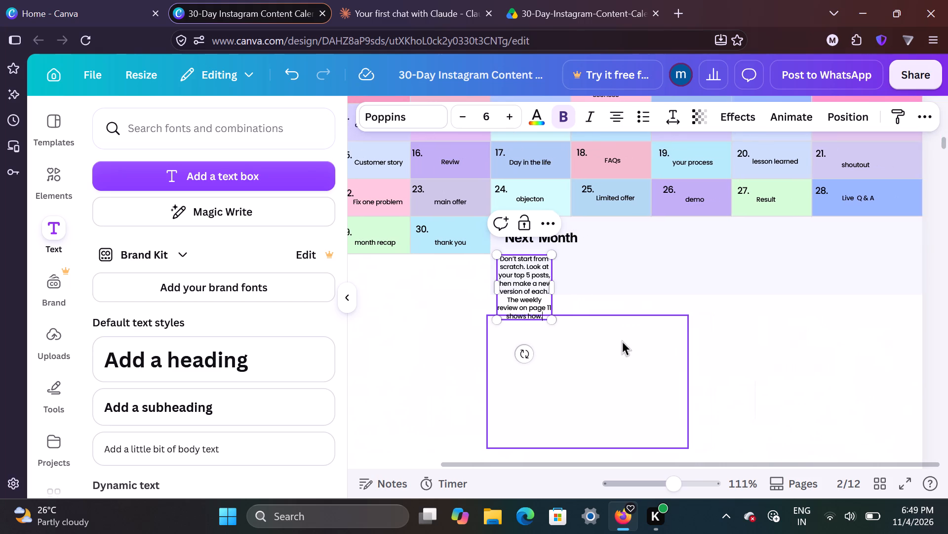
pyautogui.moveTo(560, 288); pyautogui.dragTo(864, 257)
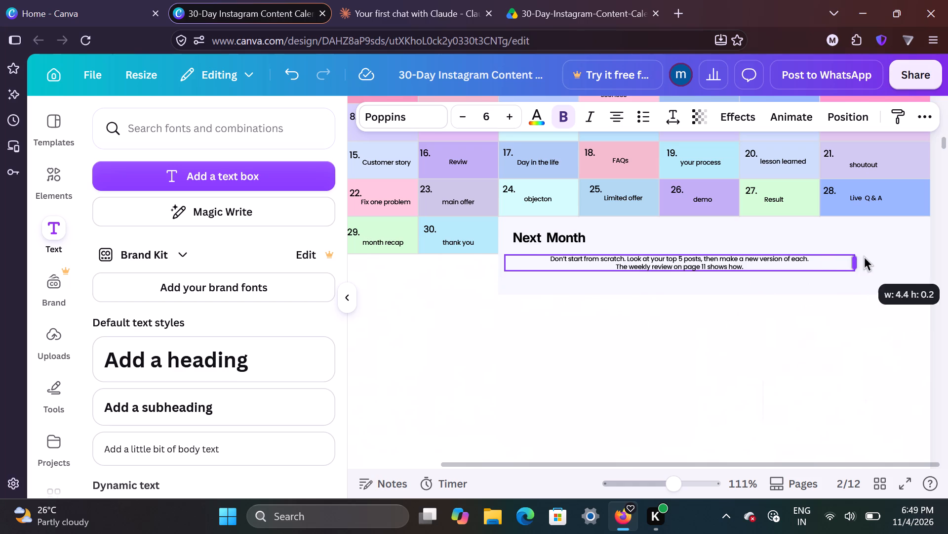
pyautogui.moveTo(864, 257); pyautogui.dragTo(926, 263)
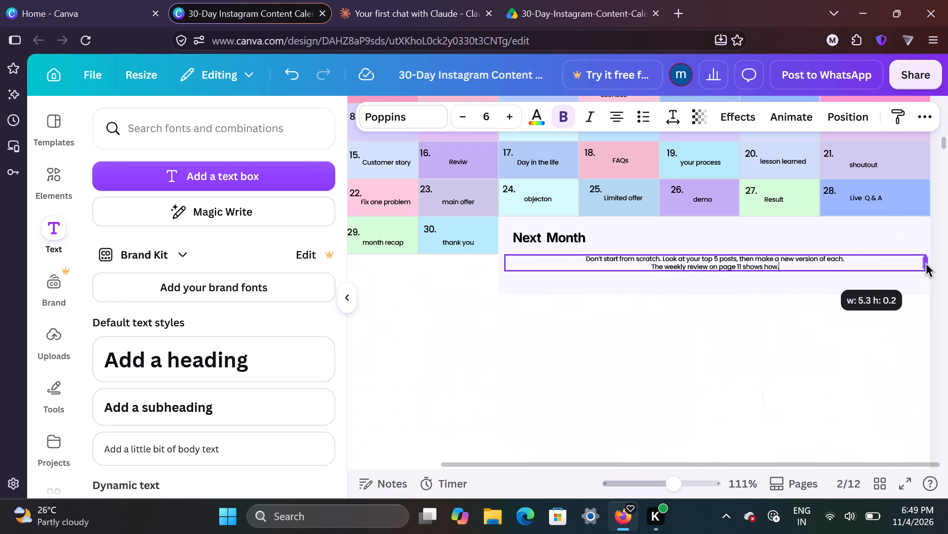
pyautogui.moveTo(926, 263); pyautogui.dragTo(929, 264)
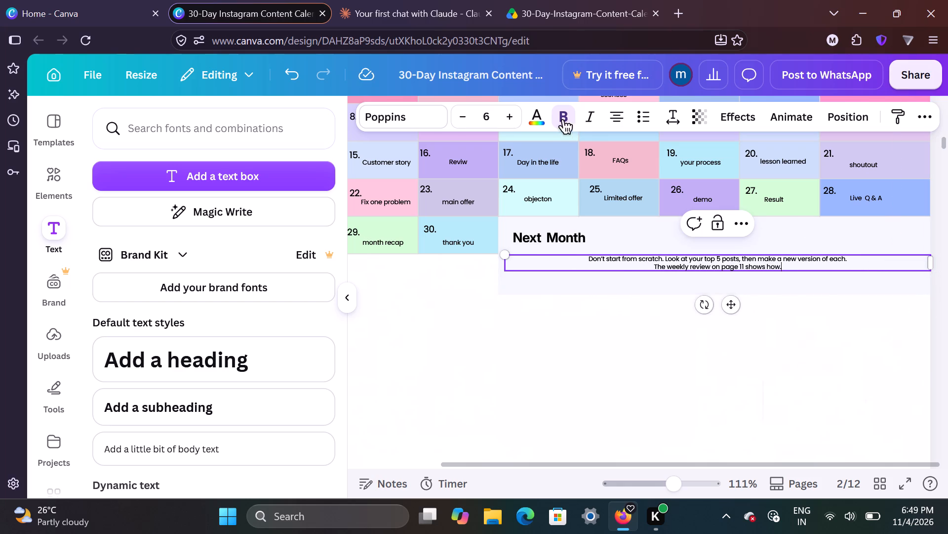
# Left-align the paragraph's second line, "The weekly review on page 11 shows how.".
pyautogui.click(617, 118)
pyautogui.click(617, 118)
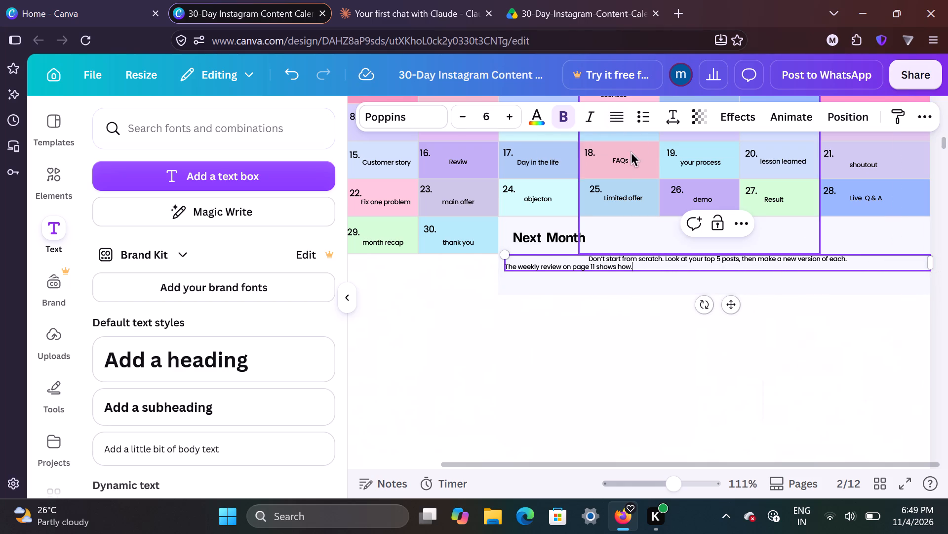
pyautogui.click(618, 118)
pyautogui.click(618, 118)
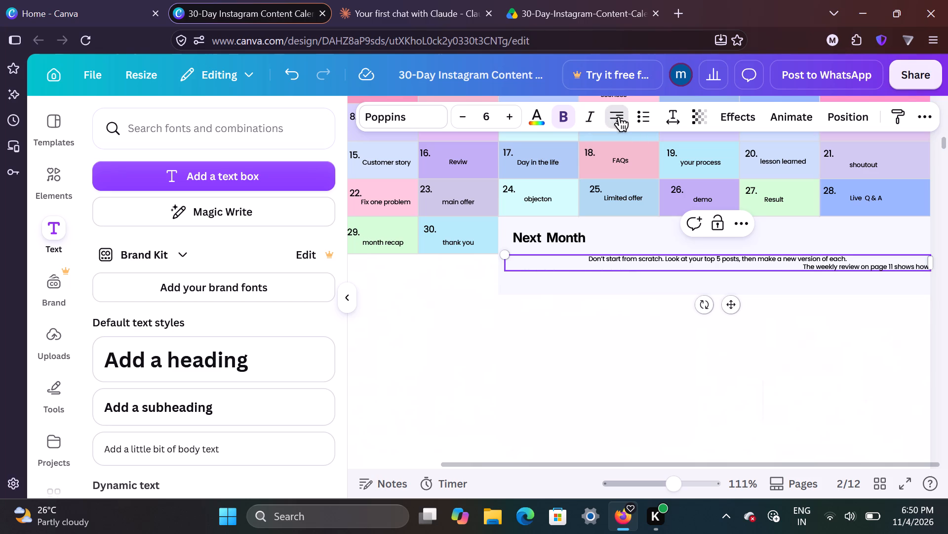
pyautogui.click(618, 118)
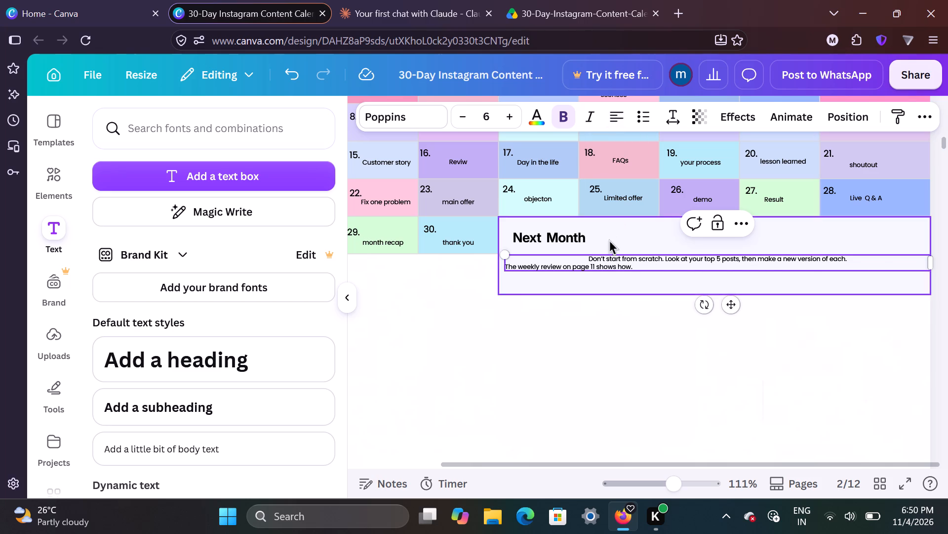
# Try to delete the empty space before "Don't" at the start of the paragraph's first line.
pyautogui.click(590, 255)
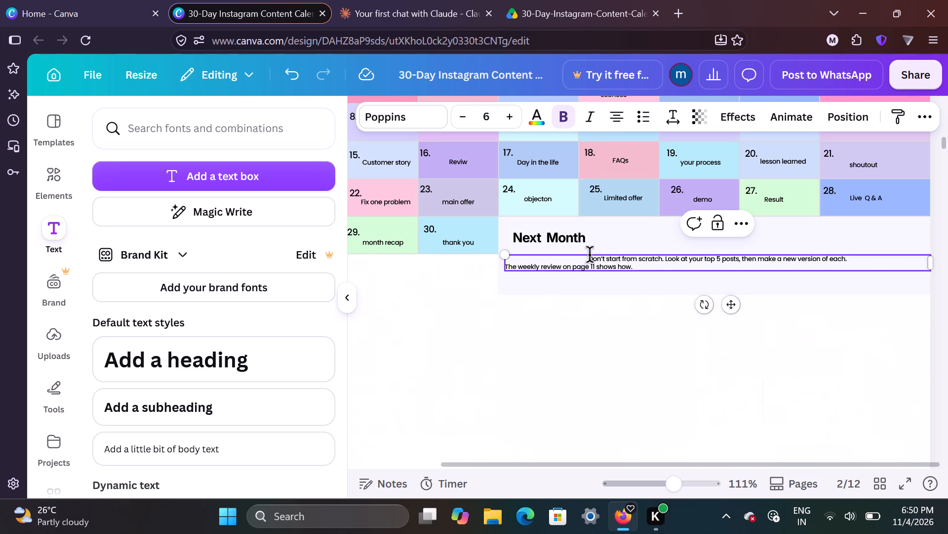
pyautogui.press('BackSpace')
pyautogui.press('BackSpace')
# Scale the paragraph to font size 6.1, shift the box, and narrow it to about 3.4 wide to fit the first line.
pyautogui.moveTo(507, 256); pyautogui.dragTo(415, 239)
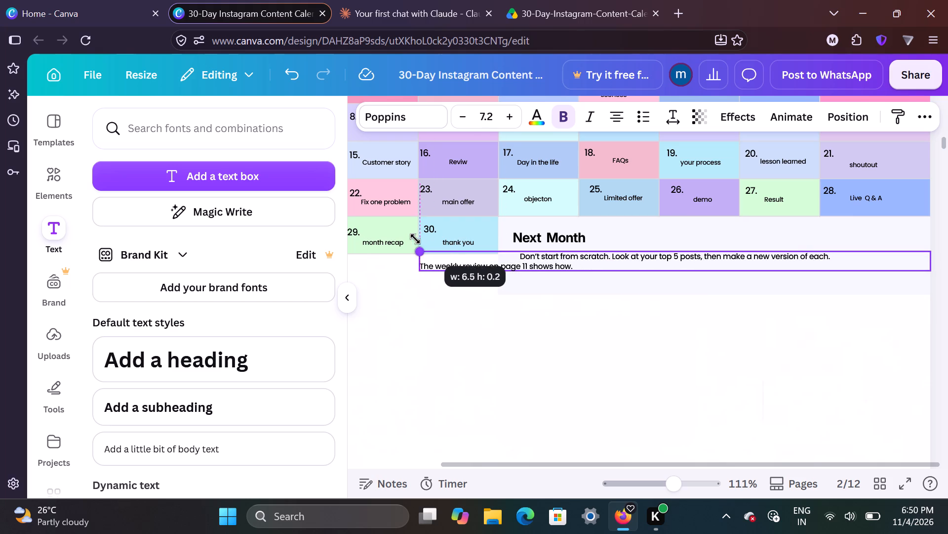
pyautogui.moveTo(415, 239); pyautogui.dragTo(502, 243)
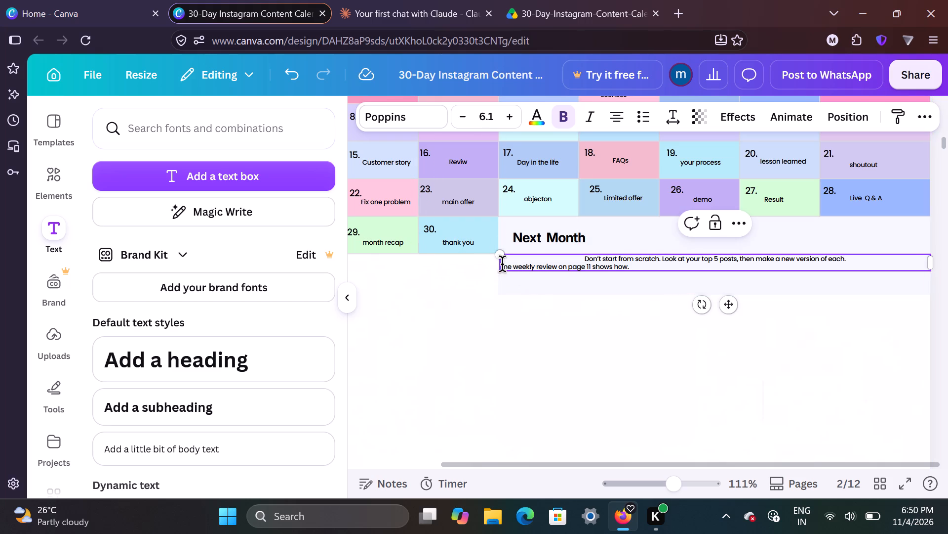
pyautogui.moveTo(930, 265); pyautogui.dragTo(875, 271)
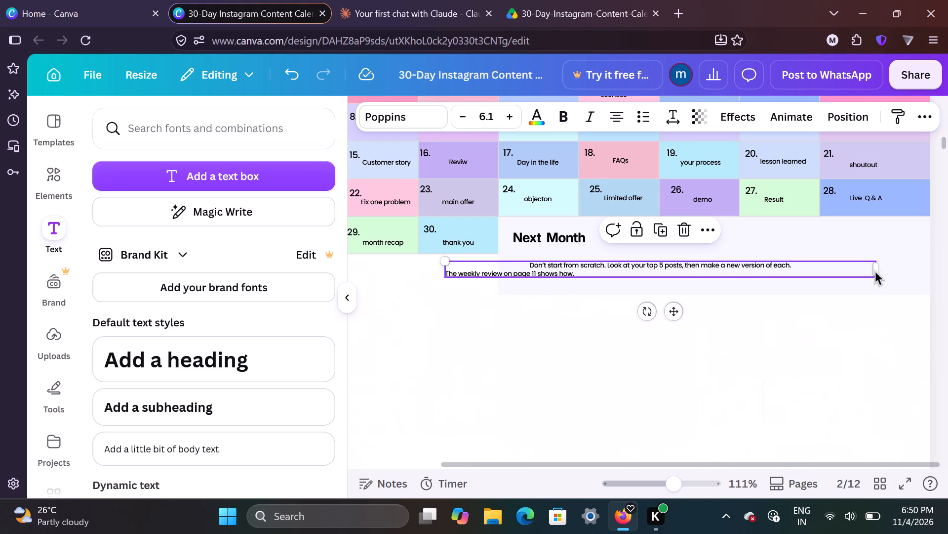
pyautogui.moveTo(876, 266); pyautogui.dragTo(714, 278)
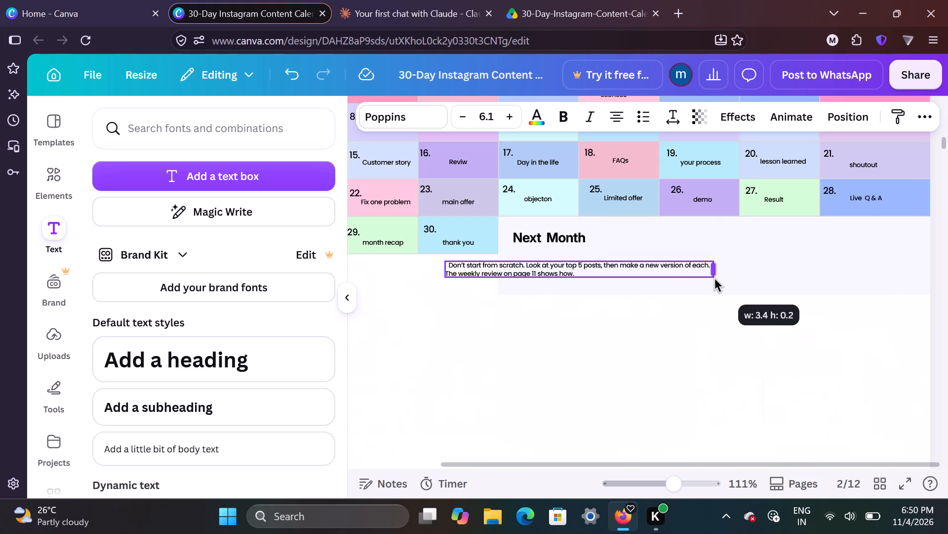
pyautogui.moveTo(714, 278); pyautogui.dragTo(712, 279)
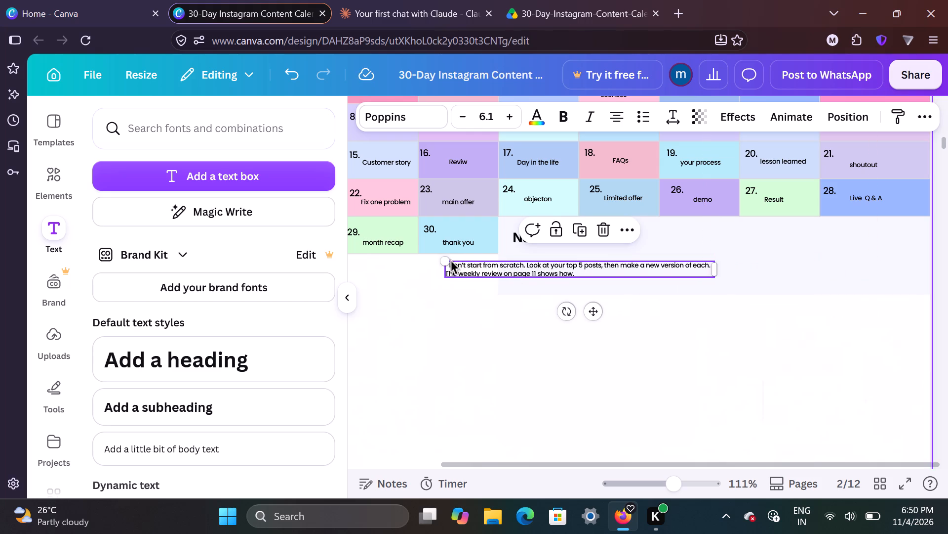
# Indent the paragraph's second line with two spaces so "The" lines up under "Don't".
pyautogui.tripleClick(450, 264)
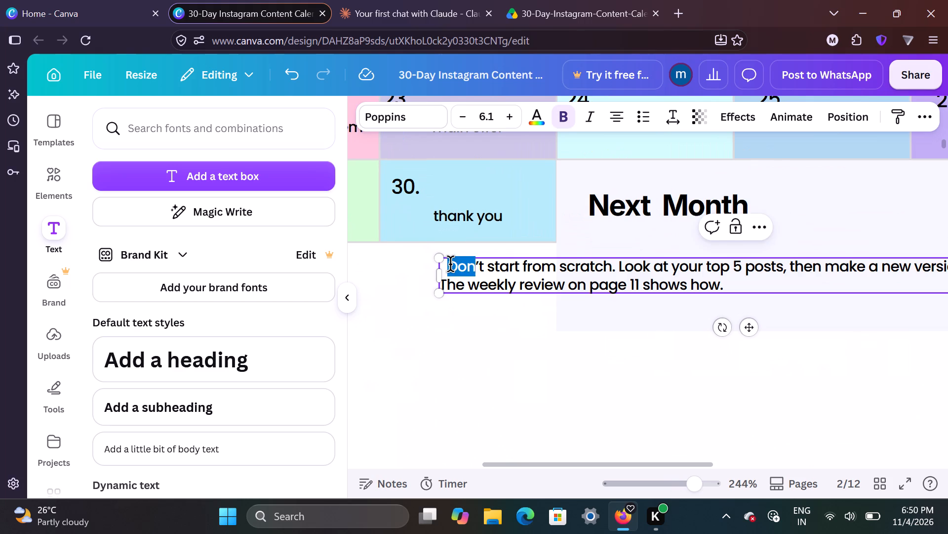
pyautogui.click(450, 264)
pyautogui.press('BackSpace')
pyautogui.click(442, 282)
pyautogui.press('space')
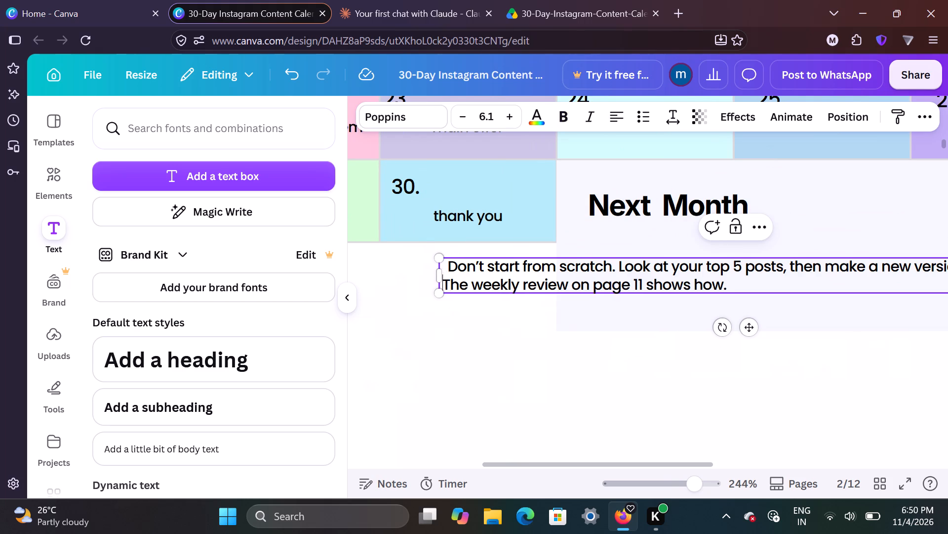
pyautogui.press('space')
pyautogui.press('space')
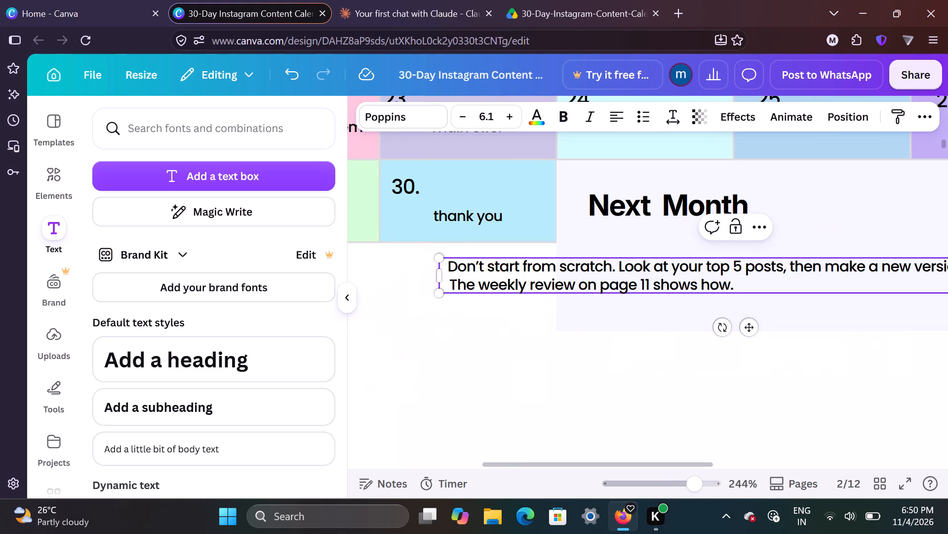
pyautogui.press('BackSpace')
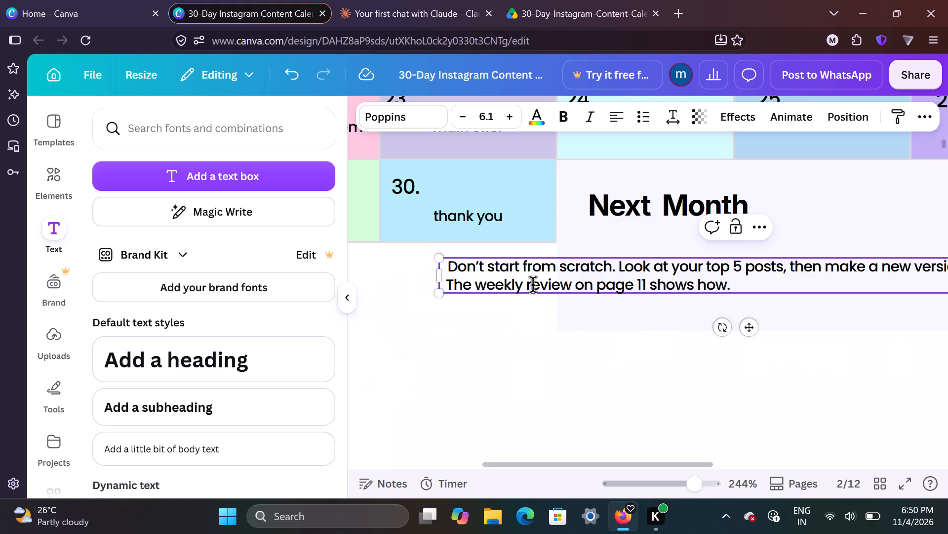
pyautogui.moveTo(533, 285); pyautogui.dragTo(590, 288)
pyautogui.click(590, 288)
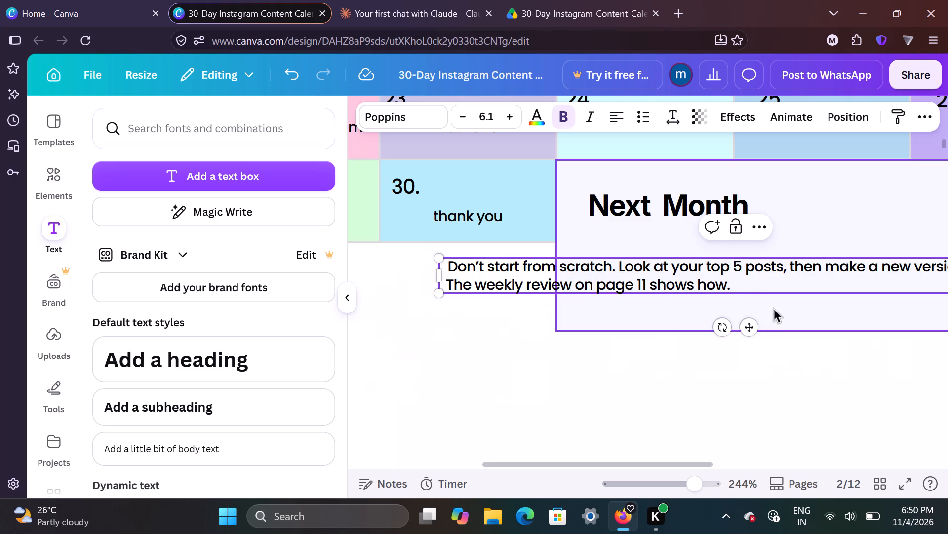
# Move the paragraph into the pale box beneath the "Next Month" heading, lining up its start with the heading.
pyautogui.moveTo(751, 329); pyautogui.dragTo(879, 315)
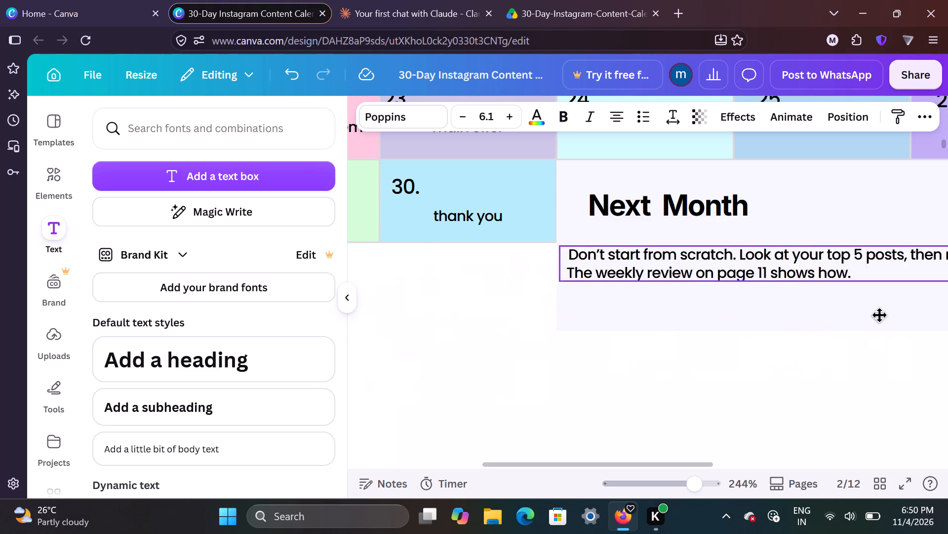
pyautogui.moveTo(879, 315); pyautogui.dragTo(896, 312)
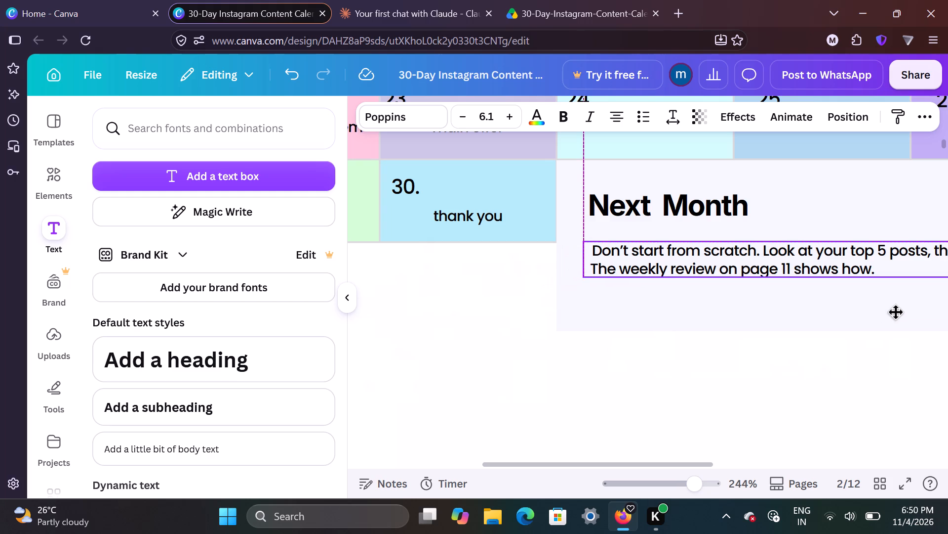
pyautogui.moveTo(896, 312); pyautogui.dragTo(894, 312)
pyautogui.click(843, 375)
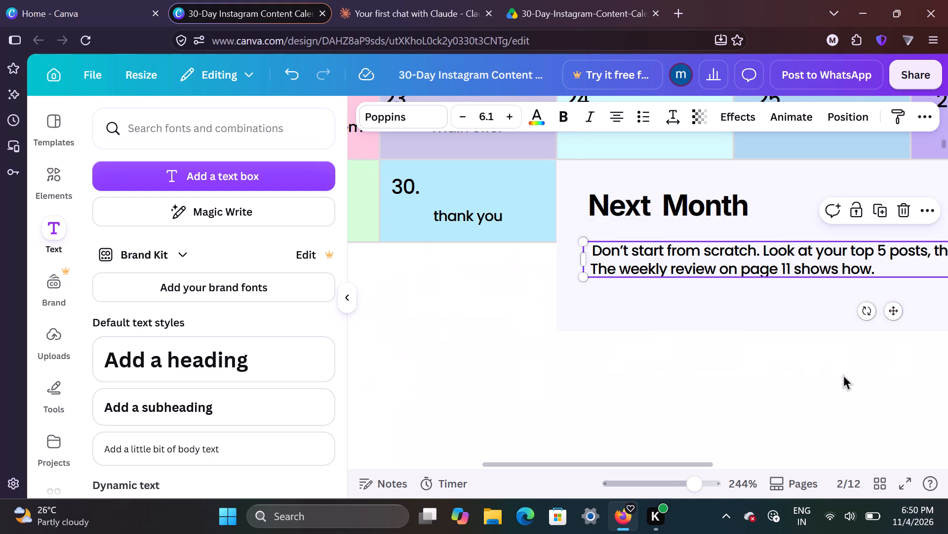
# Enlarge the paragraph under "Next Month" to font size 8.1 and reposition it directly beneath the heading, aligned with its start.
pyautogui.hscroll(-3, 843, 375)
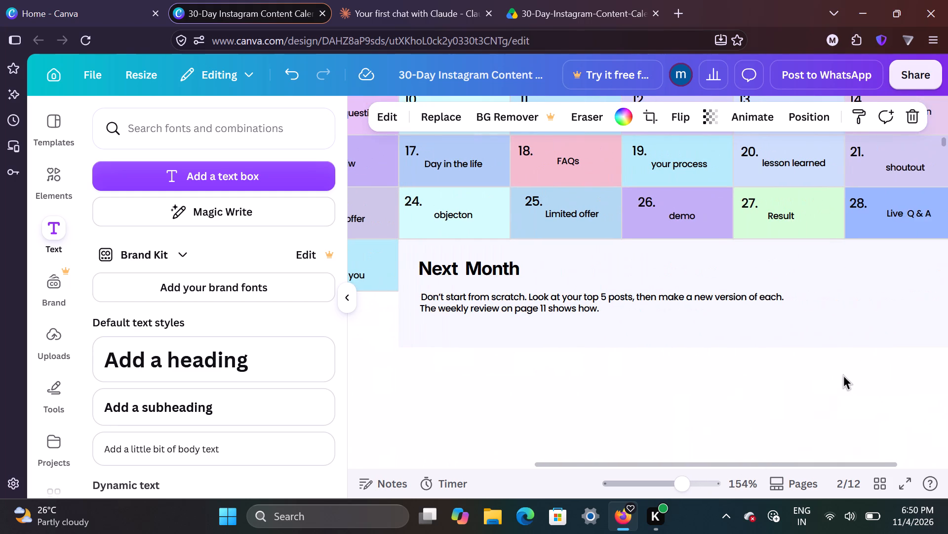
pyautogui.hscroll(-3, 843, 375)
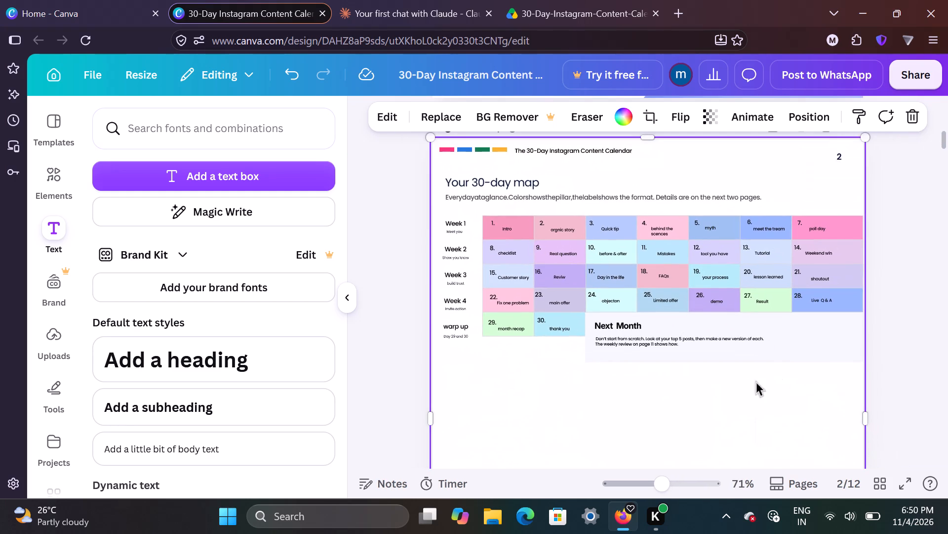
pyautogui.click(702, 344)
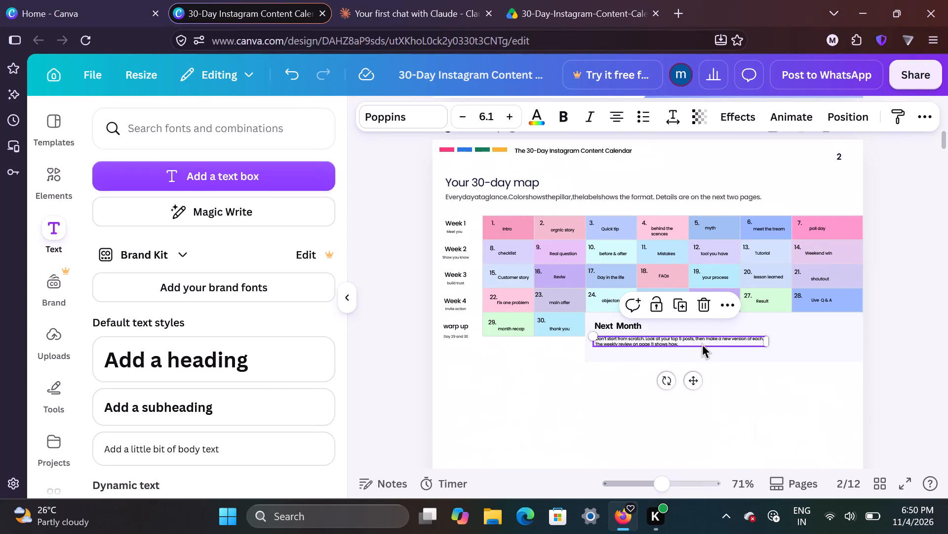
pyautogui.moveTo(594, 336); pyautogui.dragTo(565, 329)
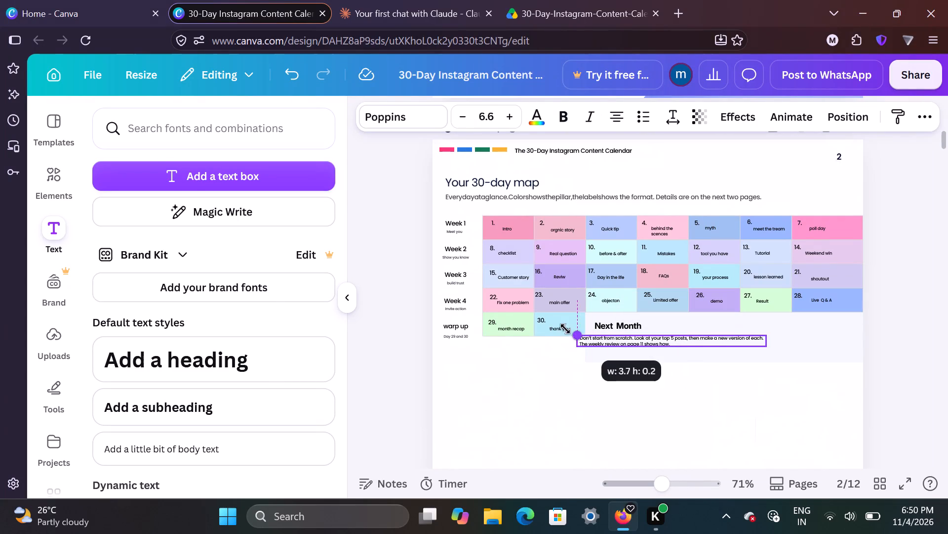
pyautogui.moveTo(565, 329); pyautogui.dragTo(538, 322)
pyautogui.moveTo(663, 379); pyautogui.dragTo(717, 388)
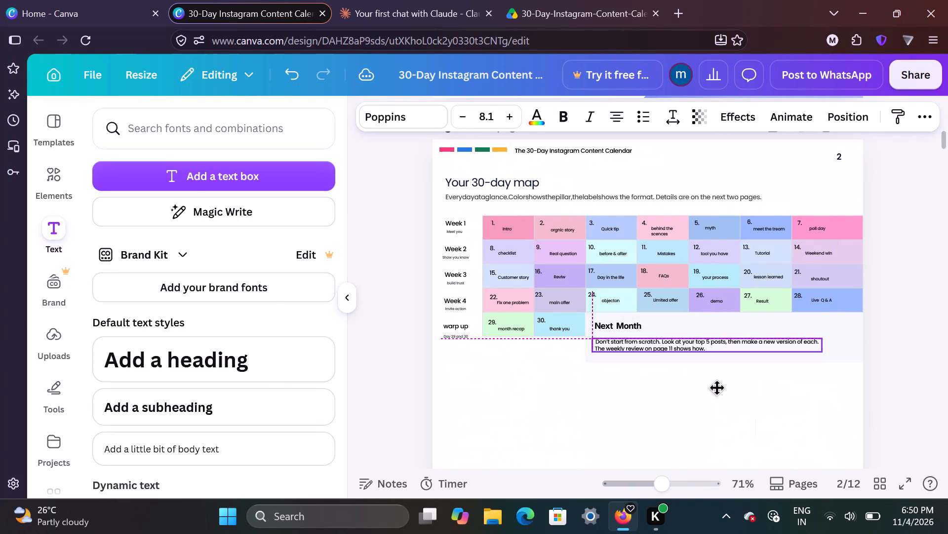
pyautogui.moveTo(717, 388); pyautogui.dragTo(718, 381)
pyautogui.click(760, 400)
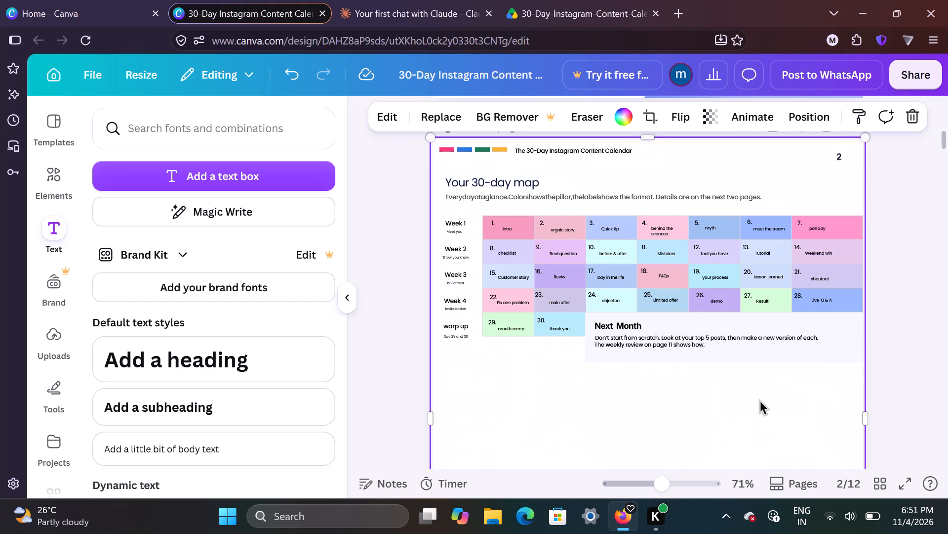
# Recolour the paragraph under "Next Month", trying dark navy and white before applying pink.
pyautogui.click(700, 345)
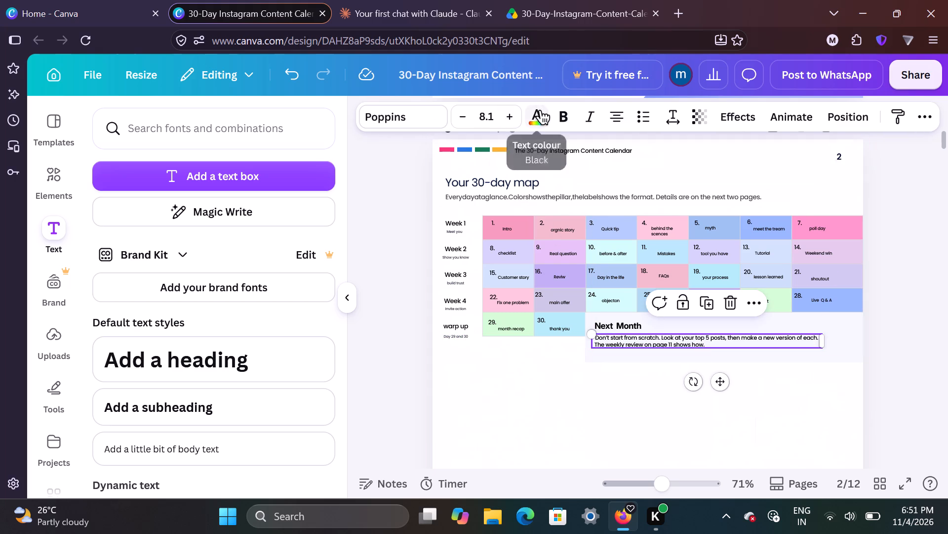
pyautogui.click(540, 111)
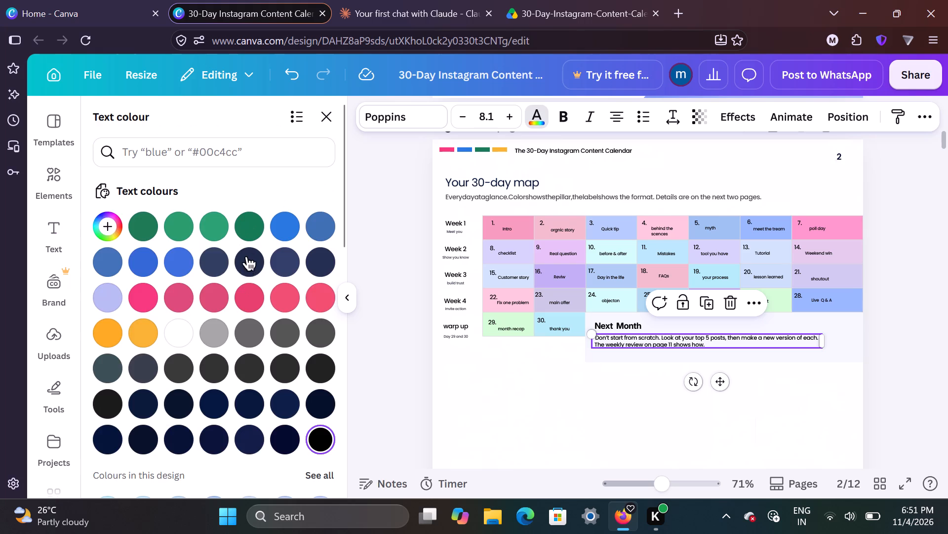
pyautogui.click(248, 257)
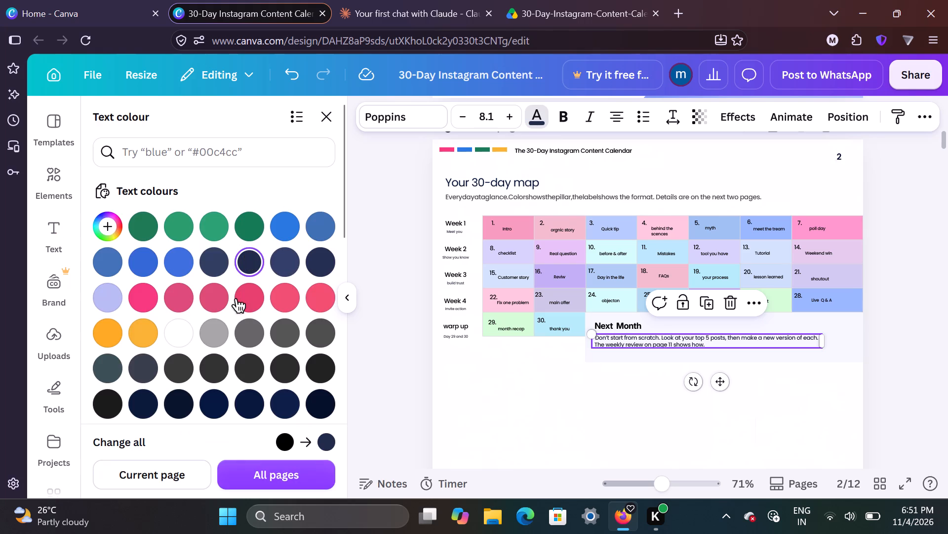
pyautogui.click(173, 340)
pyautogui.click(221, 304)
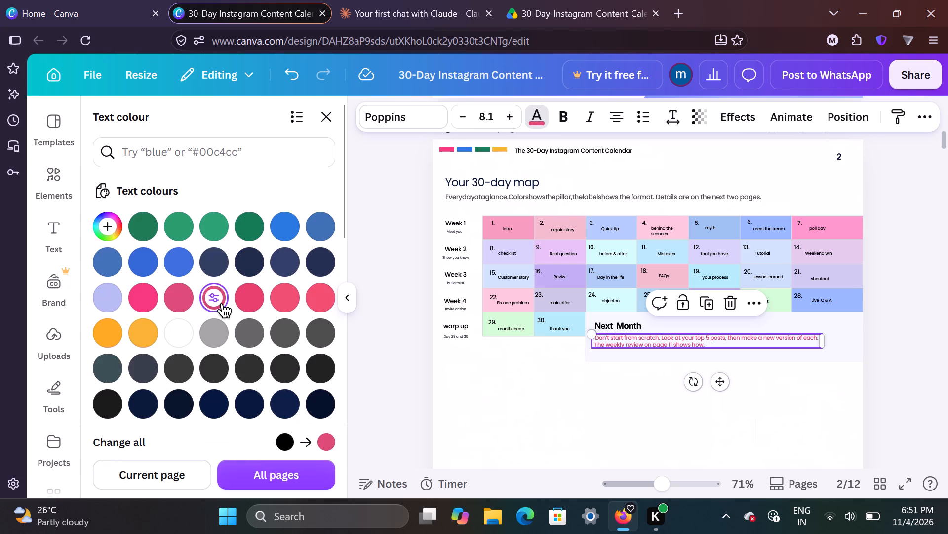
# Recolour the "Next Month" paragraph text dark navy and deselect it.
pyautogui.click(110, 335)
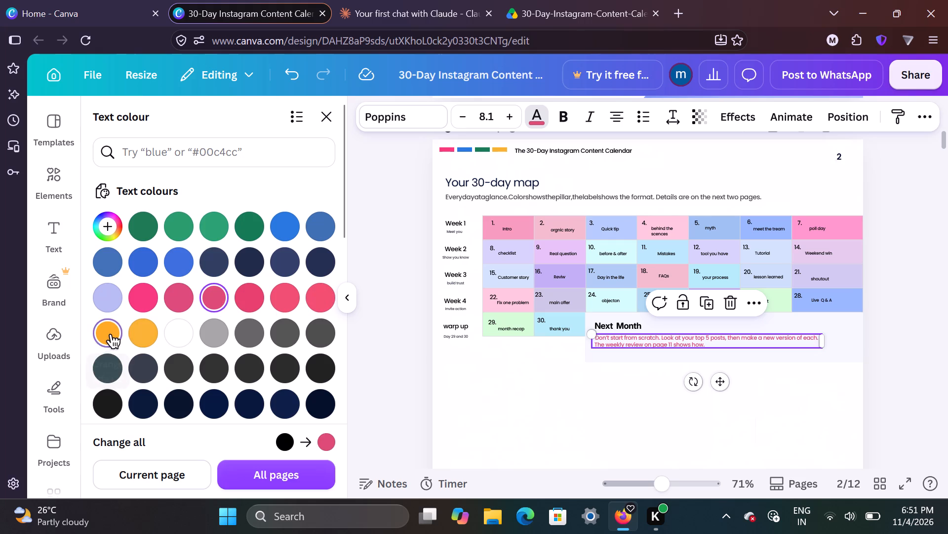
pyautogui.click(136, 339)
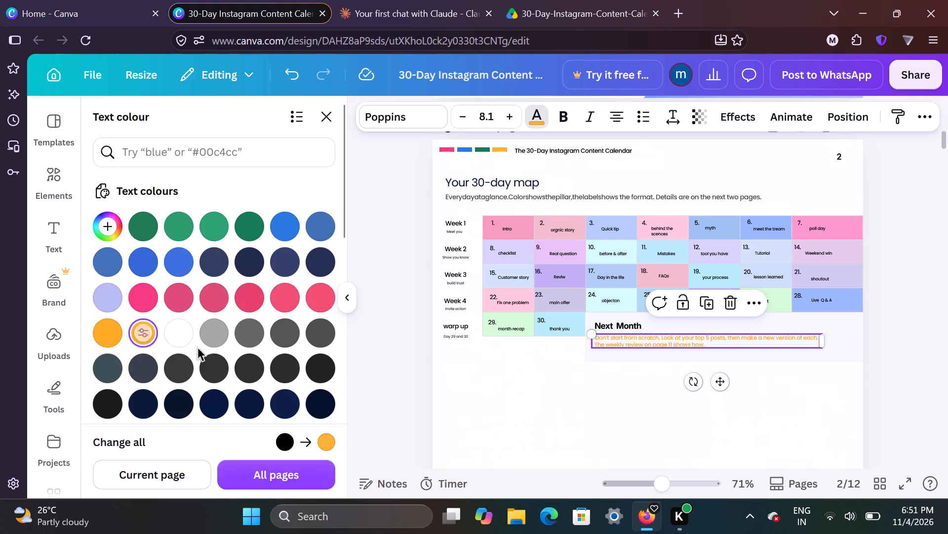
pyautogui.scroll(-1, 246, 379)
pyautogui.click(250, 340)
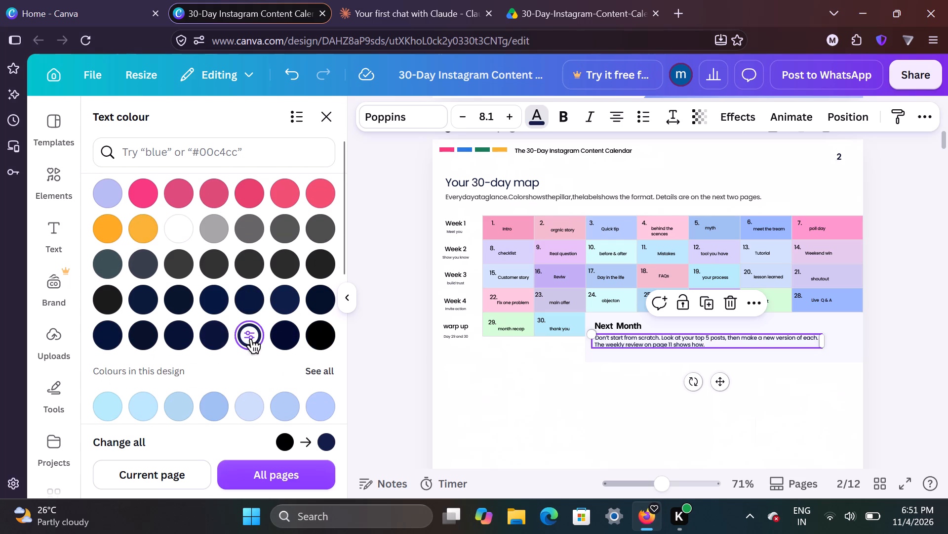
pyautogui.click(612, 420)
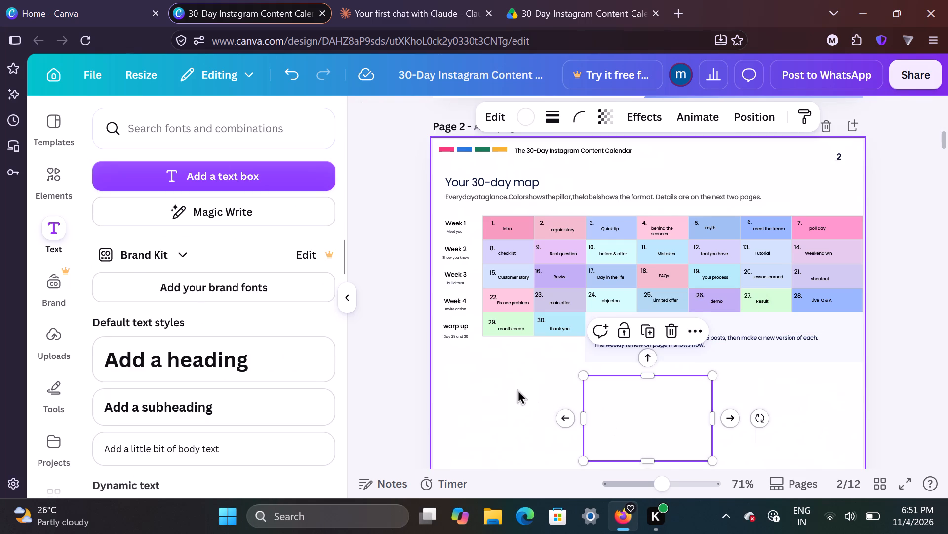
pyautogui.click(518, 390)
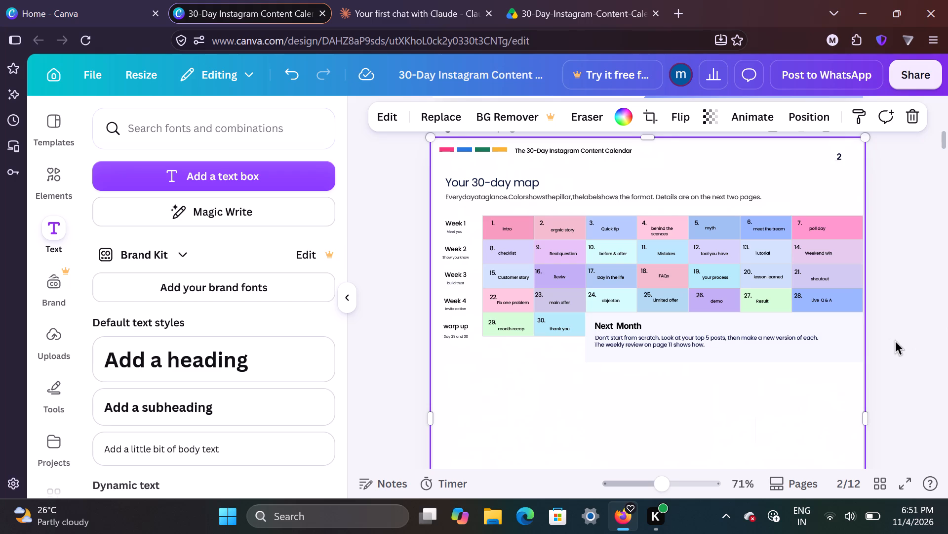
pyautogui.click(577, 0)
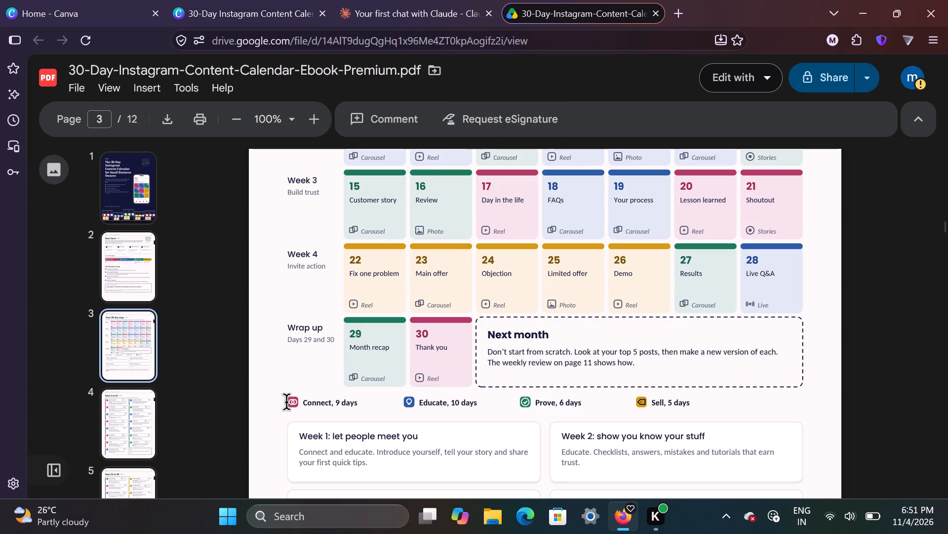
pyautogui.moveTo(286, 402); pyautogui.dragTo(677, 407)
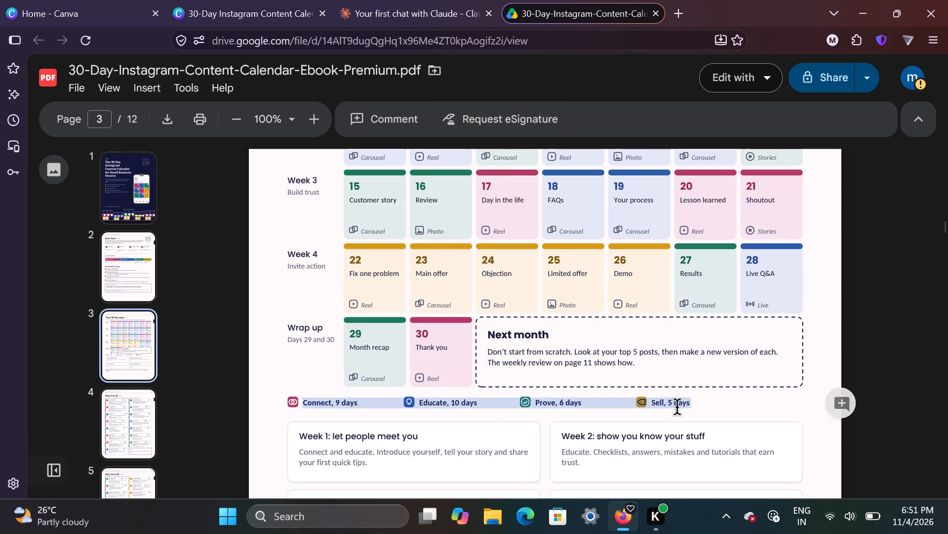
pyautogui.moveTo(677, 407); pyautogui.dragTo(695, 403)
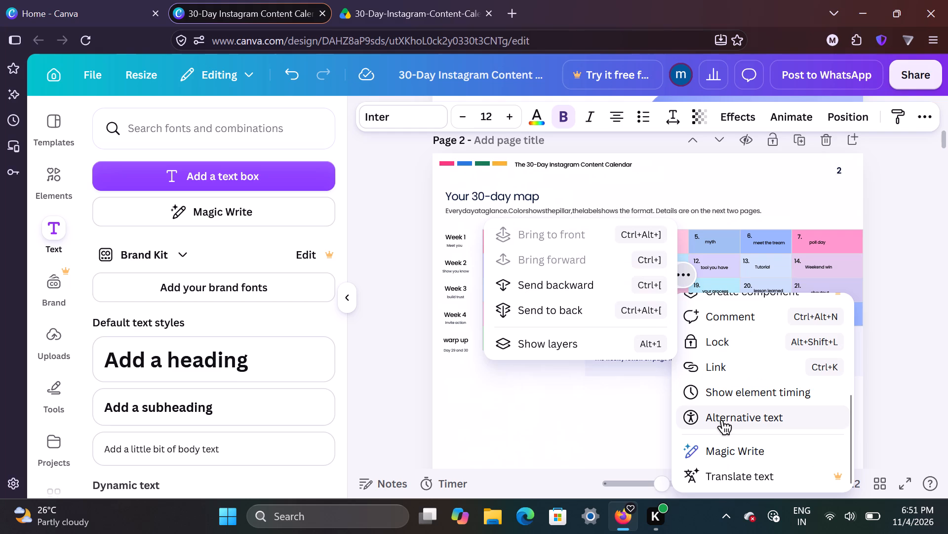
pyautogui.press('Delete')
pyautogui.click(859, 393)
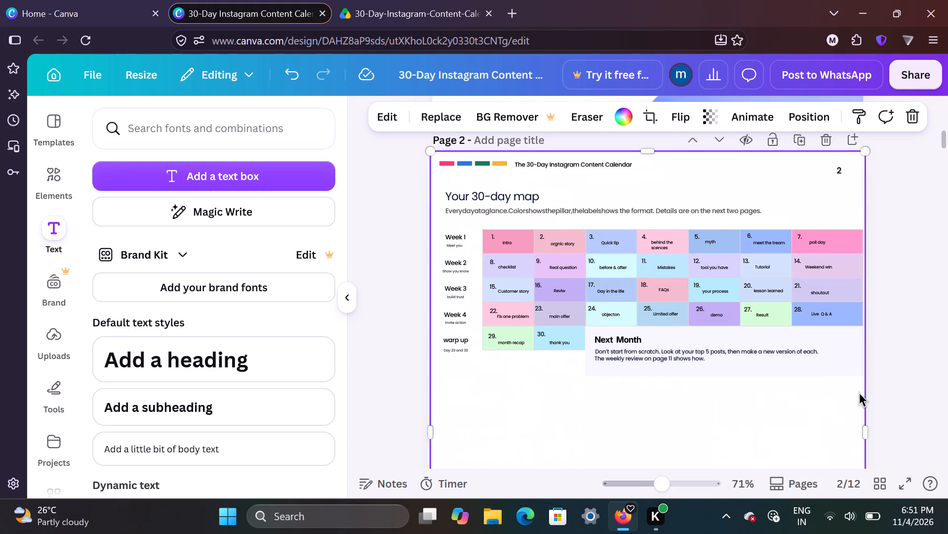
# Duplicate the day 30 "thank you" label and place the copy in the blank area below the day 29 cell.
pyautogui.click(553, 344)
pyautogui.click(609, 311)
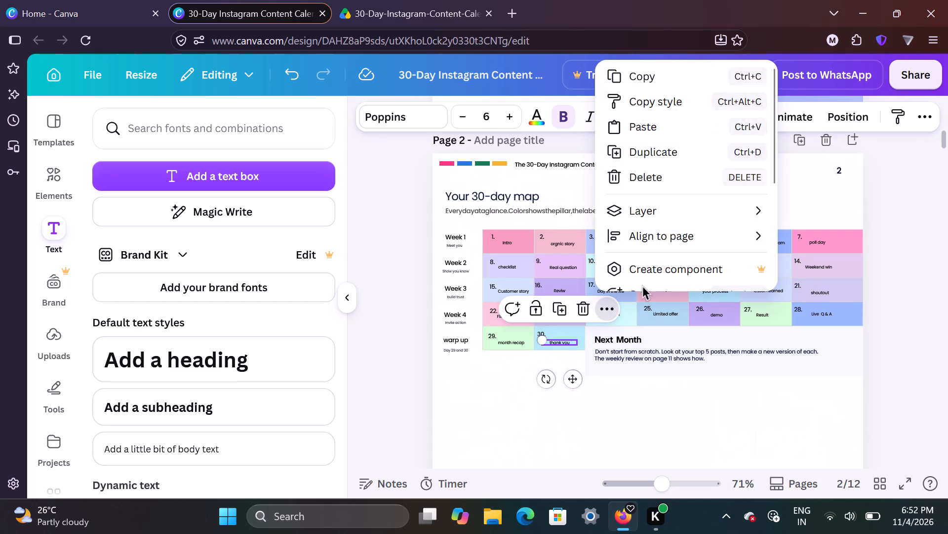
pyautogui.click(675, 159)
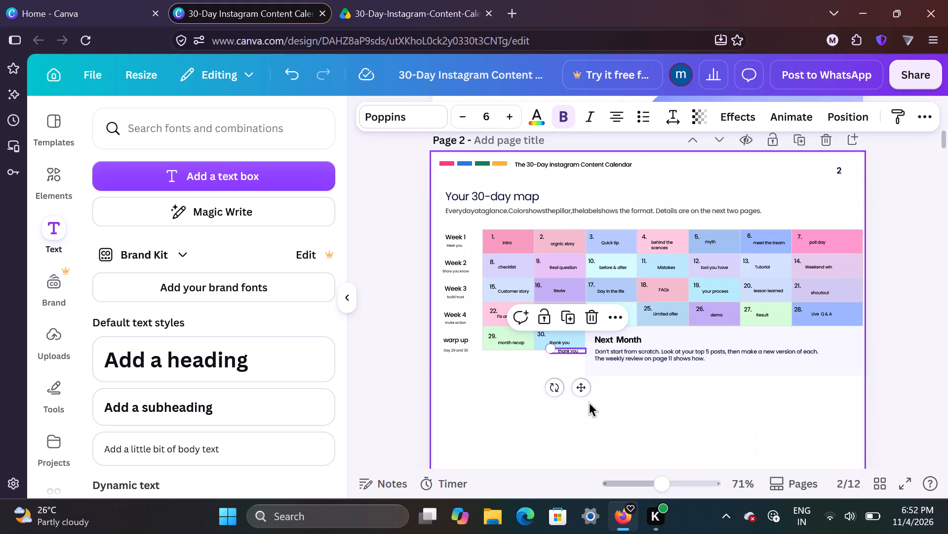
pyautogui.moveTo(580, 388); pyautogui.dragTo(507, 428)
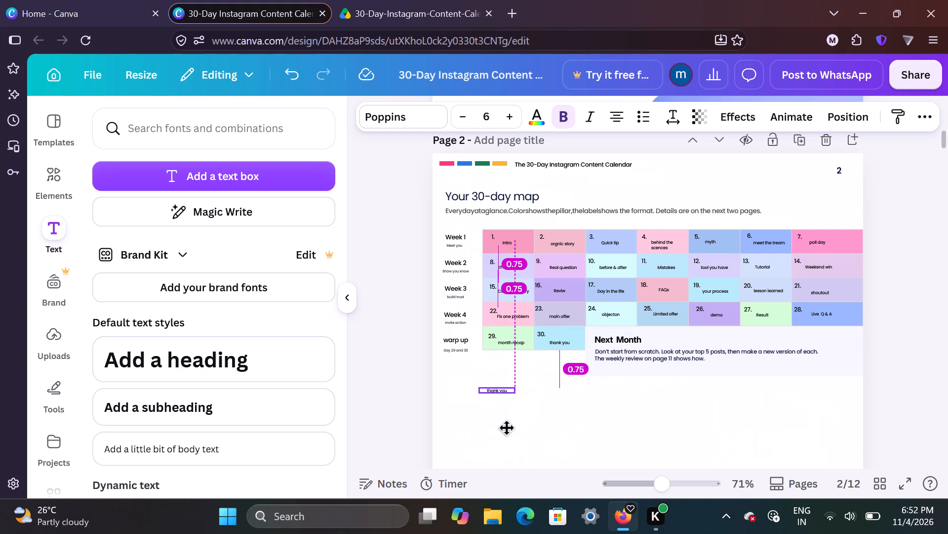
pyautogui.moveTo(507, 428); pyautogui.dragTo(499, 413)
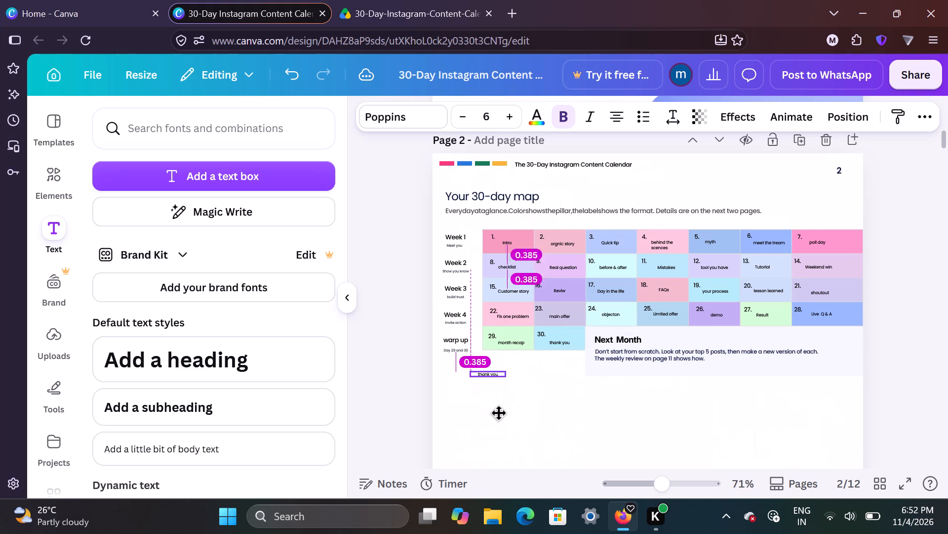
pyautogui.moveTo(499, 413); pyautogui.dragTo(508, 422)
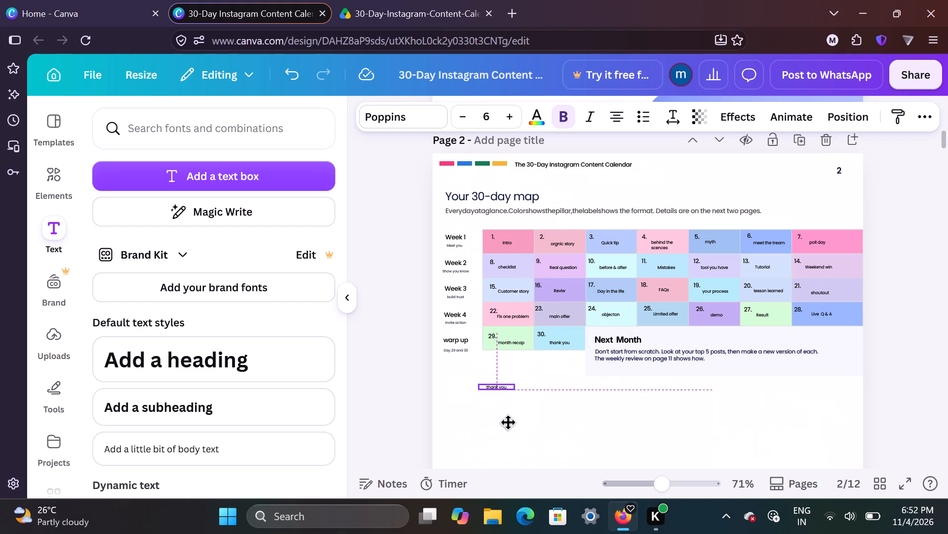
pyautogui.moveTo(508, 422); pyautogui.dragTo(515, 424)
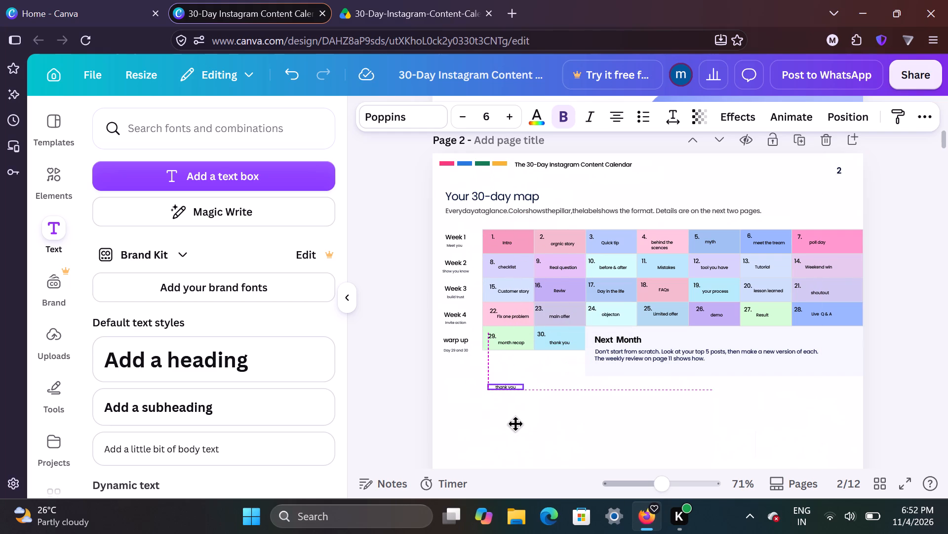
pyautogui.moveTo(515, 424); pyautogui.dragTo(513, 419)
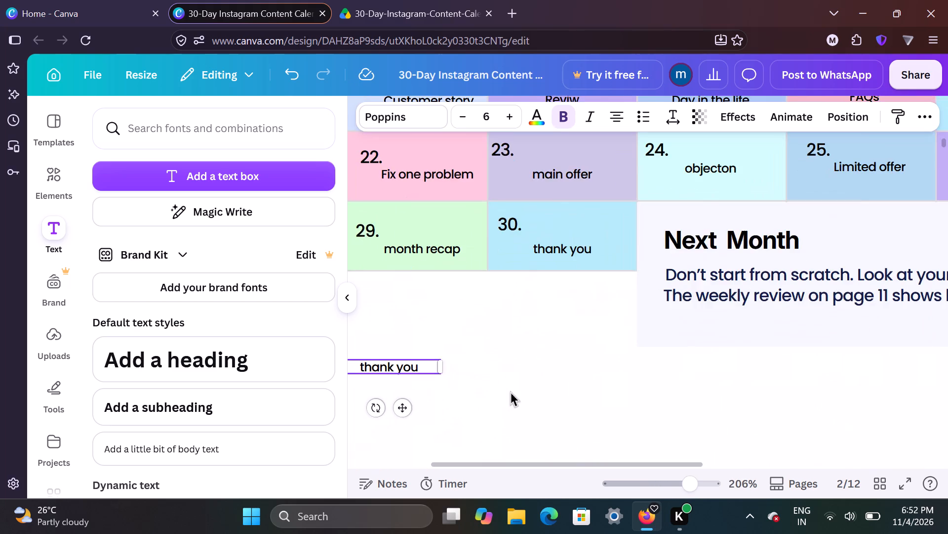
# Replace the duplicated label's text with the copied "Connect, 9 days" and deselect it.
pyautogui.hscroll(1, 511, 392)
pyautogui.doubleClick(510, 364)
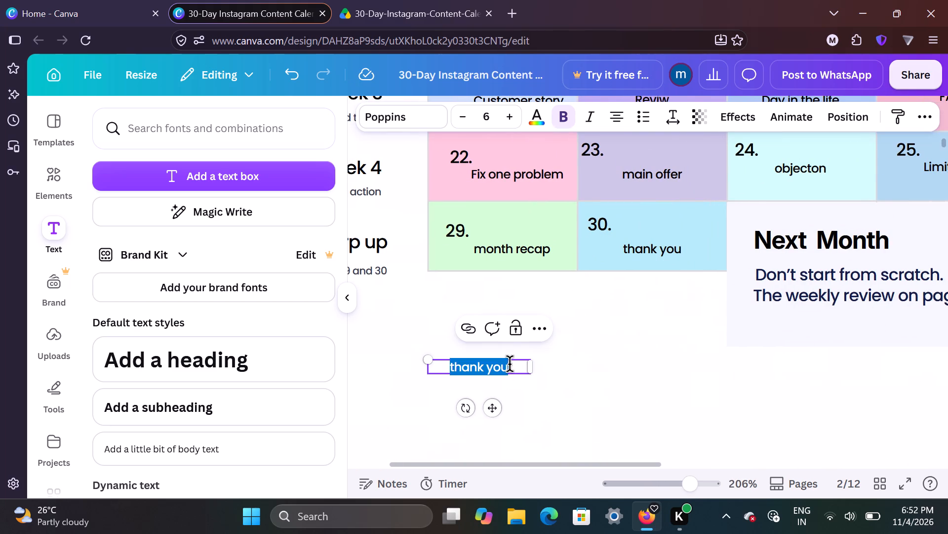
pyautogui.press('BackSpace')
pyautogui.hotkey('ctrl', 'v')
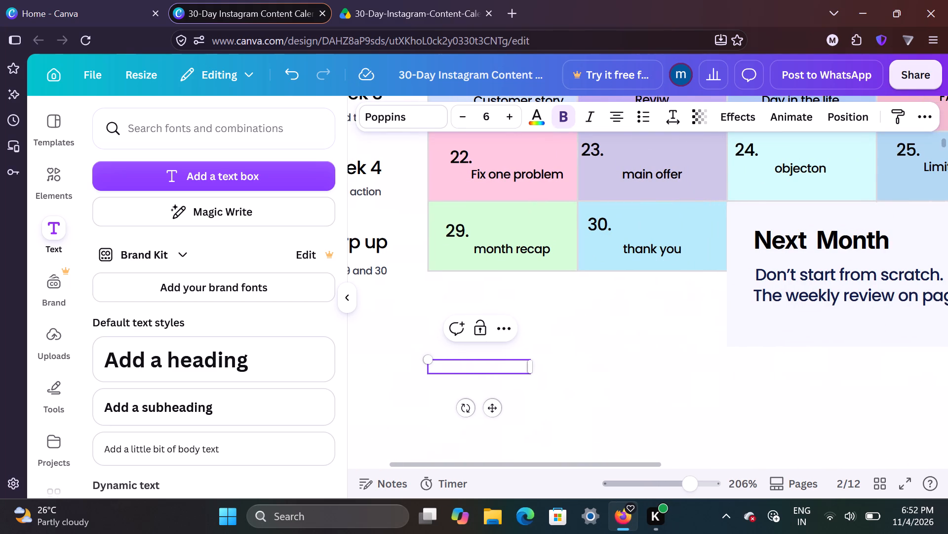
pyautogui.click(600, 375)
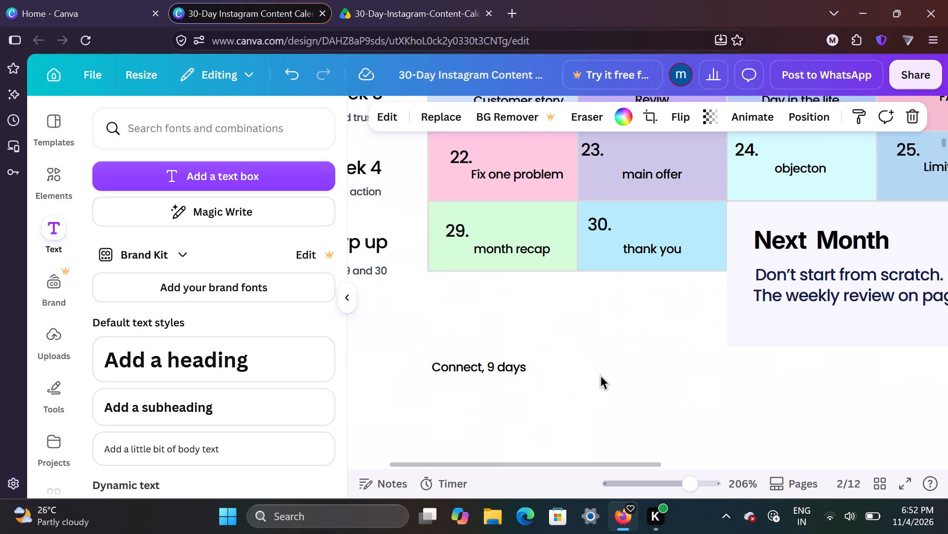
# Check the legend icons in the reference PDF, return to the Canva design and search the elements for "icon".
pyautogui.click(47, 172)
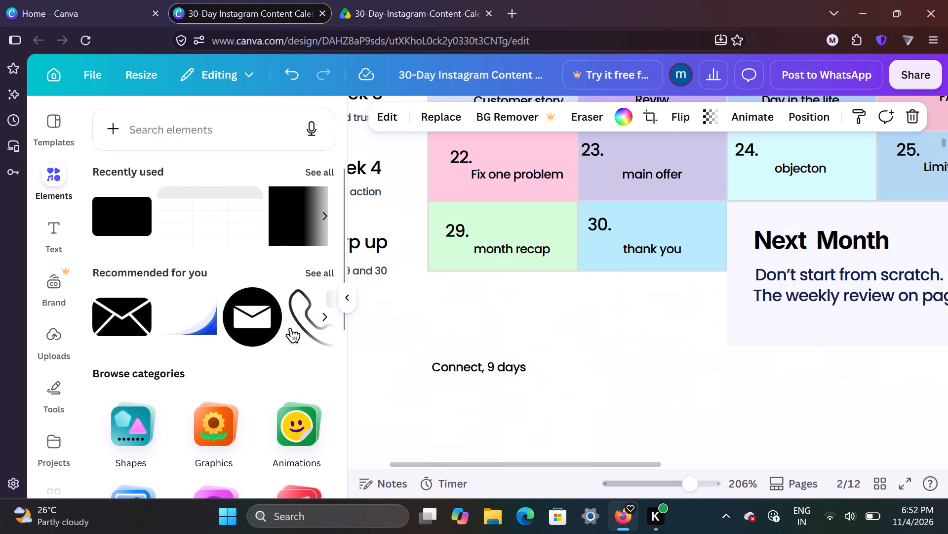
pyautogui.click(391, 0)
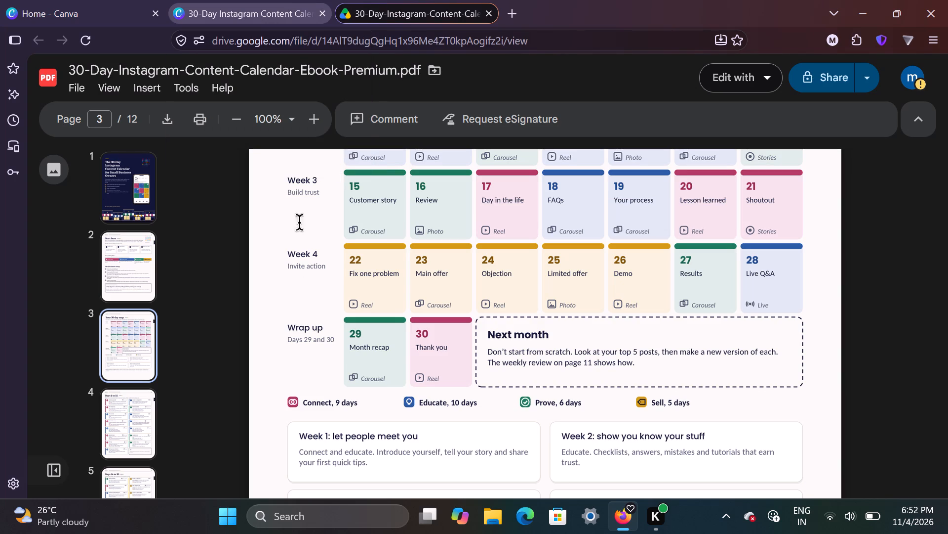
pyautogui.click(308, 10)
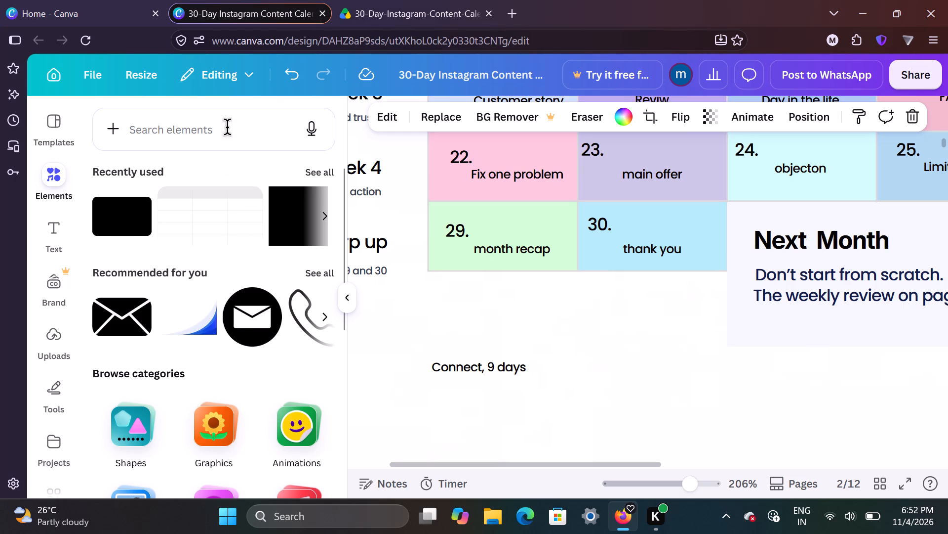
pyautogui.click(227, 127)
pyautogui.press('o')
pyautogui.press('BackSpace')
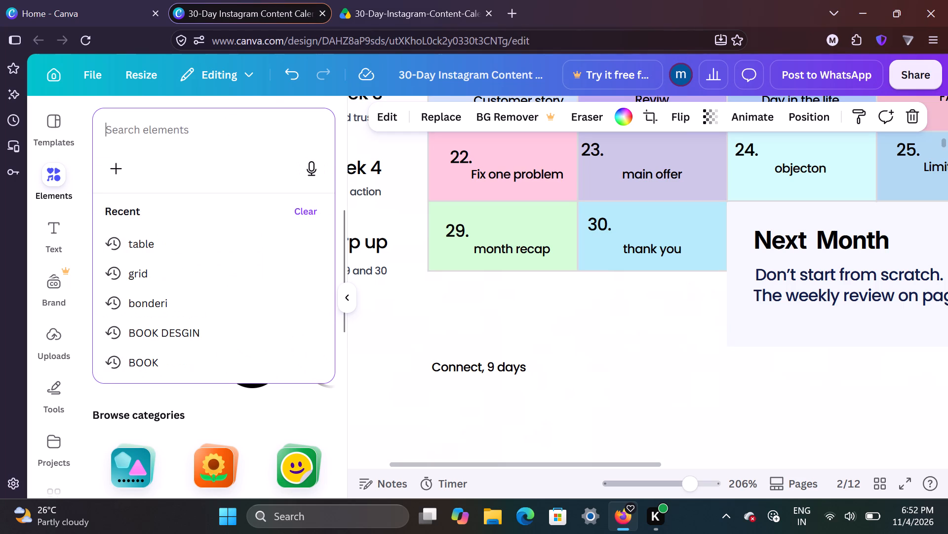
pyautogui.write('icon')
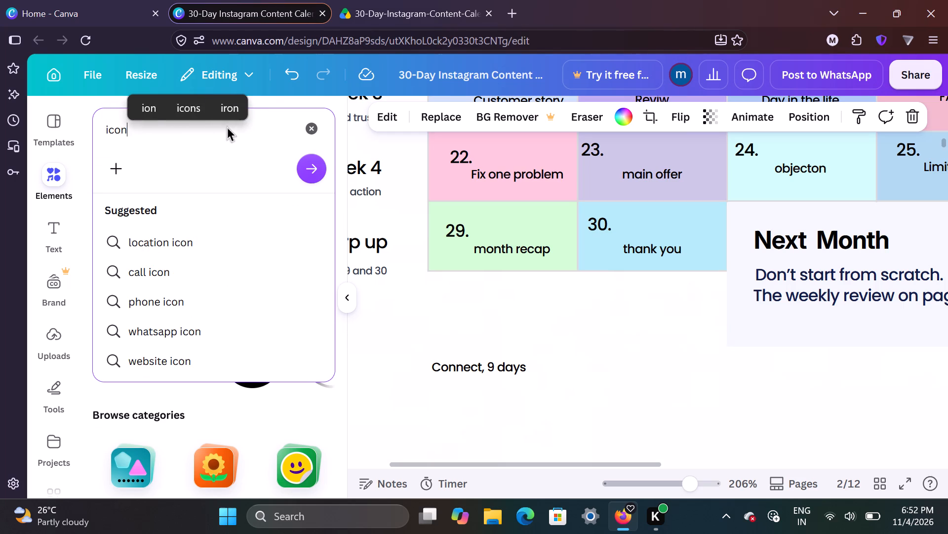
pyautogui.press('Return')
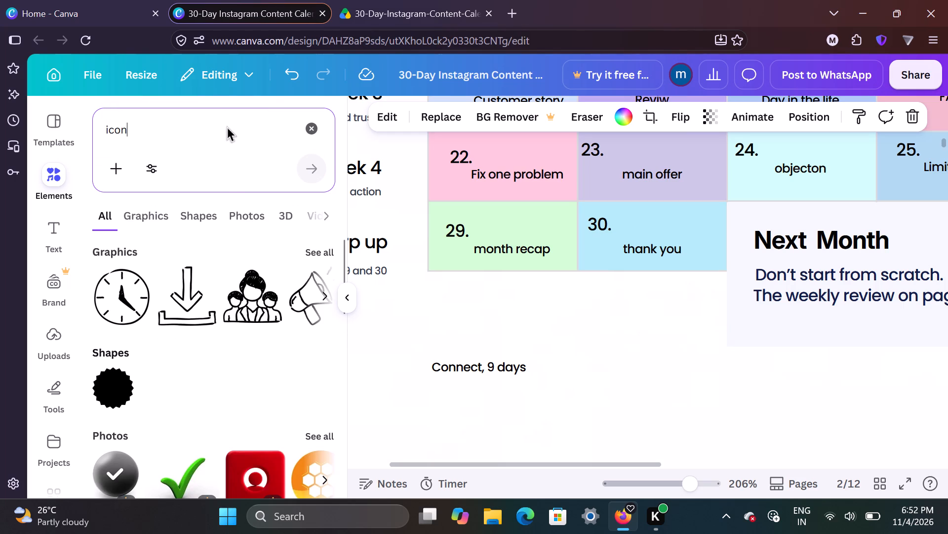
# Browse the icon results and add the hand-drawn globe graphic to page 2.
pyautogui.scroll(-1, 253, 332)
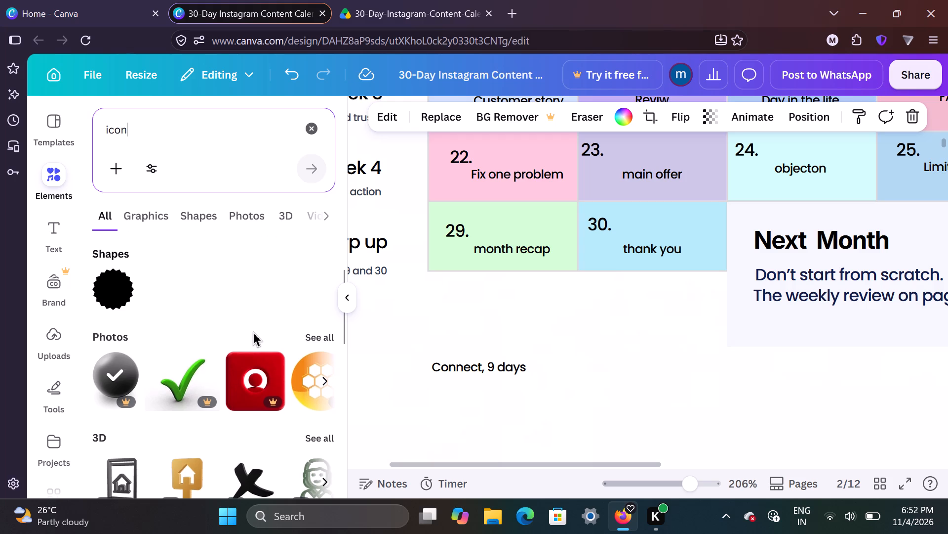
pyautogui.scroll(-2, 253, 332)
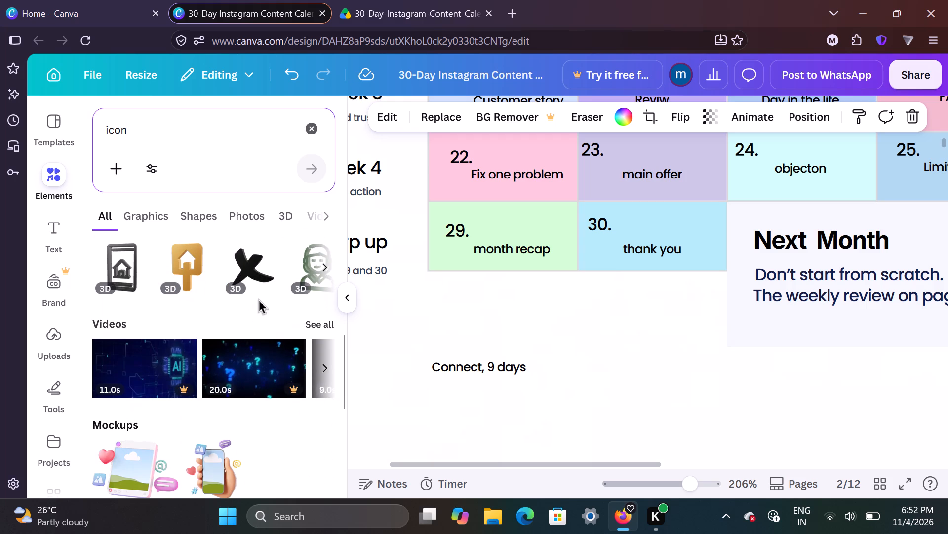
pyautogui.scroll(1, 262, 298)
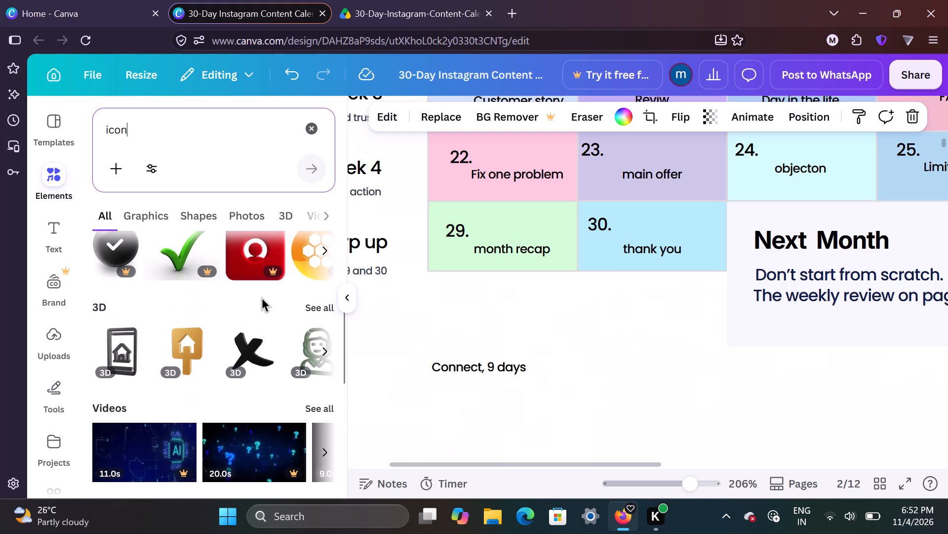
pyautogui.scroll(5, 262, 298)
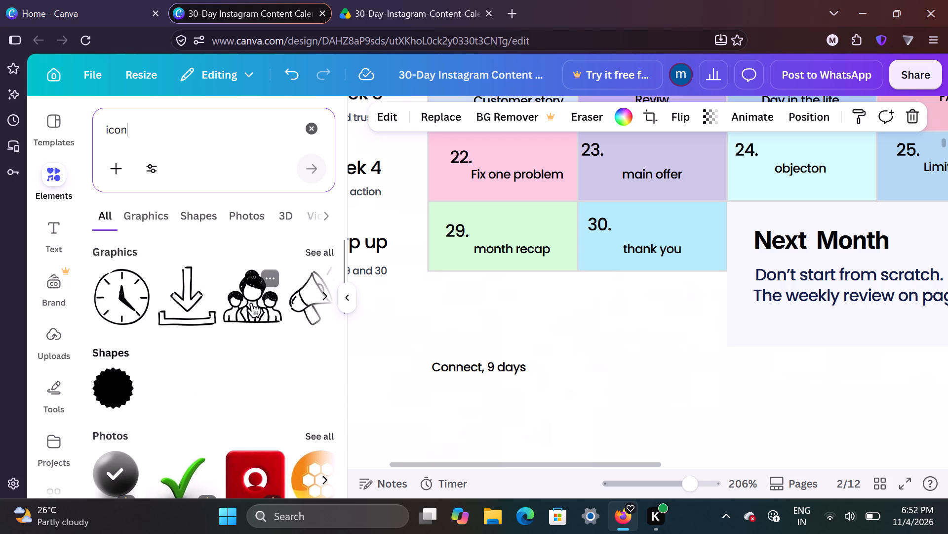
pyautogui.hscroll(-3, 251, 304)
pyautogui.scroll(1, 251, 304)
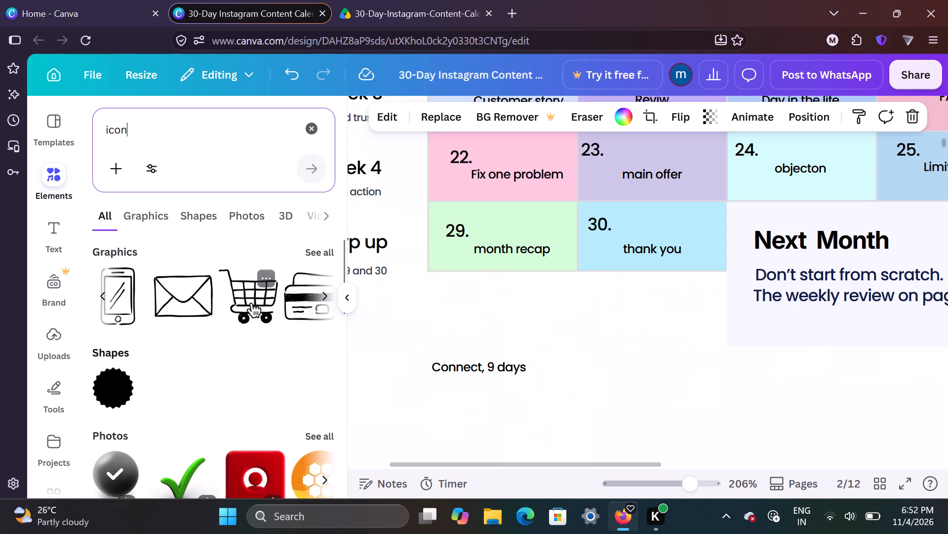
pyautogui.scroll(1, 251, 304)
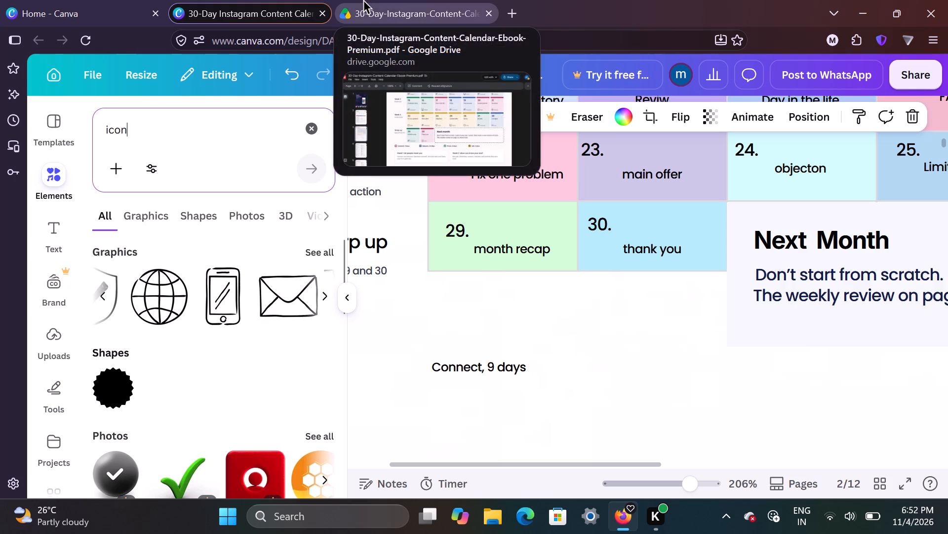
pyautogui.click(153, 298)
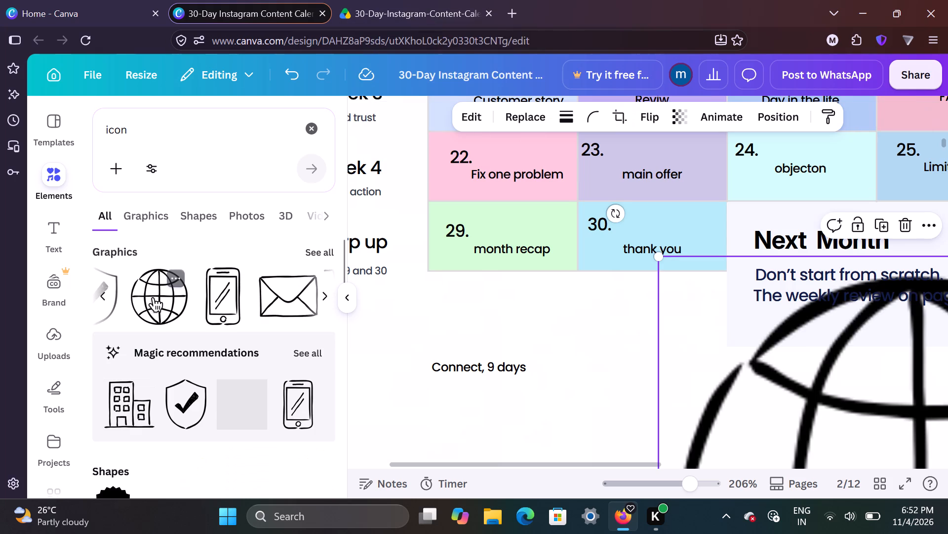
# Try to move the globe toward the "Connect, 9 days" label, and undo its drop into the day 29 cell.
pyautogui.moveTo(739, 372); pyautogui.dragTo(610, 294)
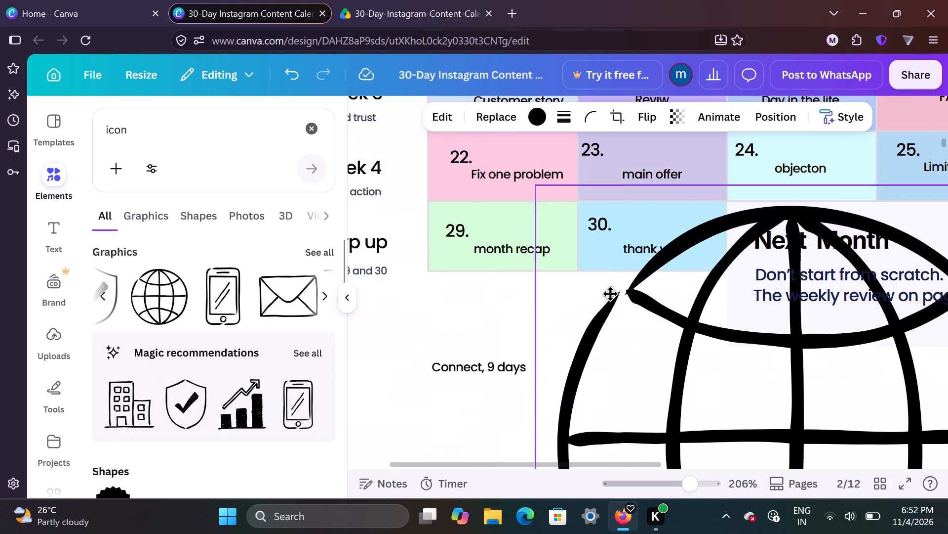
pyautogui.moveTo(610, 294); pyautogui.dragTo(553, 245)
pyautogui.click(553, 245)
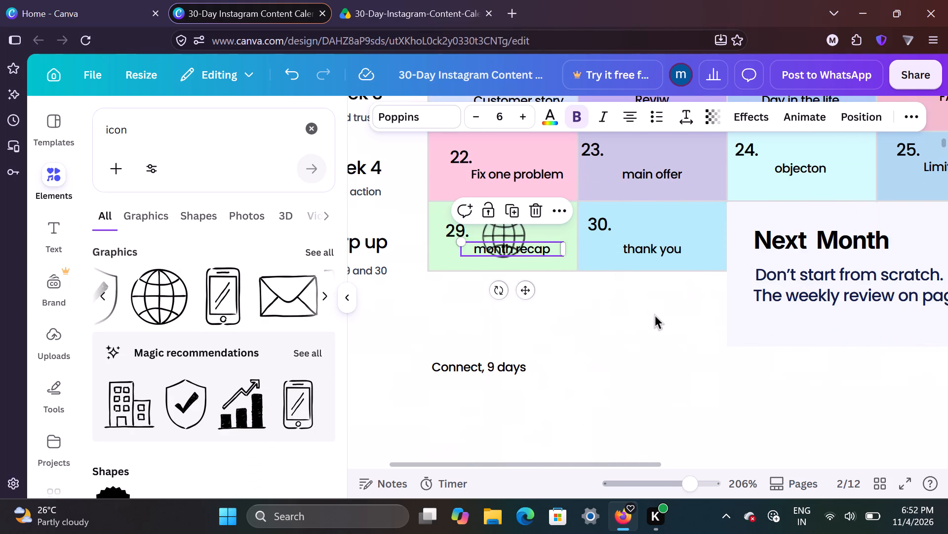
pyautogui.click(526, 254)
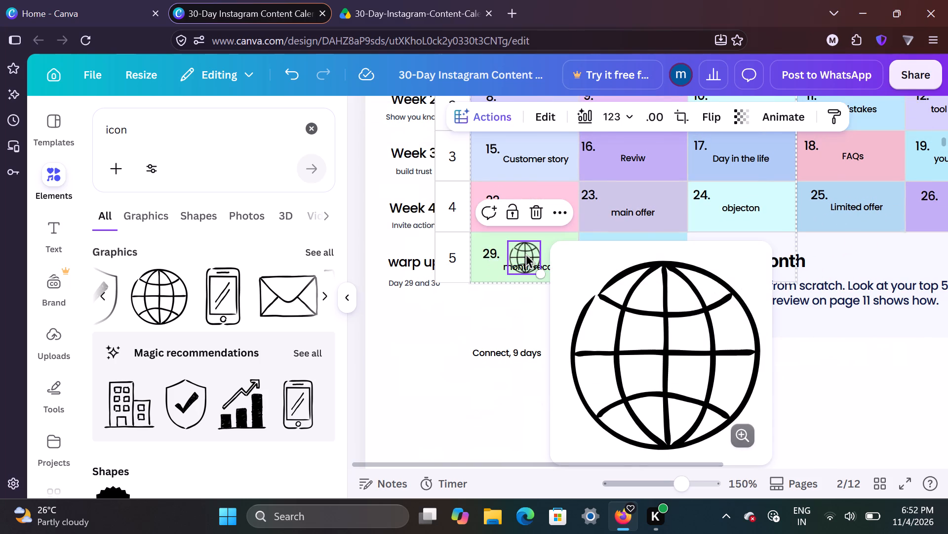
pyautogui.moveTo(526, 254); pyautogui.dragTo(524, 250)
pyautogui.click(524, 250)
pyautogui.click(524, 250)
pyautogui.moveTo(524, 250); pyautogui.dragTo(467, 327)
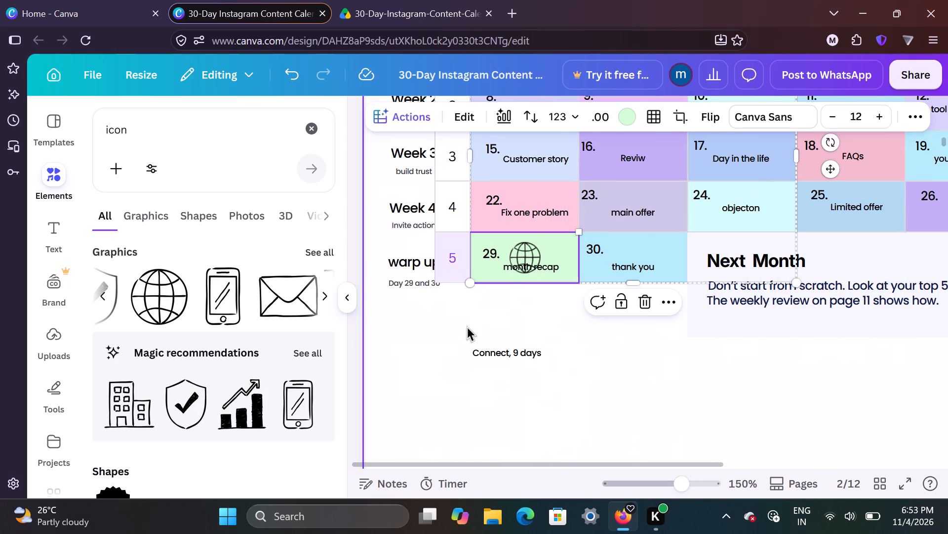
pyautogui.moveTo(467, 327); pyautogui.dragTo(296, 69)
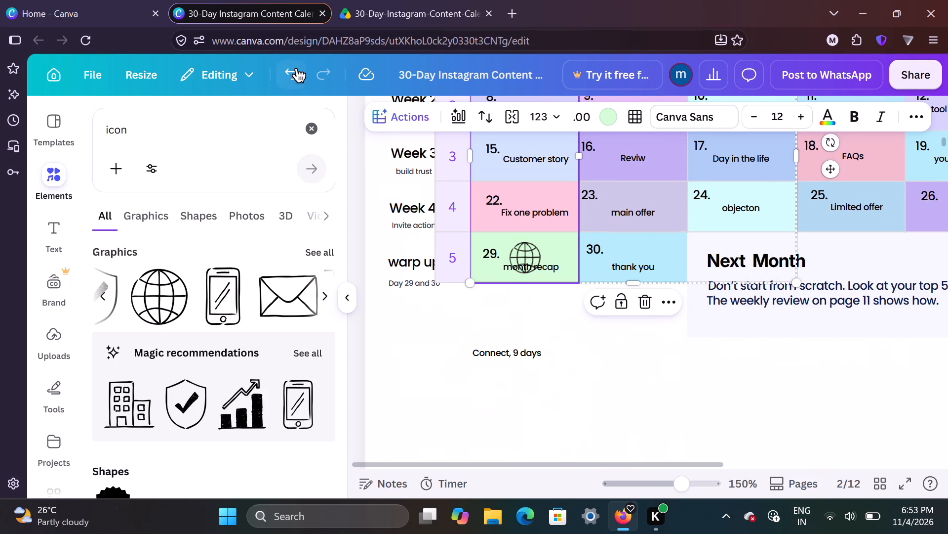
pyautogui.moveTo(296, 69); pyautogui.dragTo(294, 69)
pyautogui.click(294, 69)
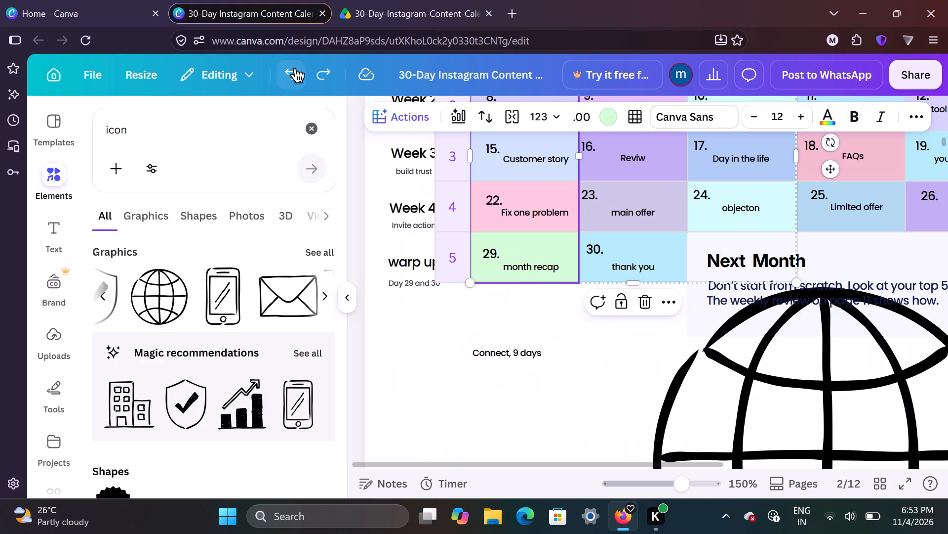
# Shrink the oversized globe graphic to a small icon and place it just before the "Connect, 9 days" label.
pyautogui.moveTo(780, 381); pyautogui.dragTo(430, 367)
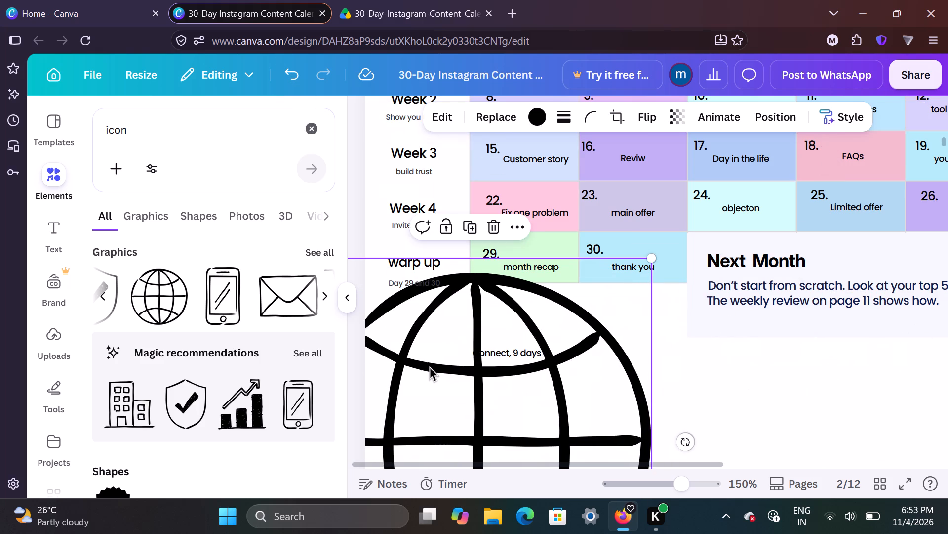
pyautogui.click(430, 367)
pyautogui.click(432, 365)
pyautogui.moveTo(651, 255); pyautogui.dragTo(541, 418)
pyautogui.moveTo(437, 429); pyautogui.dragTo(563, 231)
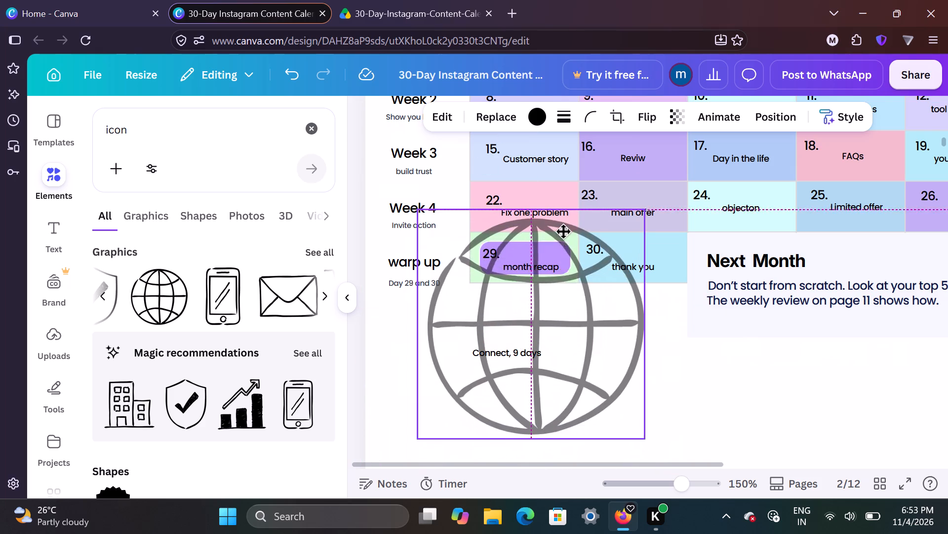
pyautogui.moveTo(563, 231); pyautogui.dragTo(563, 236)
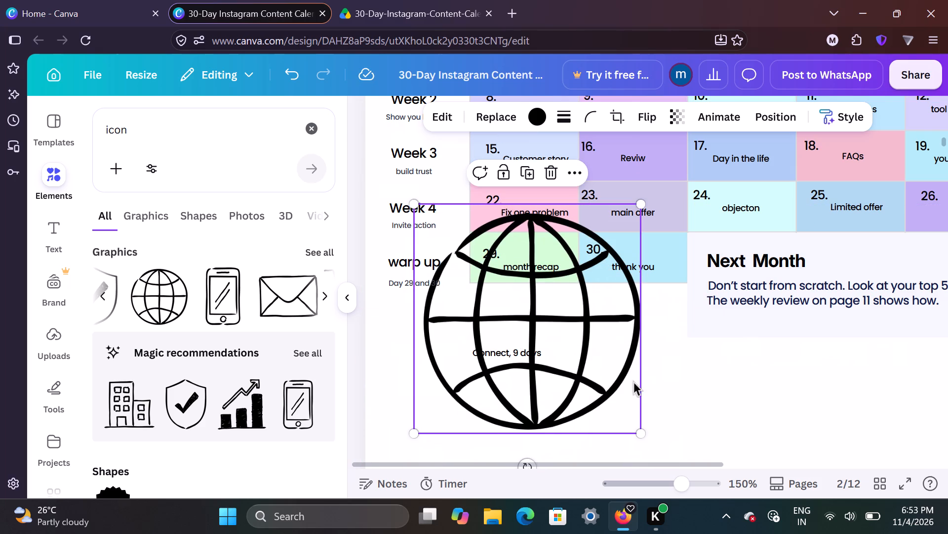
pyautogui.moveTo(638, 429); pyautogui.dragTo(489, 319)
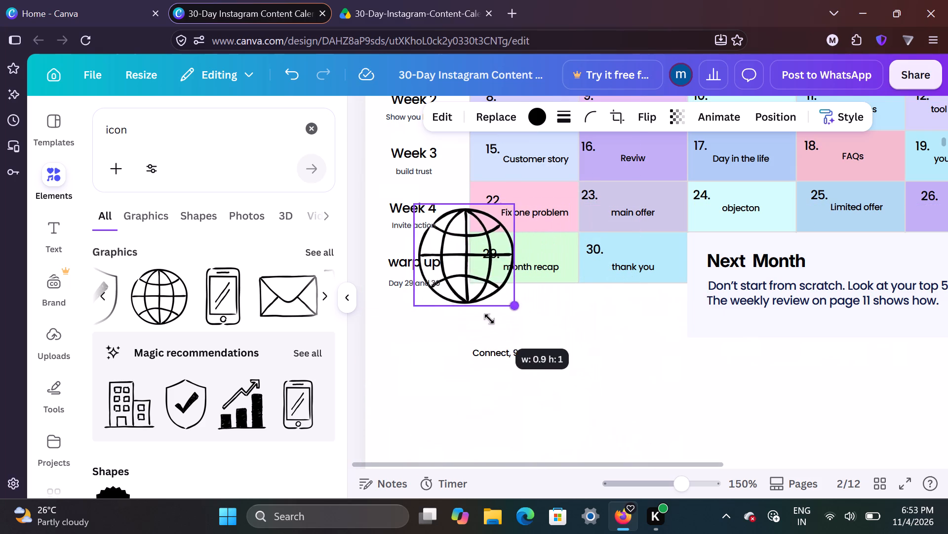
pyautogui.moveTo(489, 319); pyautogui.dragTo(450, 248)
pyautogui.moveTo(444, 280); pyautogui.dragTo(454, 405)
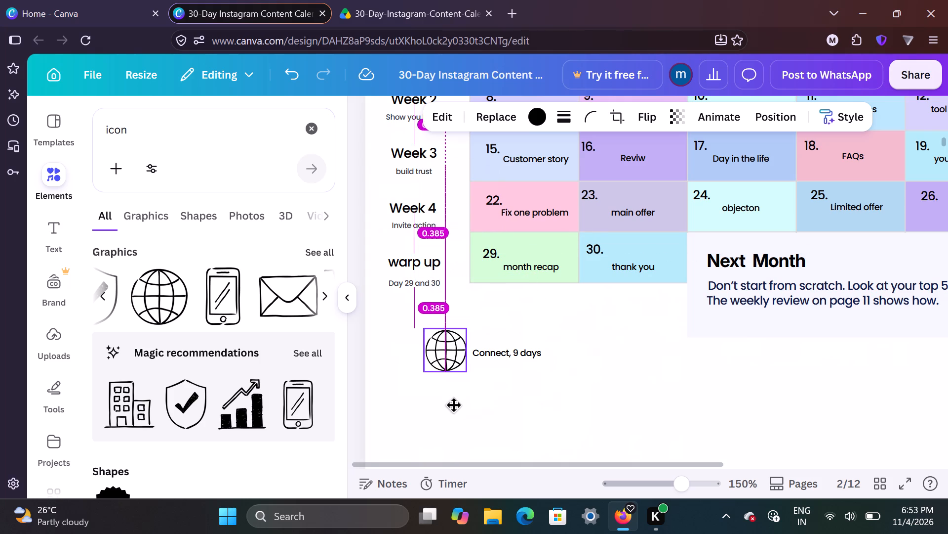
pyautogui.moveTo(454, 405); pyautogui.dragTo(455, 406)
pyautogui.click(578, 410)
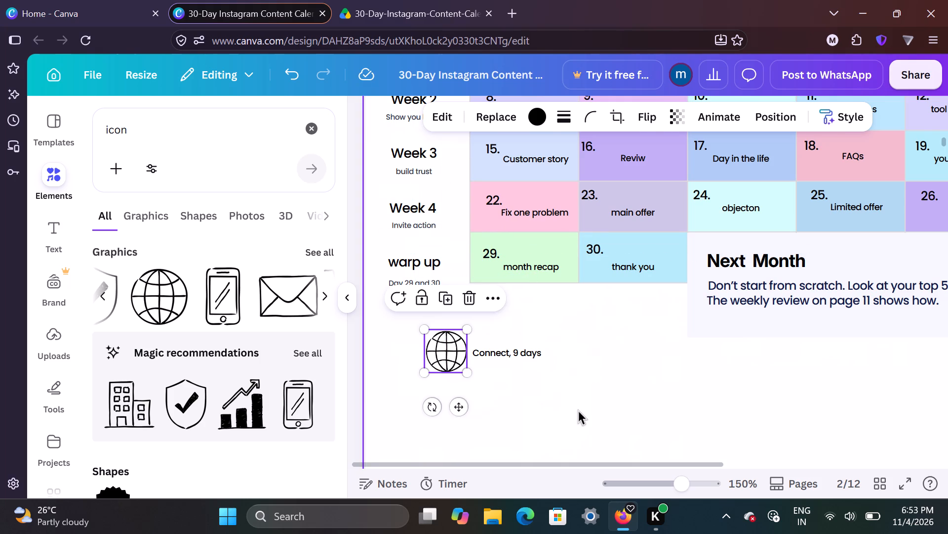
# Reduce the globe icon slightly further, center it on the "Connect, 9 days" text line and deselect it.
pyautogui.click(442, 333)
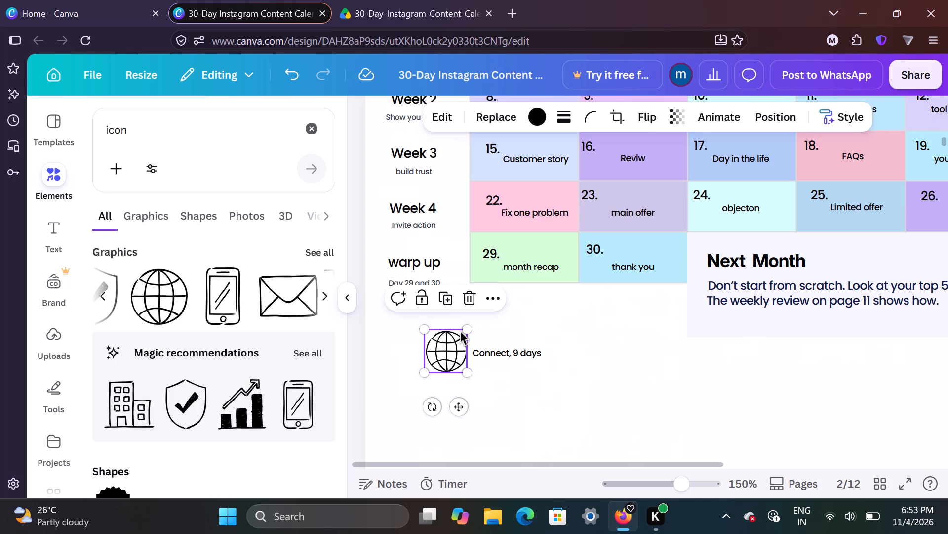
pyautogui.moveTo(469, 328); pyautogui.dragTo(459, 340)
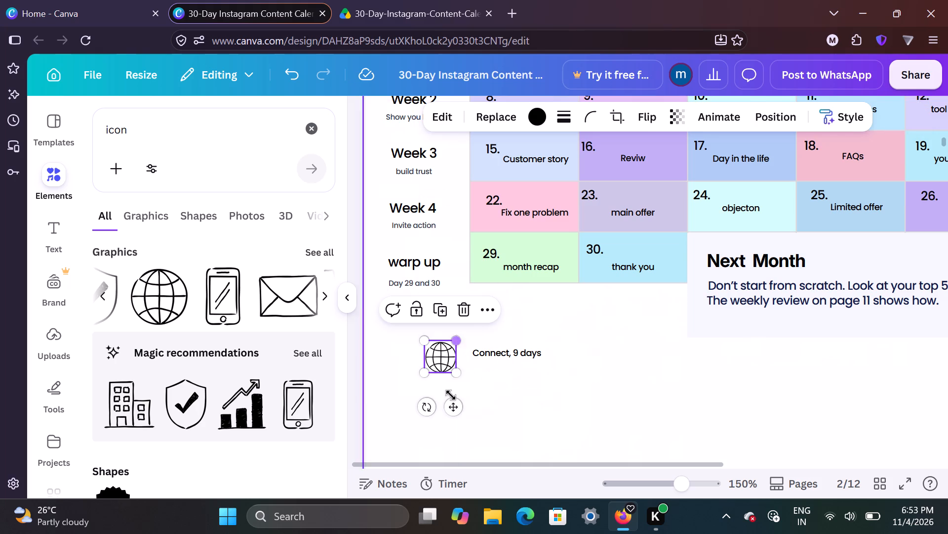
pyautogui.moveTo(449, 407); pyautogui.dragTo(456, 402)
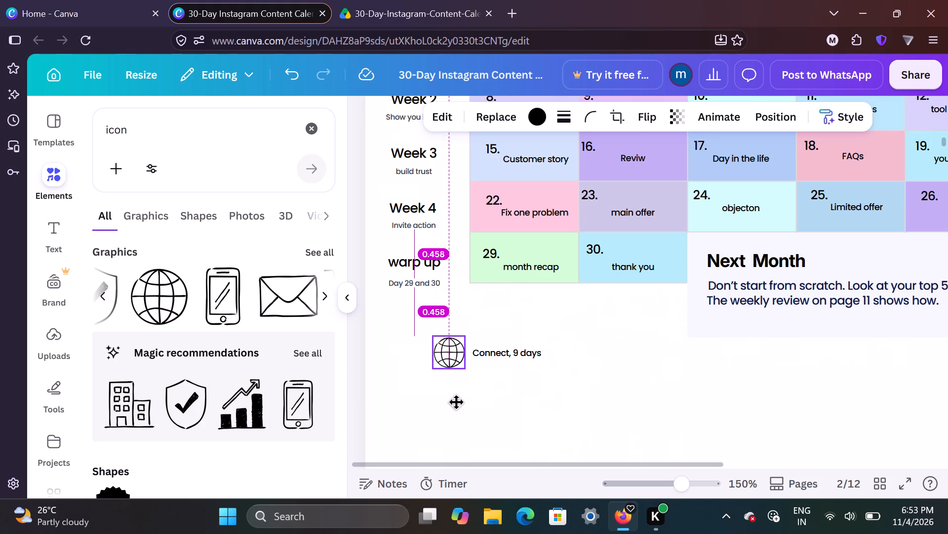
pyautogui.moveTo(456, 402); pyautogui.dragTo(456, 402)
pyautogui.click(514, 379)
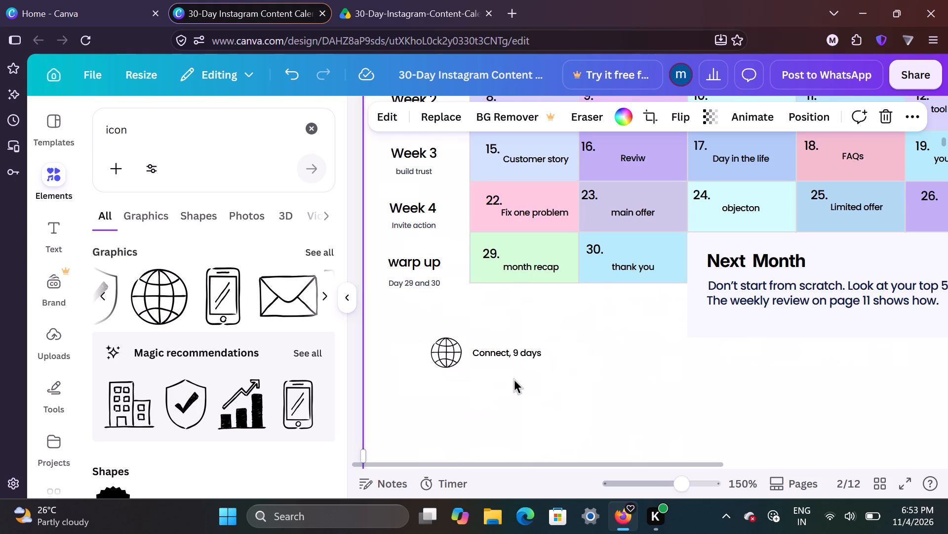
# Copy the legend text "Educate, 10 days" from page 3 of the reference PDF and return to the Canva design.
pyautogui.click(400, 0)
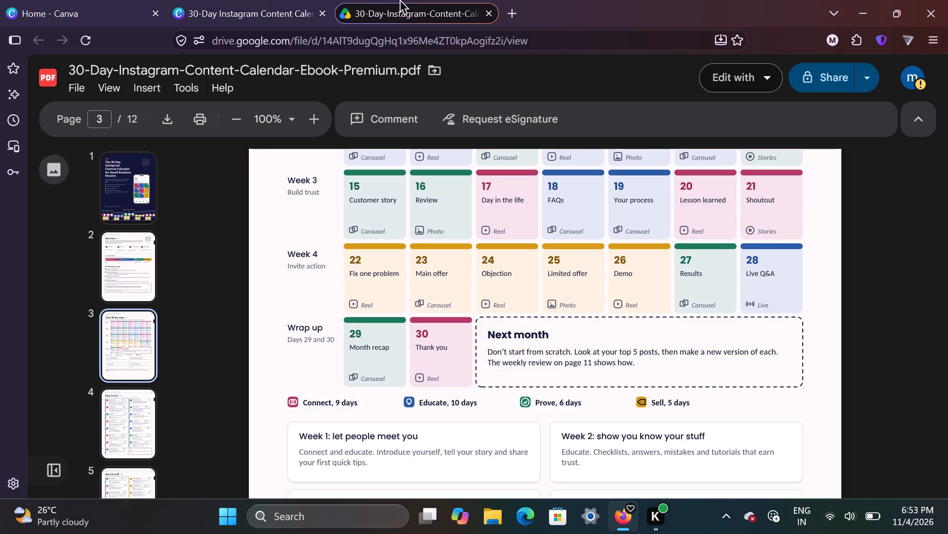
pyautogui.click(274, 0)
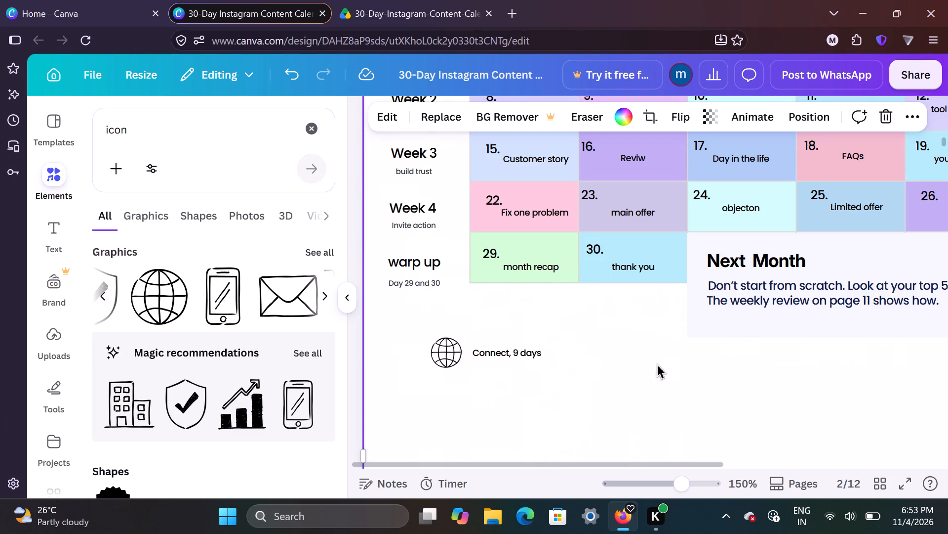
pyautogui.hscroll(-2, 657, 364)
pyautogui.click(425, 0)
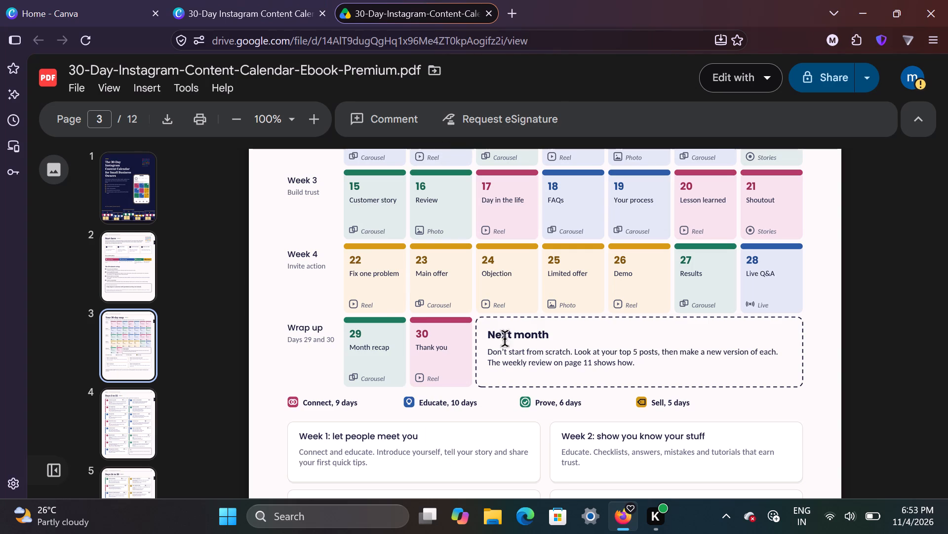
pyautogui.moveTo(421, 400); pyautogui.dragTo(480, 406)
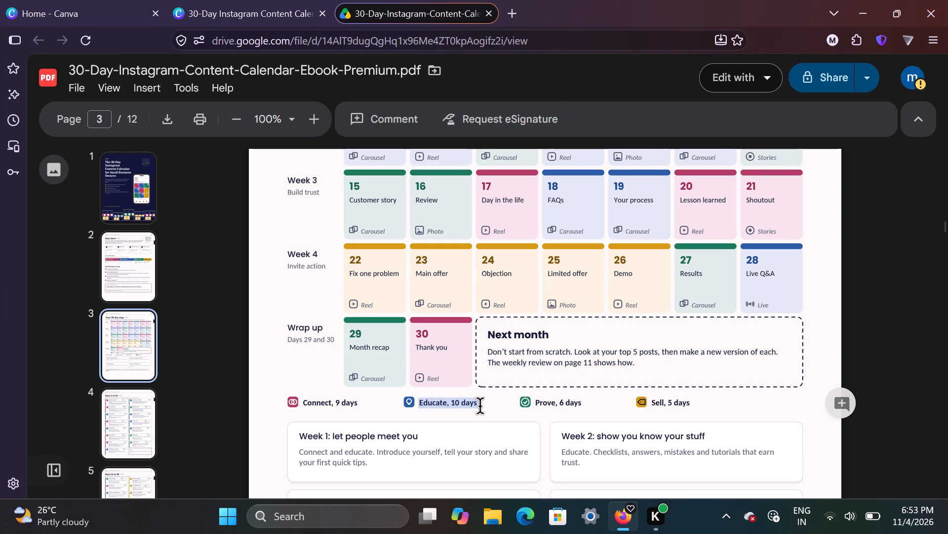
pyautogui.moveTo(480, 406); pyautogui.dragTo(480, 406)
pyautogui.hotkey('ctrl', 'c')
pyautogui.click(480, 406)
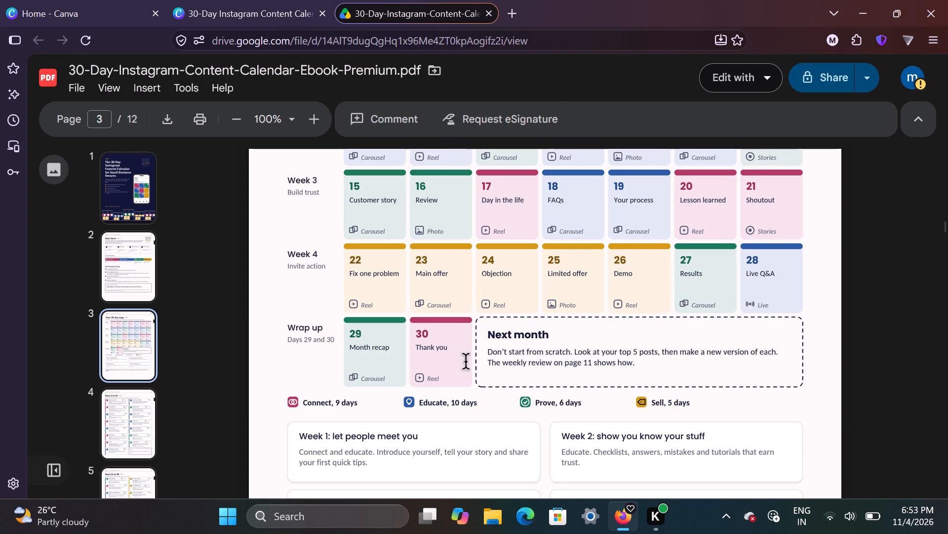
pyautogui.click(424, 0)
pyautogui.click(246, 0)
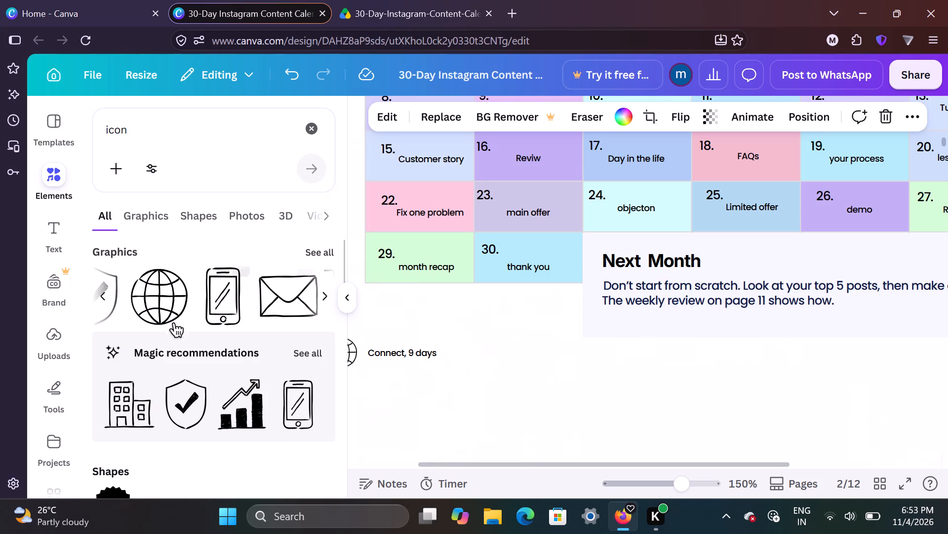
# Browse all graphics results for "icon", checking the reference PDF's legend, for an icon matching the Educate label.
pyautogui.click(313, 127)
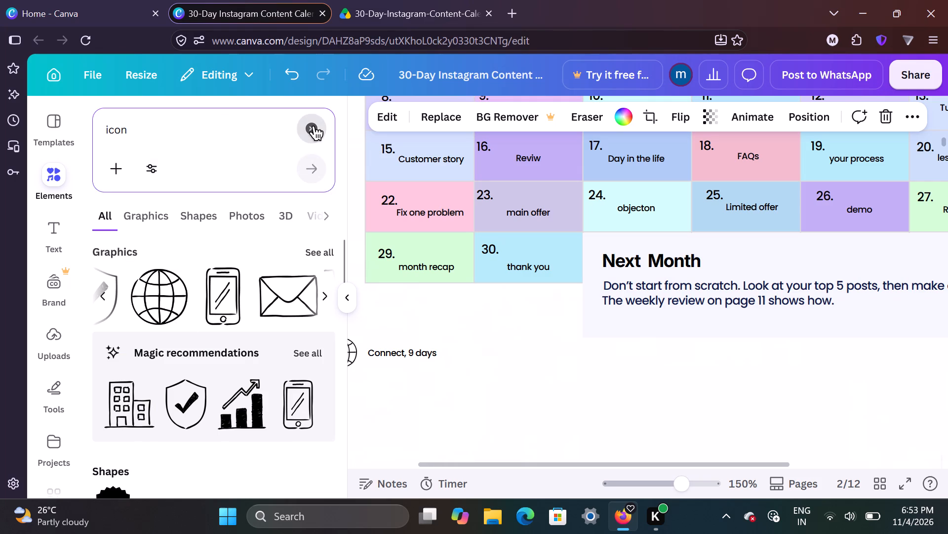
pyautogui.click(210, 242)
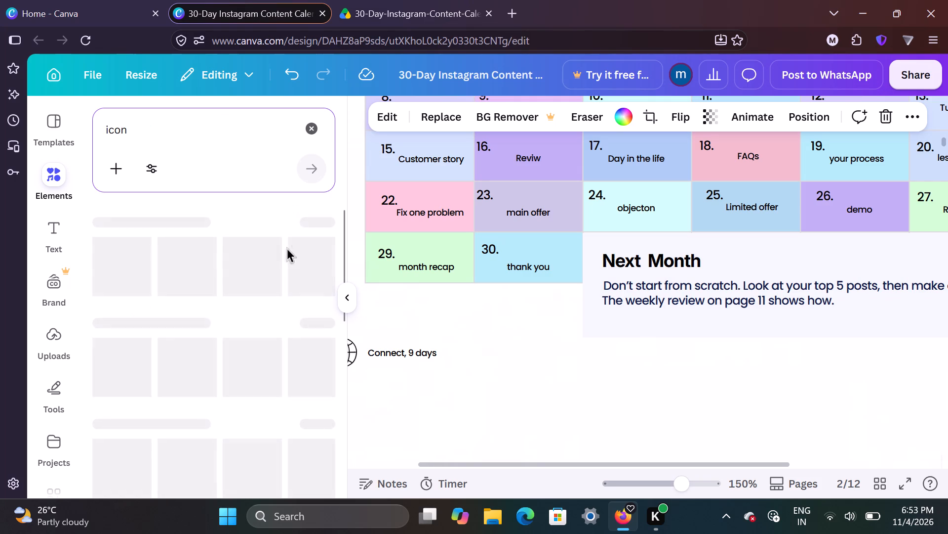
pyautogui.click(312, 250)
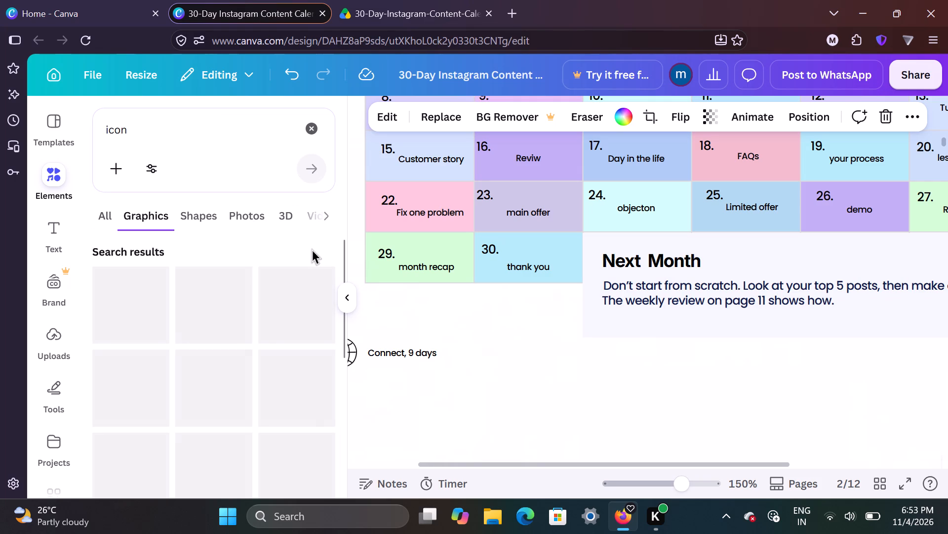
pyautogui.scroll(-1, 296, 332)
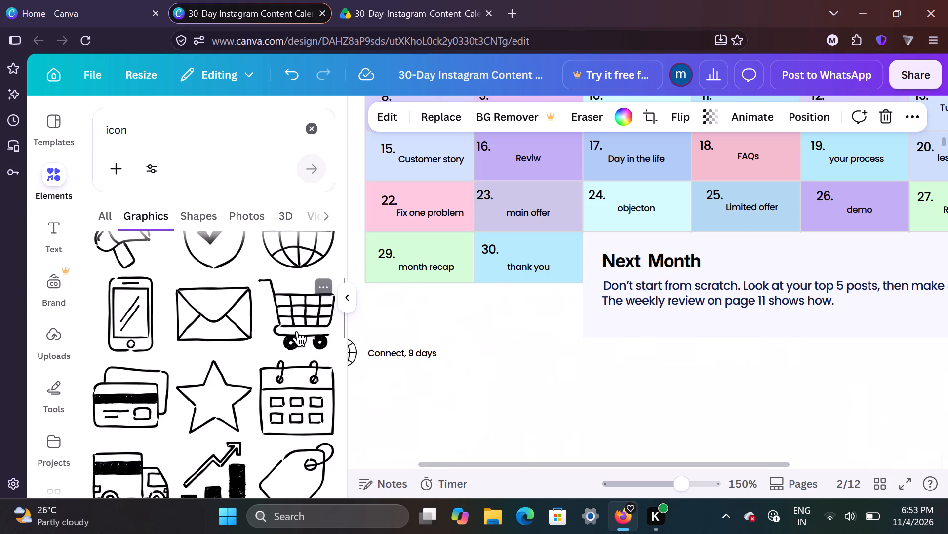
pyautogui.scroll(-2, 296, 332)
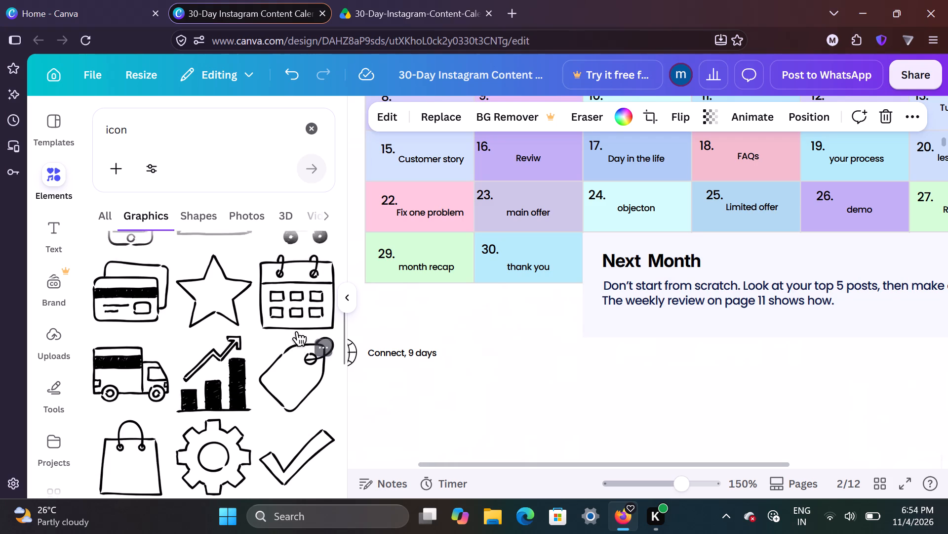
pyautogui.scroll(-3, 296, 332)
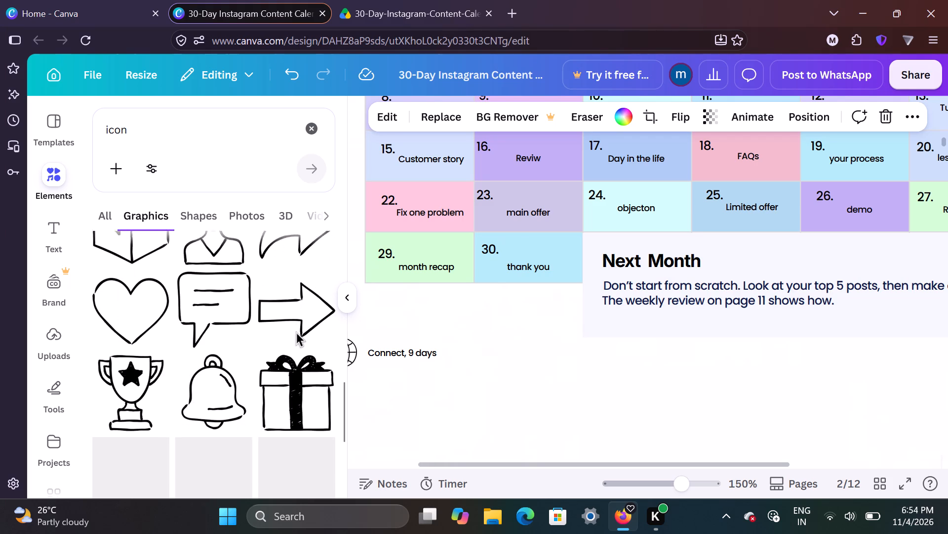
pyautogui.scroll(-1, 296, 332)
pyautogui.click(242, 0)
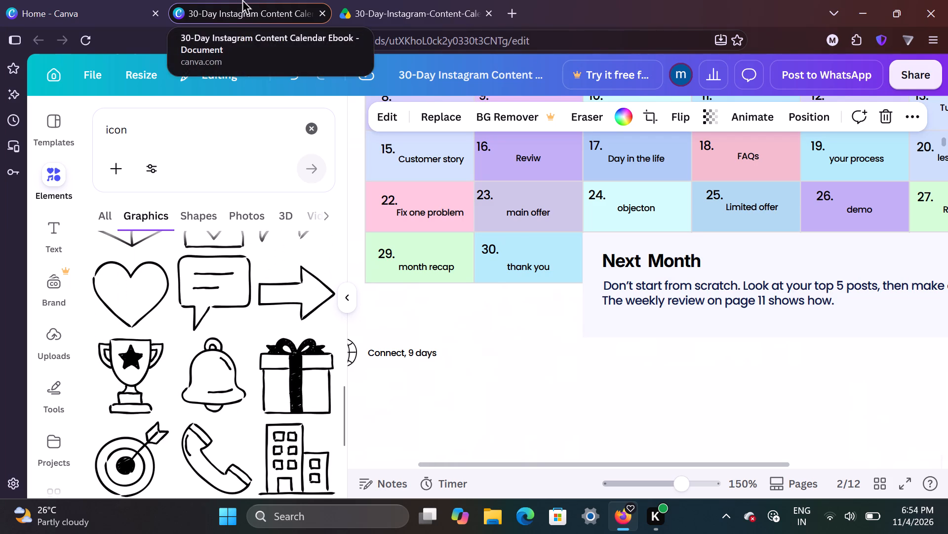
pyautogui.scroll(-2, 207, 354)
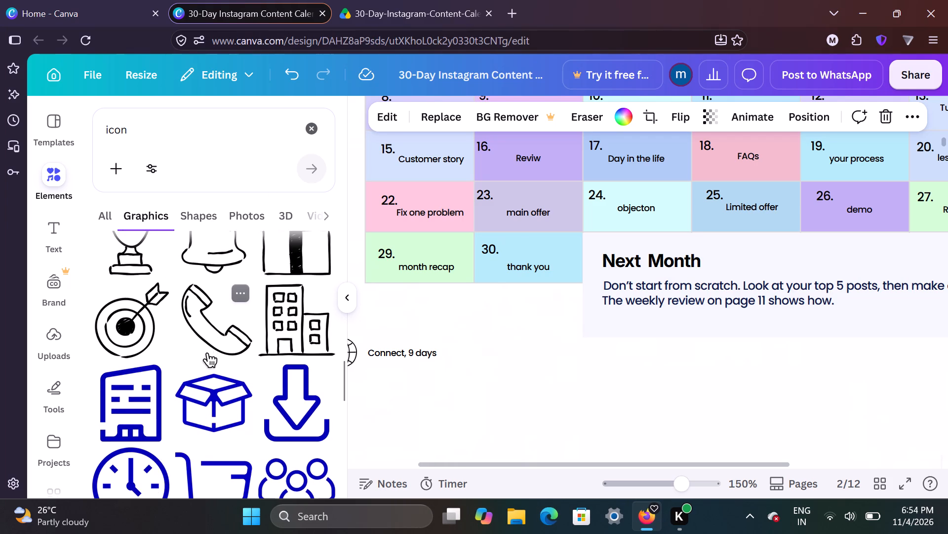
pyautogui.scroll(-2, 207, 354)
pyautogui.click(387, 1)
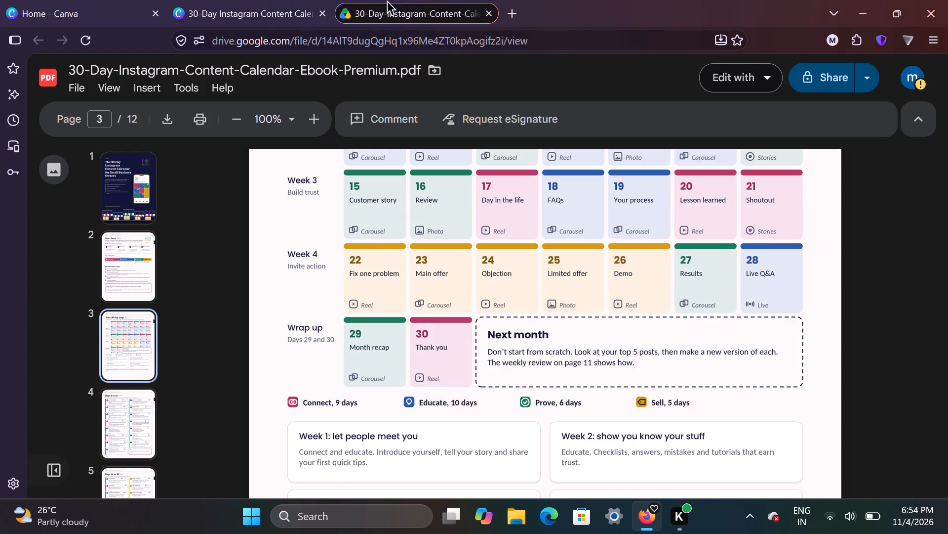
pyautogui.click(280, 0)
pyautogui.scroll(-4, 248, 316)
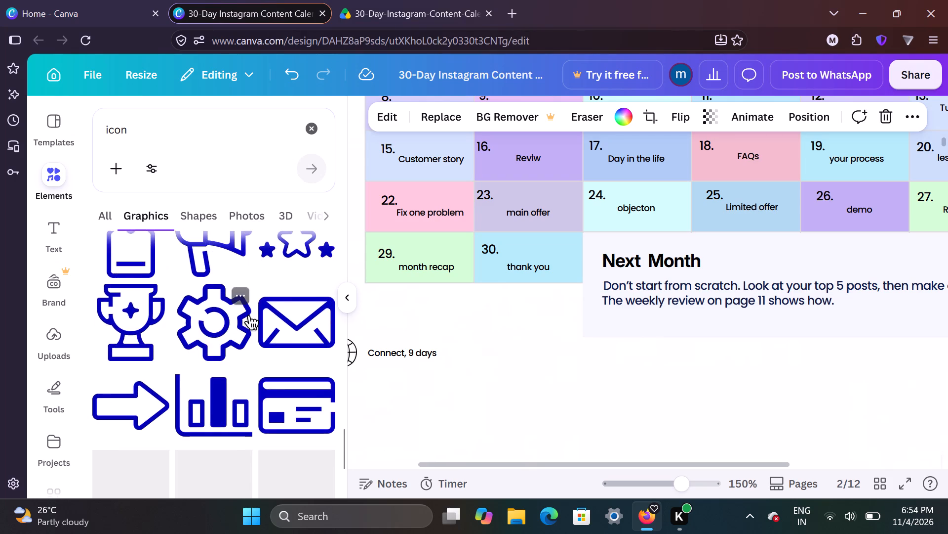
pyautogui.scroll(-2, 248, 316)
pyautogui.scroll(2, 248, 316)
pyautogui.scroll(-1, 248, 316)
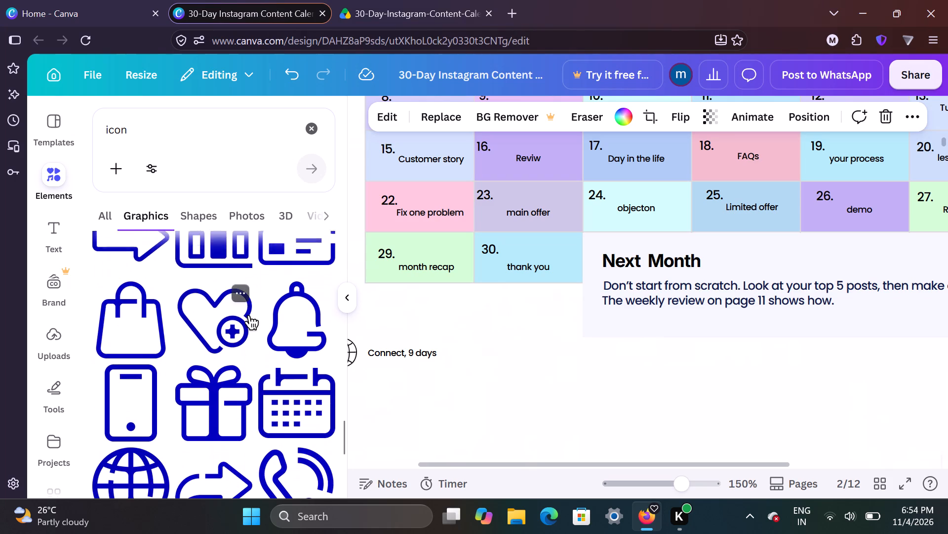
pyautogui.scroll(-1, 248, 316)
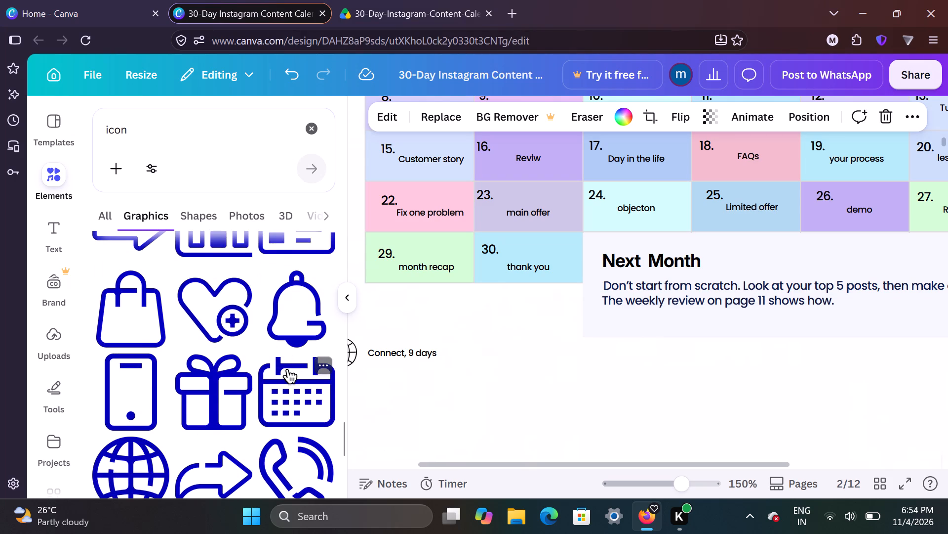
pyautogui.scroll(-5, 287, 370)
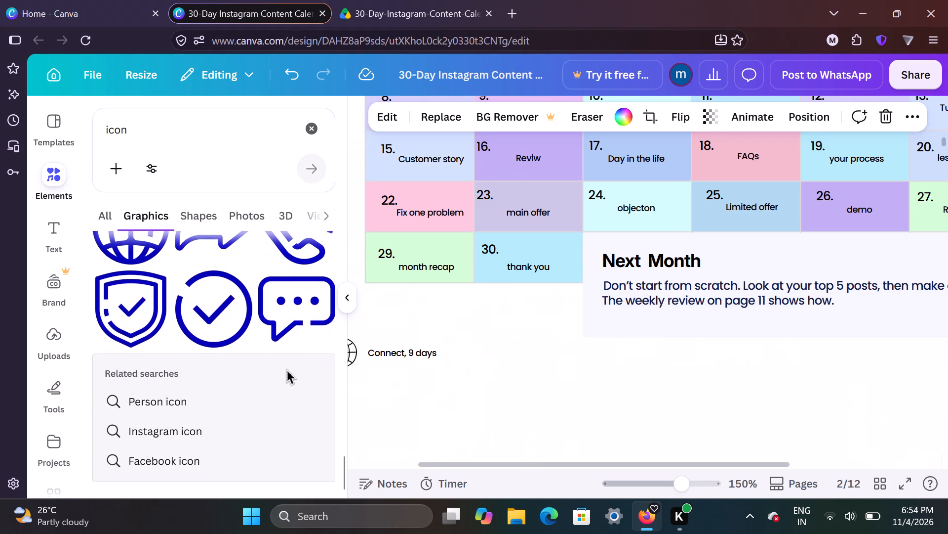
pyautogui.scroll(-1, 287, 370)
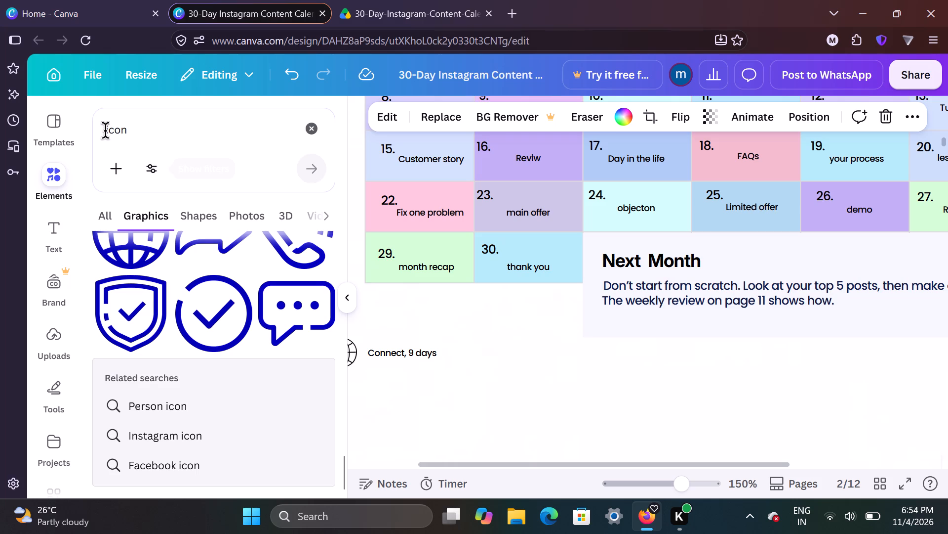
# Change the graphics search to "idea icon" and browse the light bulb results.
pyautogui.click(105, 131)
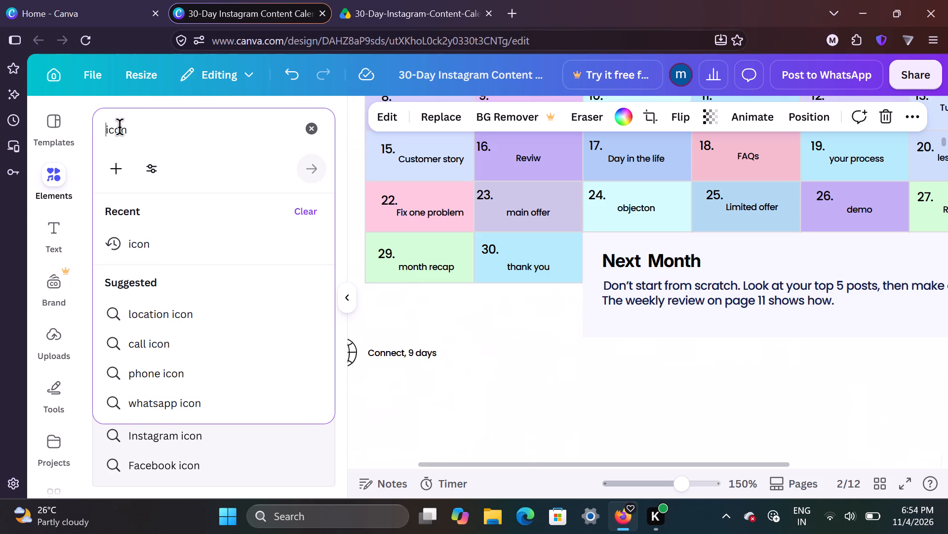
pyautogui.write('idea')
pyautogui.press('space')
pyautogui.press('Return')
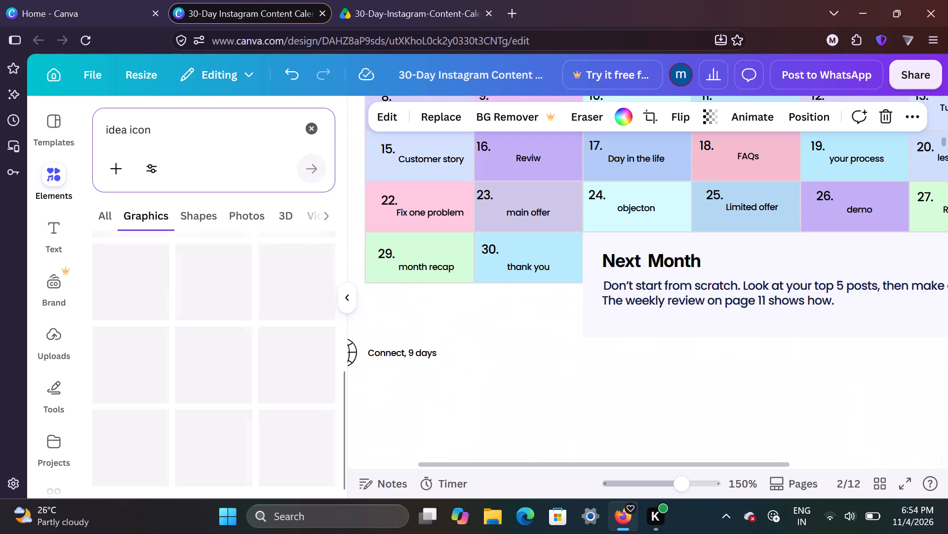
pyautogui.scroll(7, 227, 365)
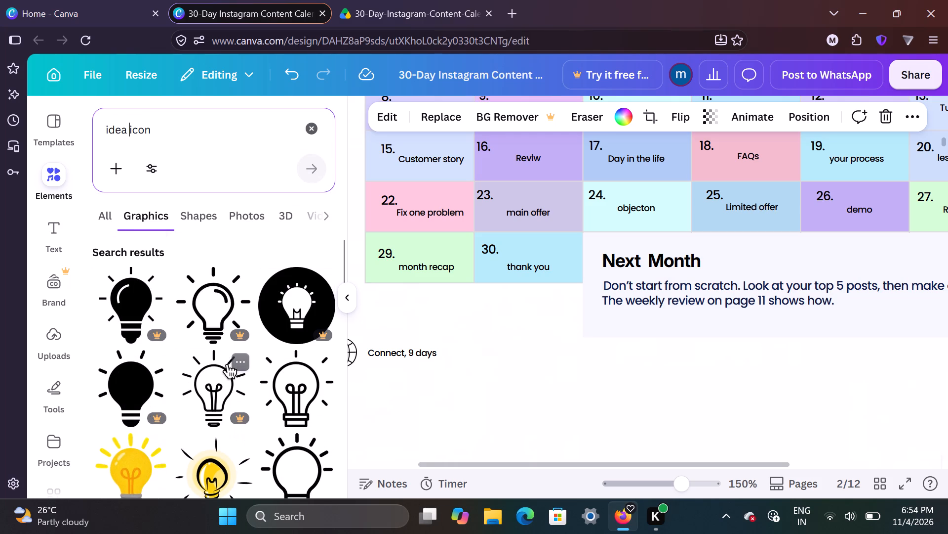
pyautogui.scroll(-5, 218, 350)
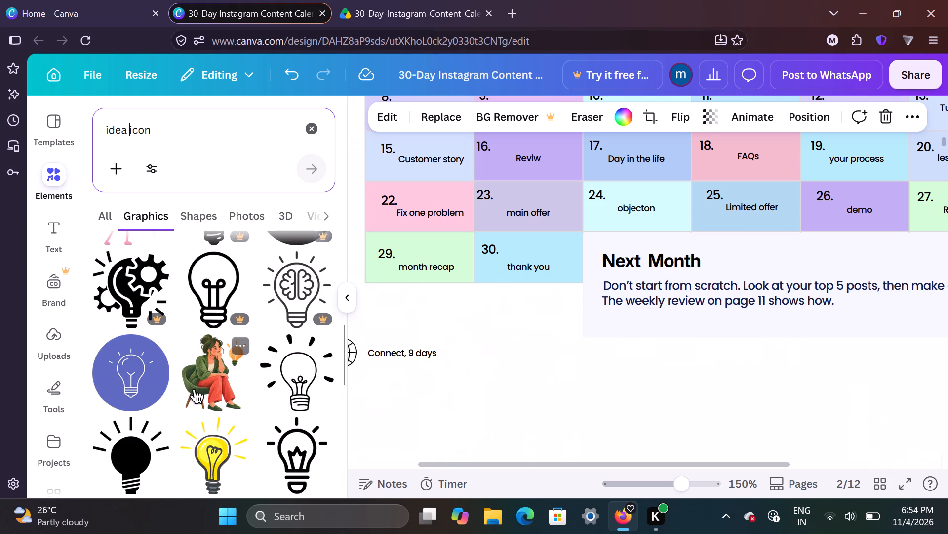
pyautogui.scroll(-1, 294, 393)
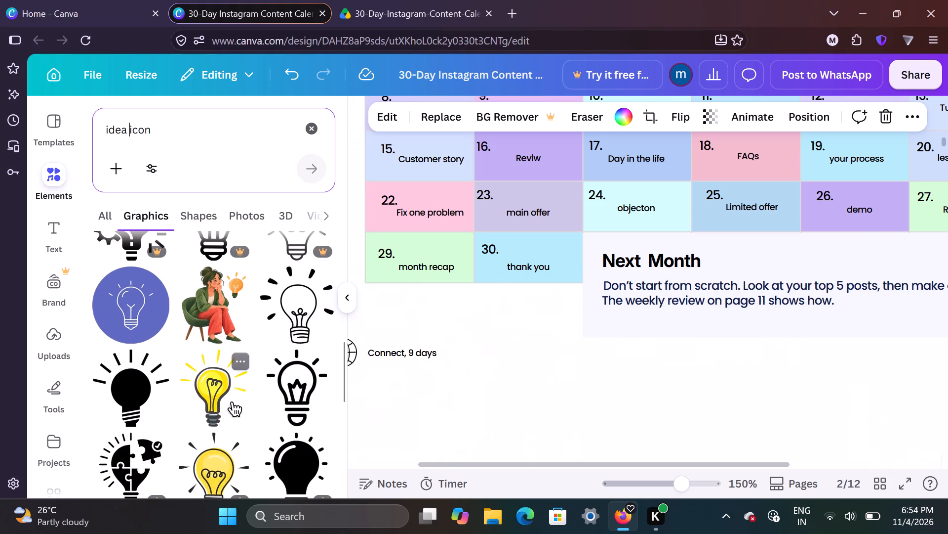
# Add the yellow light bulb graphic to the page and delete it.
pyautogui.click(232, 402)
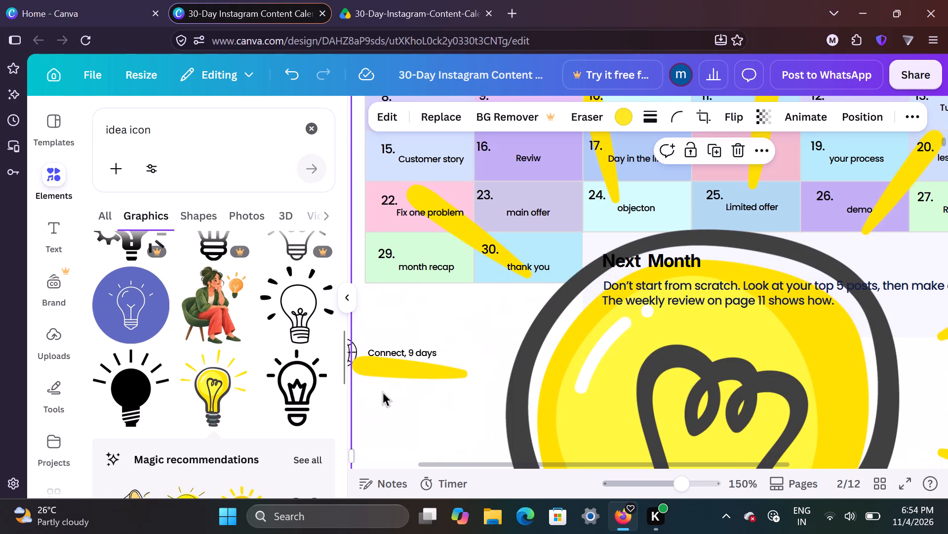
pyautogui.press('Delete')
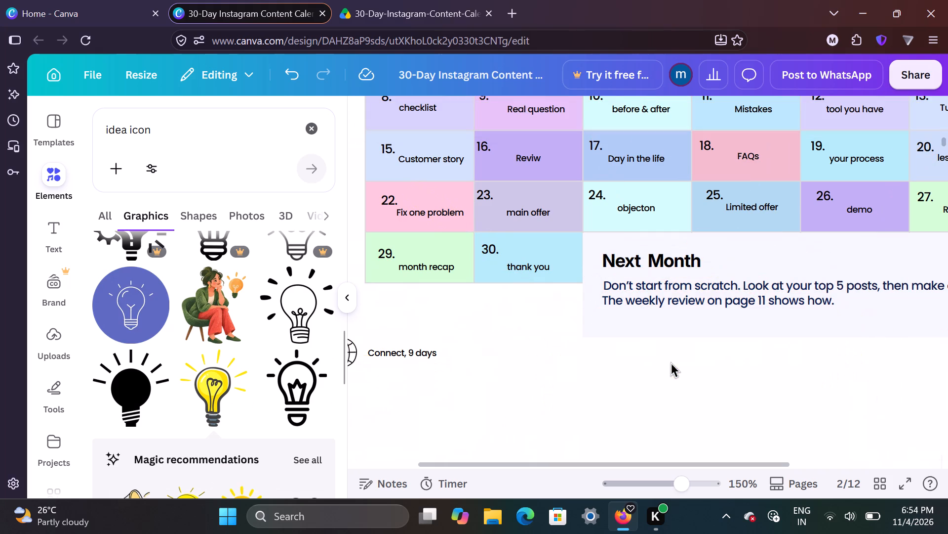
# Add the black outline light bulb graphic with short rays to page 2 and reduce its size.
pyautogui.click(291, 337)
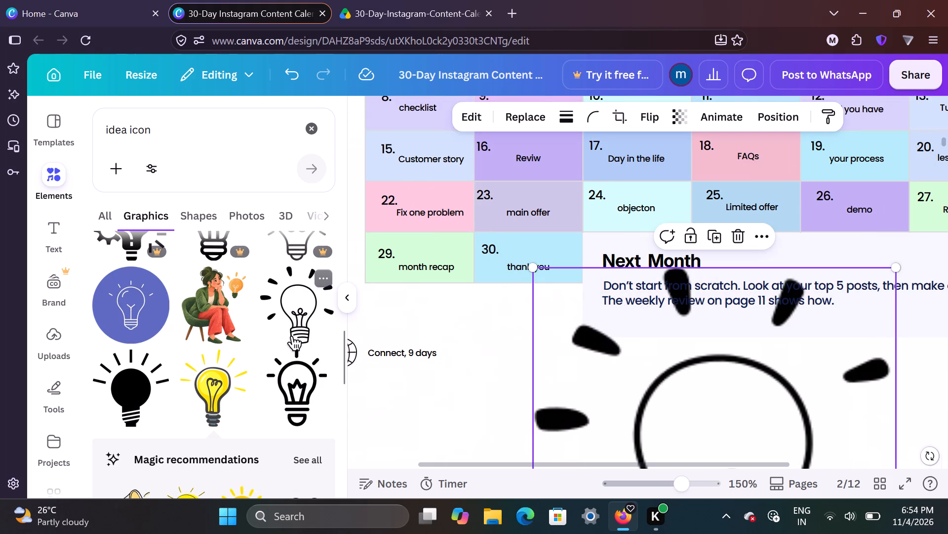
pyautogui.moveTo(535, 272); pyautogui.dragTo(635, 358)
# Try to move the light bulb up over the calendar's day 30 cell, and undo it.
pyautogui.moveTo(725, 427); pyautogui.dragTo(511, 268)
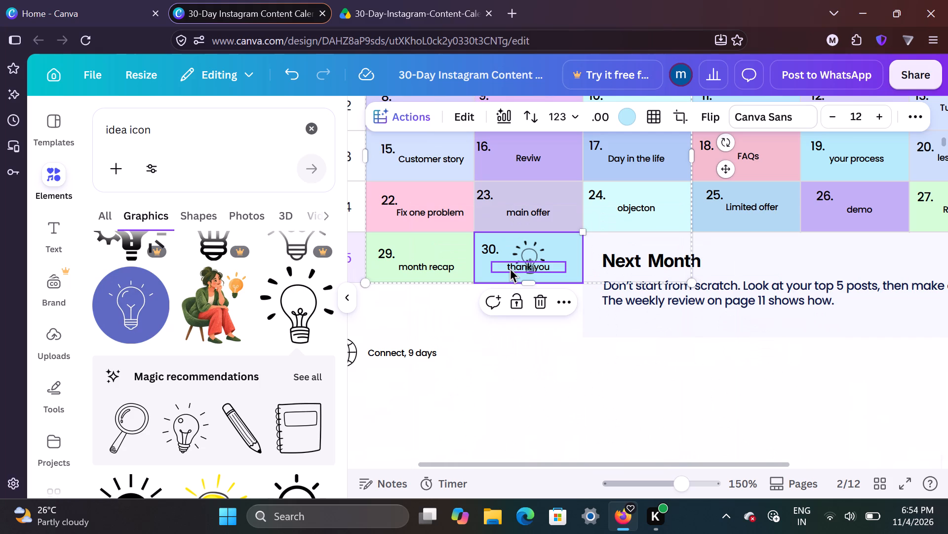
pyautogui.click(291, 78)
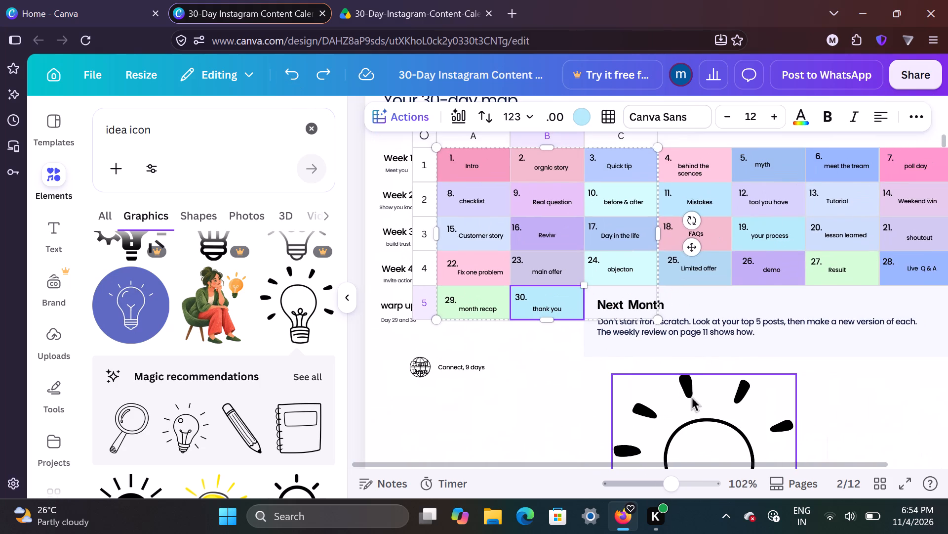
# Shrink the light bulb graphic to about 0.4 by 0.4, checking it against the size of the globe icon.
pyautogui.scroll(-2, 692, 397)
pyautogui.click(669, 356)
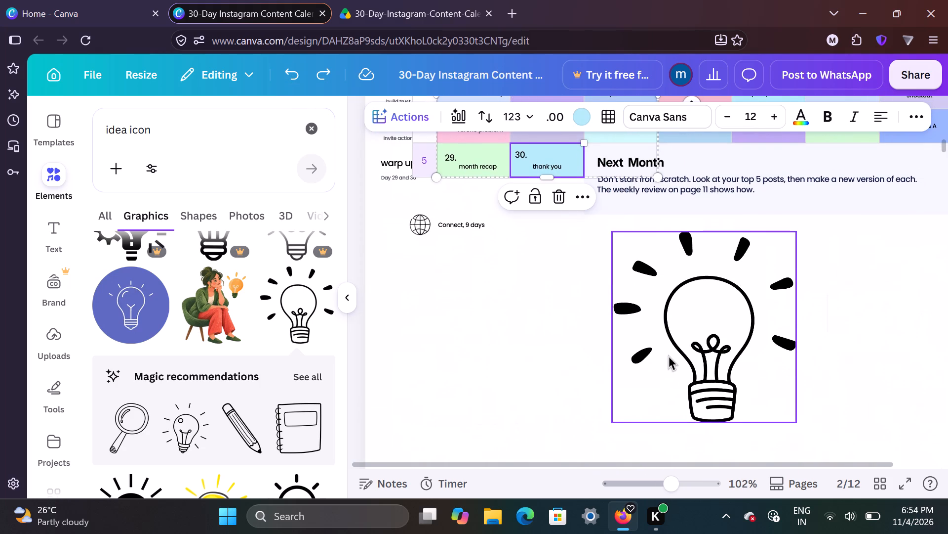
pyautogui.moveTo(610, 232); pyautogui.dragTo(715, 321)
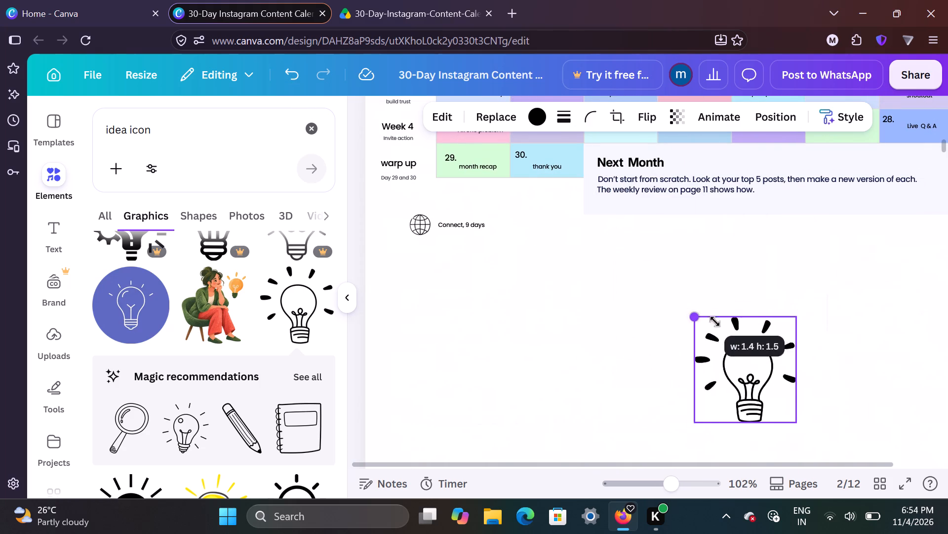
pyautogui.moveTo(715, 321); pyautogui.dragTo(722, 334)
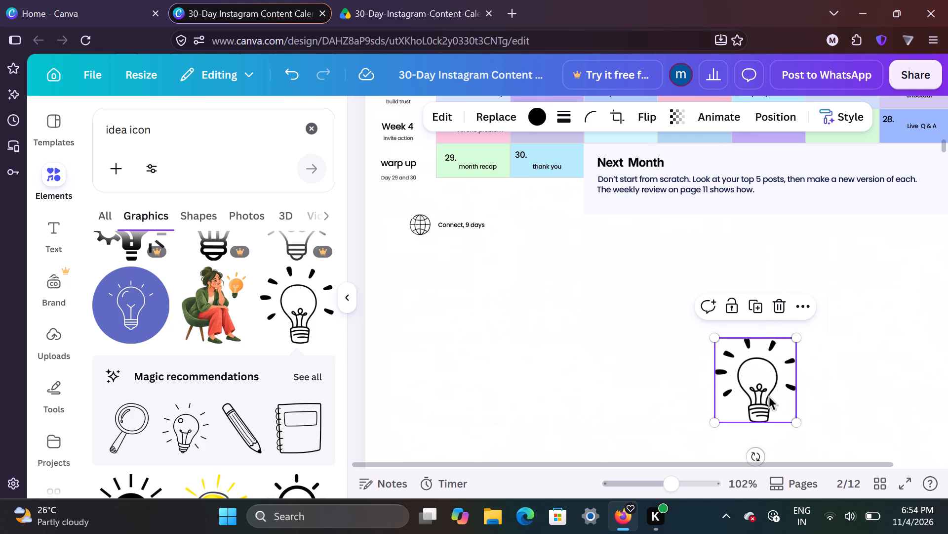
pyautogui.moveTo(717, 339); pyautogui.dragTo(748, 370)
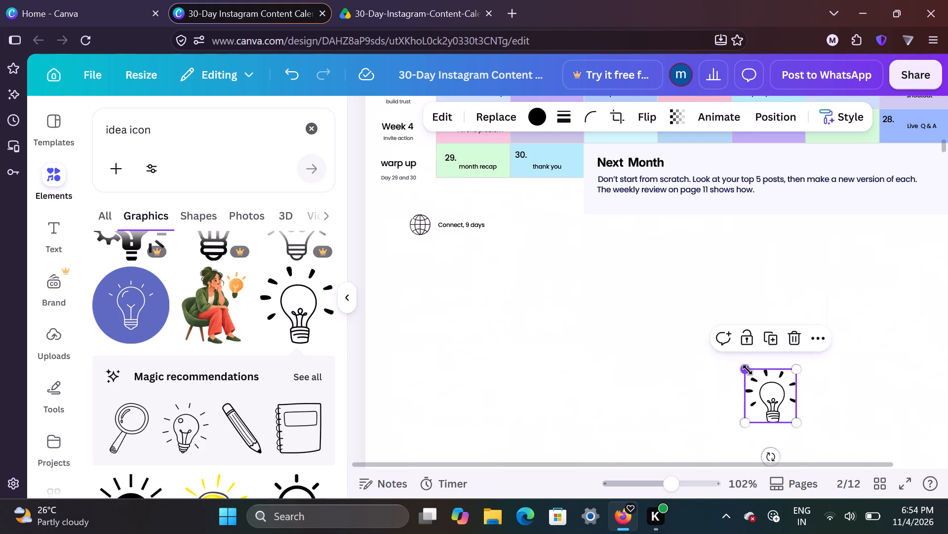
pyautogui.click(415, 221)
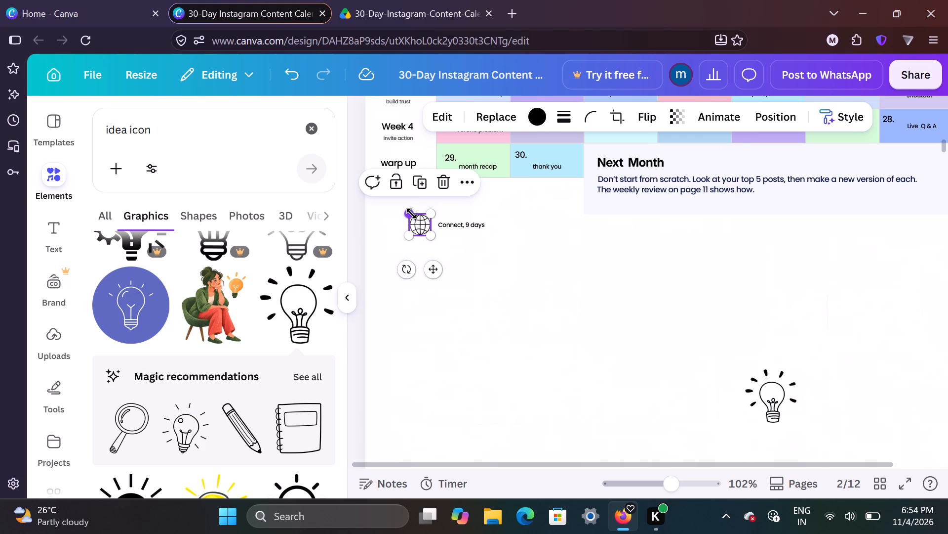
pyautogui.click(411, 214)
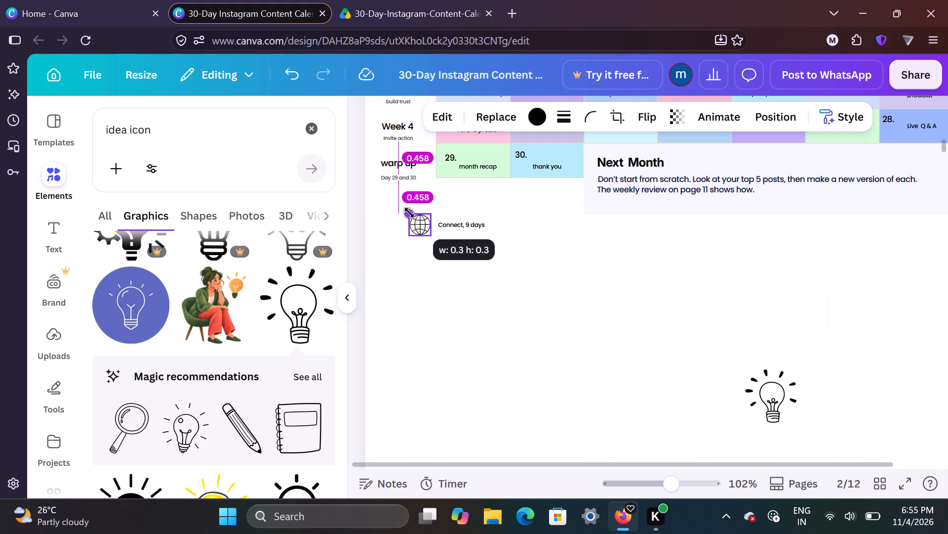
pyautogui.click(777, 392)
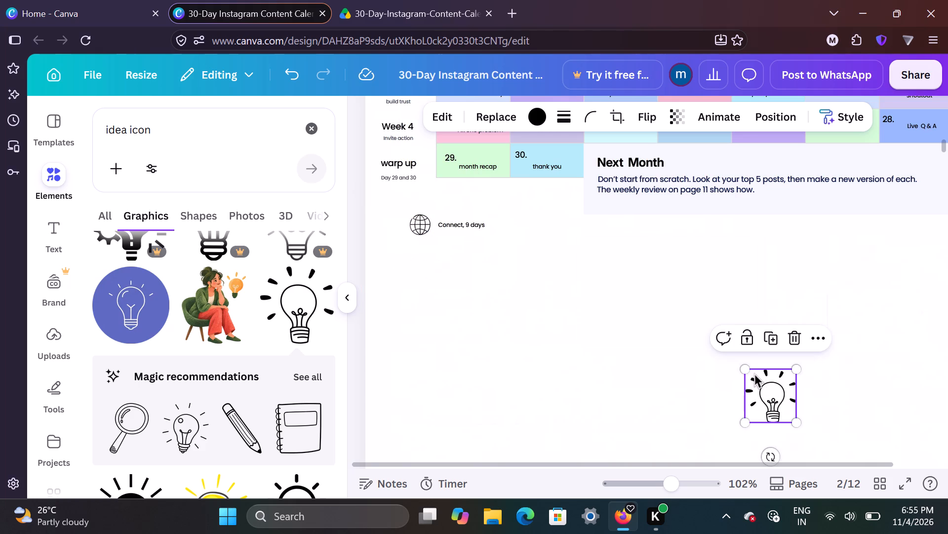
pyautogui.moveTo(748, 371); pyautogui.dragTo(755, 381)
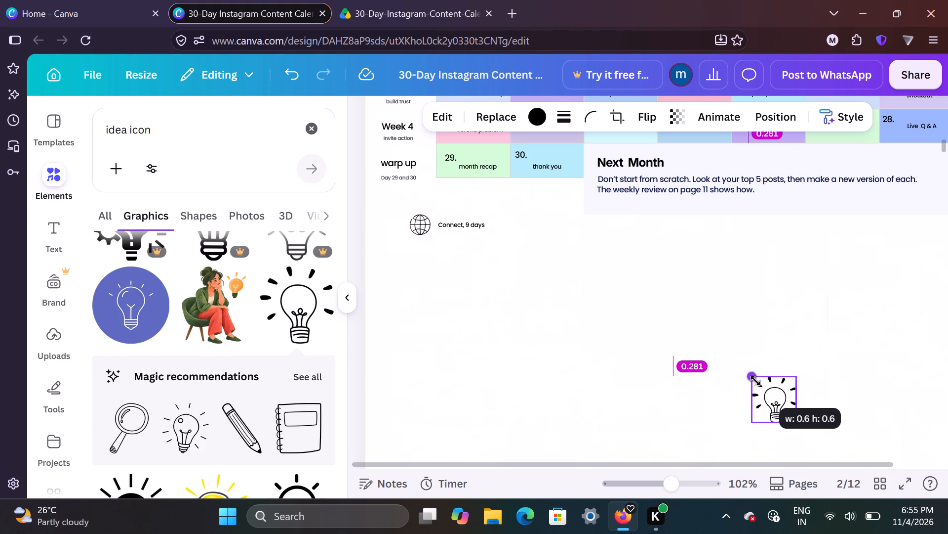
pyautogui.moveTo(755, 381); pyautogui.dragTo(760, 387)
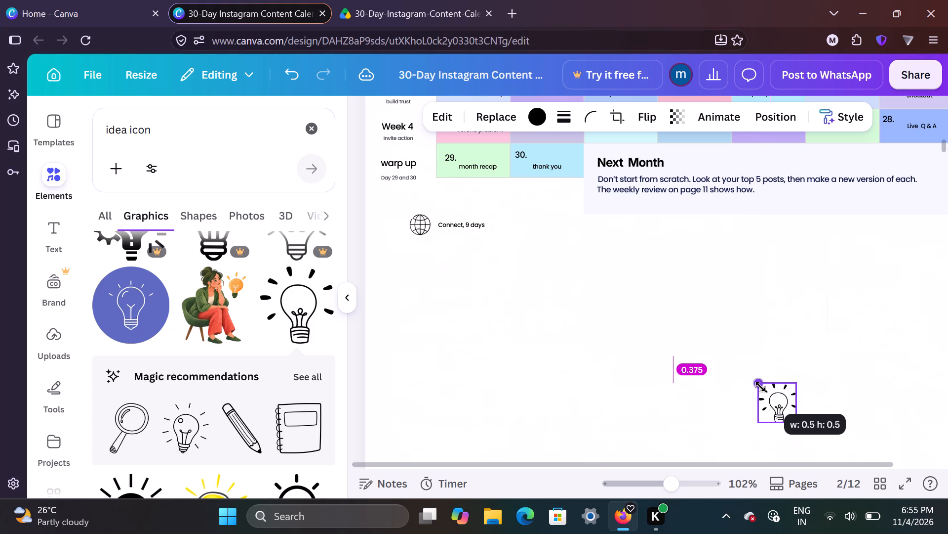
pyautogui.moveTo(760, 387); pyautogui.dragTo(761, 388)
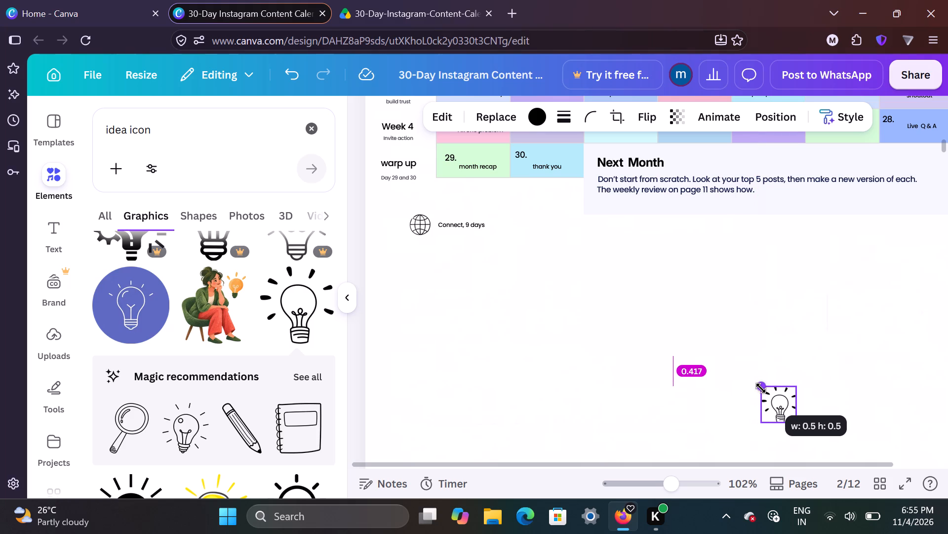
pyautogui.moveTo(761, 388); pyautogui.dragTo(768, 395)
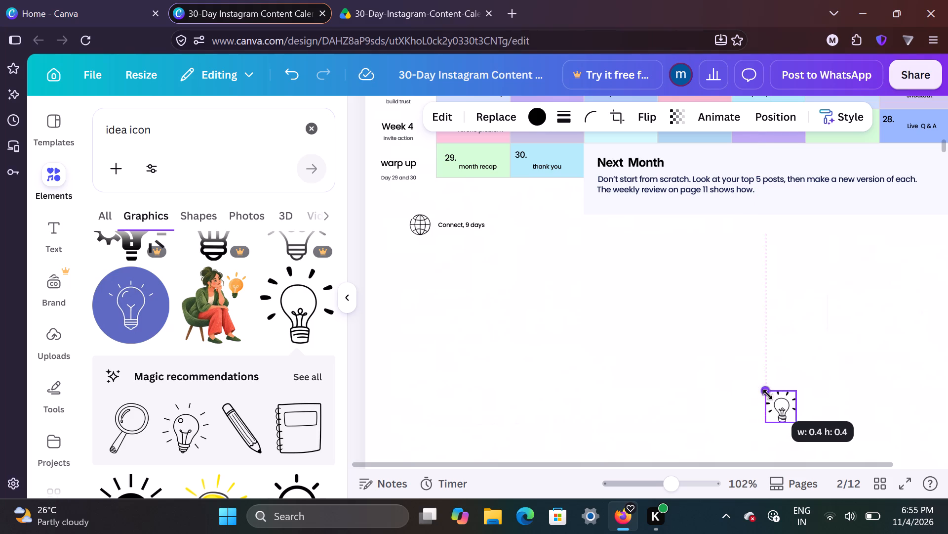
pyautogui.moveTo(768, 395); pyautogui.dragTo(773, 399)
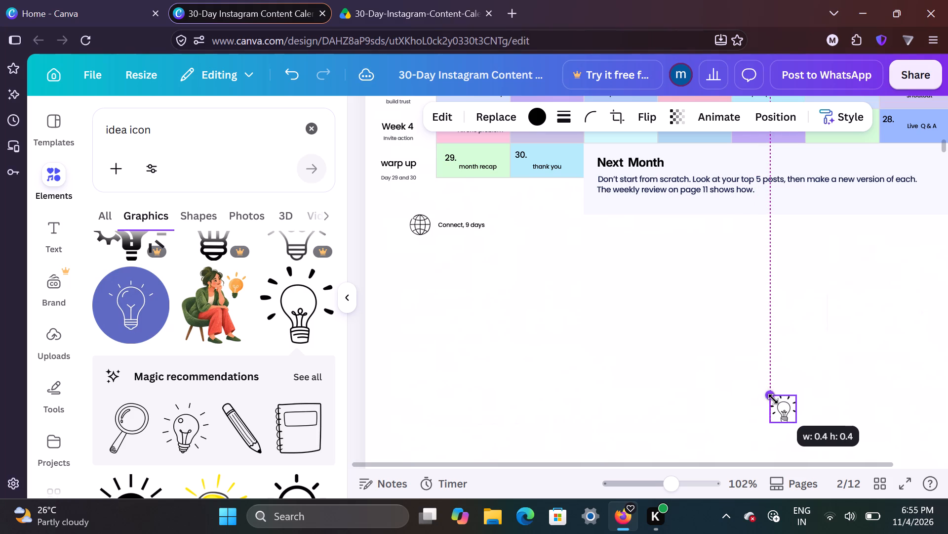
pyautogui.moveTo(773, 399); pyautogui.dragTo(772, 393)
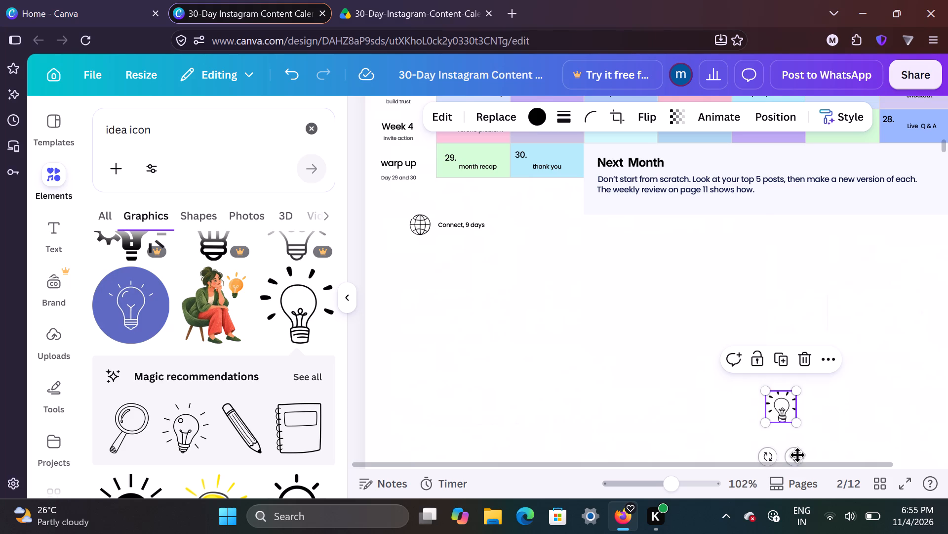
# Move the small light bulb icon into the legend row just after the "Connect, 9 days" label.
pyautogui.moveTo(795, 455); pyautogui.dragTo(678, 387)
pyautogui.moveTo(678, 387); pyautogui.dragTo(526, 272)
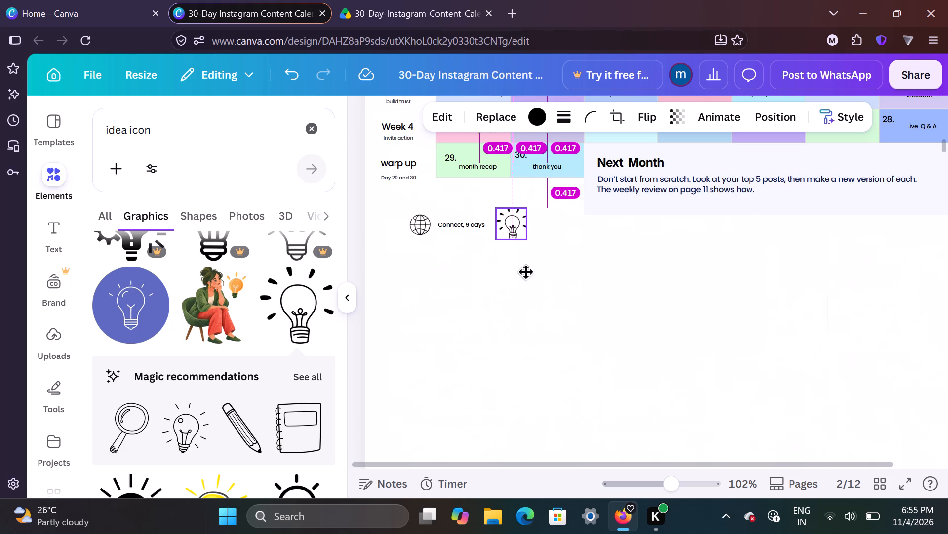
pyautogui.moveTo(526, 272); pyautogui.dragTo(527, 274)
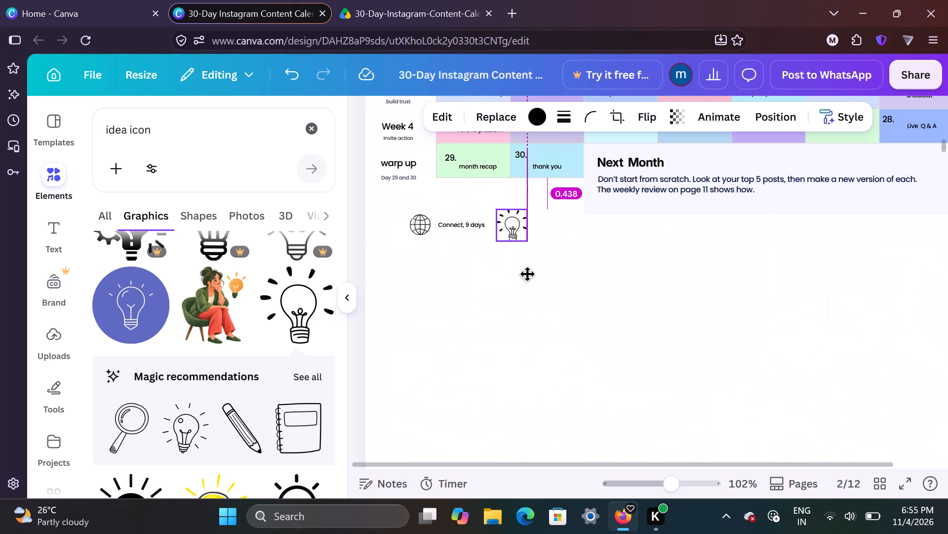
pyautogui.moveTo(527, 274); pyautogui.dragTo(527, 276)
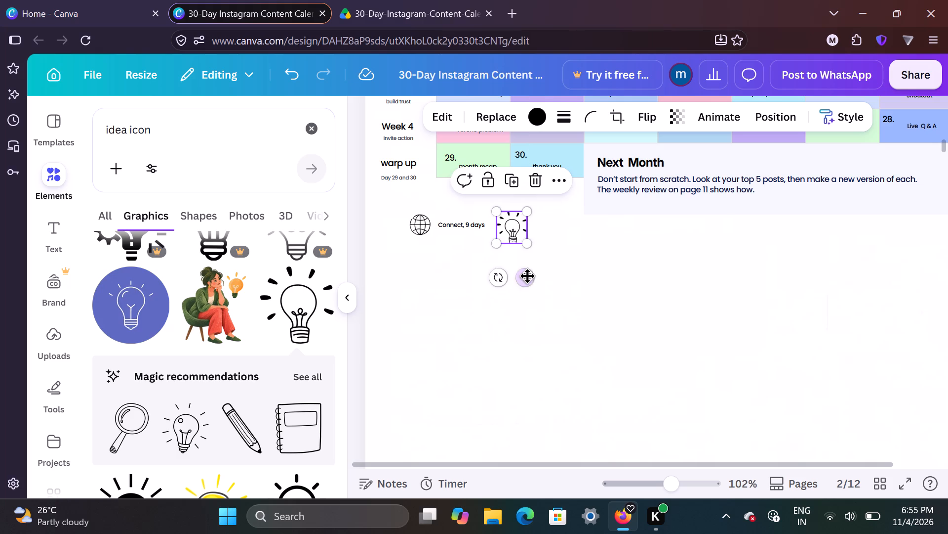
# Enlarge the globe icon slightly, center it on the "Connect, 9 days" text line and deselect it.
pyautogui.click(417, 233)
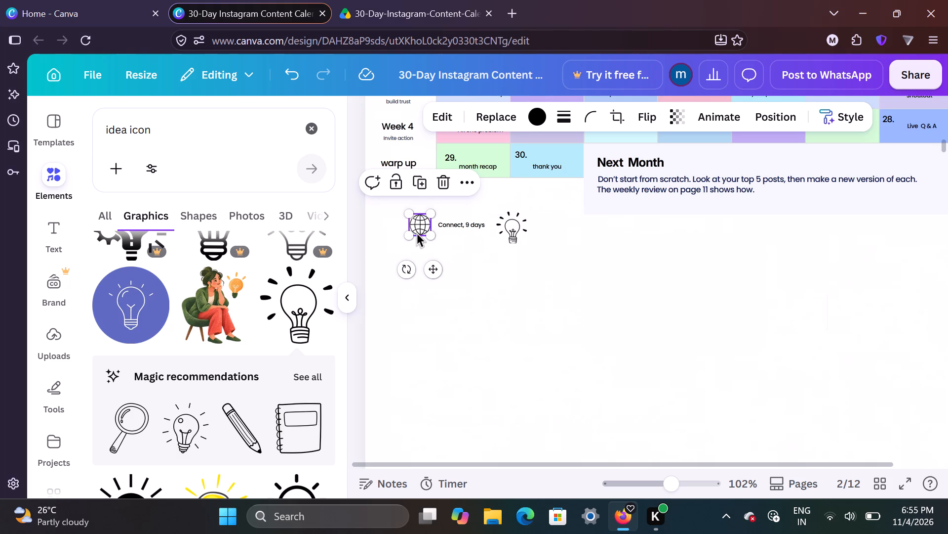
pyautogui.moveTo(408, 213); pyautogui.dragTo(402, 212)
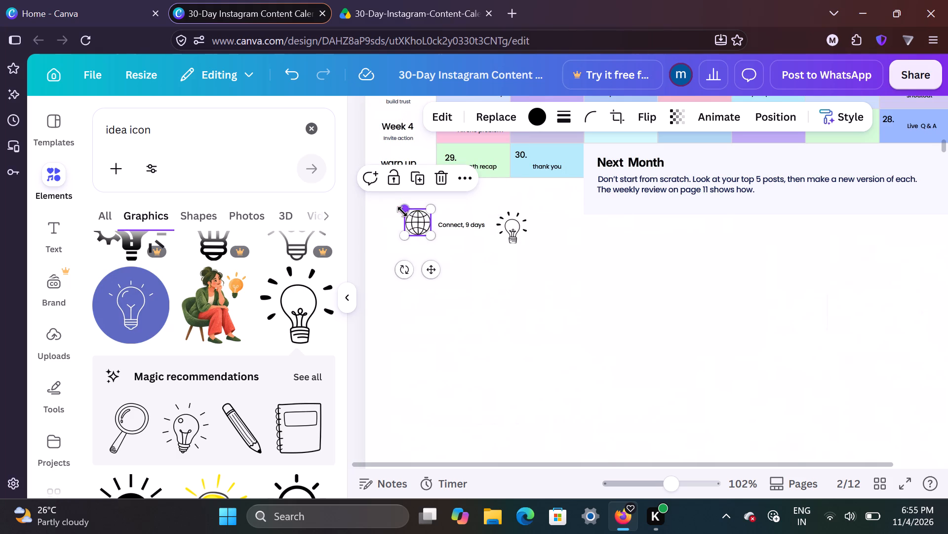
pyautogui.click(431, 269)
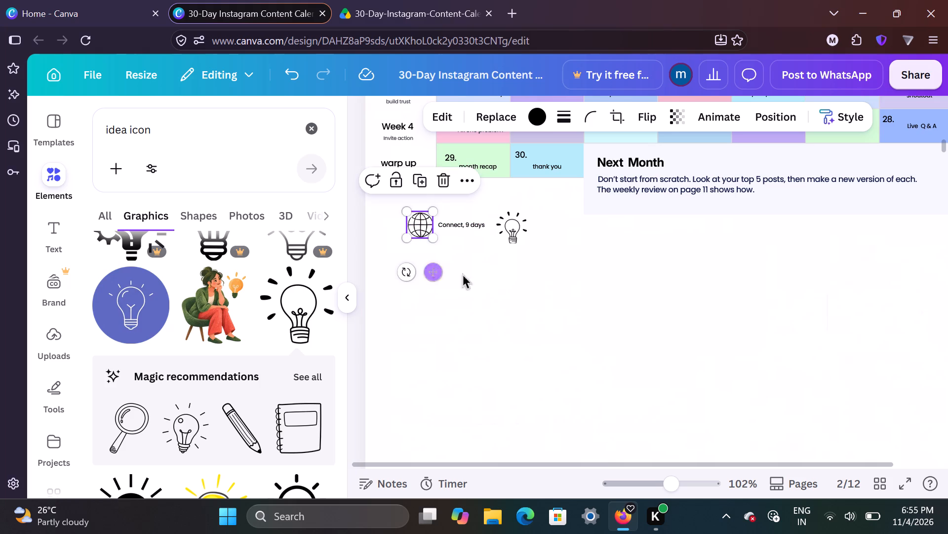
pyautogui.click(492, 278)
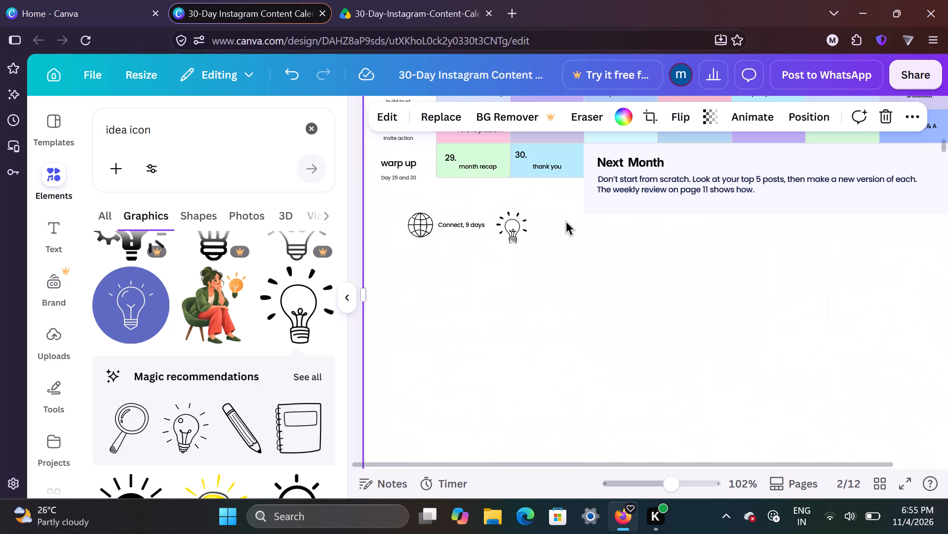
# Reduce the light bulb icon slightly and align its center with the globe icon and "Connect, 9 days" label.
pyautogui.hscroll(1, 566, 221)
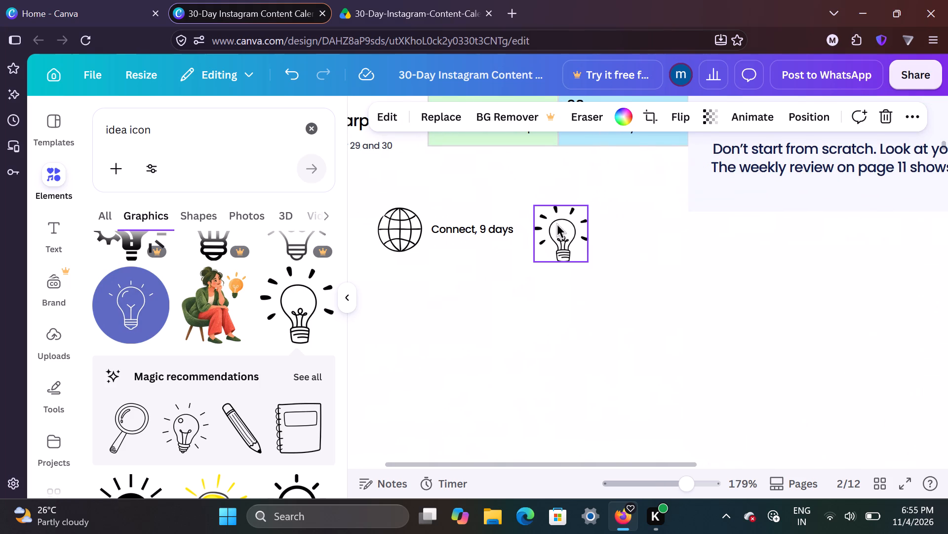
pyautogui.click(557, 224)
pyautogui.moveTo(537, 206); pyautogui.dragTo(545, 218)
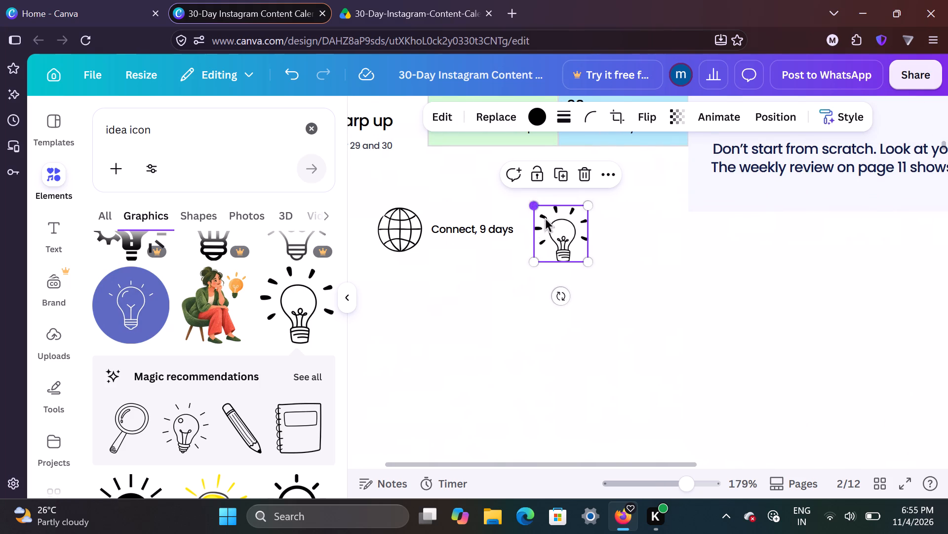
pyautogui.moveTo(545, 218); pyautogui.dragTo(539, 217)
pyautogui.moveTo(563, 242); pyautogui.dragTo(559, 236)
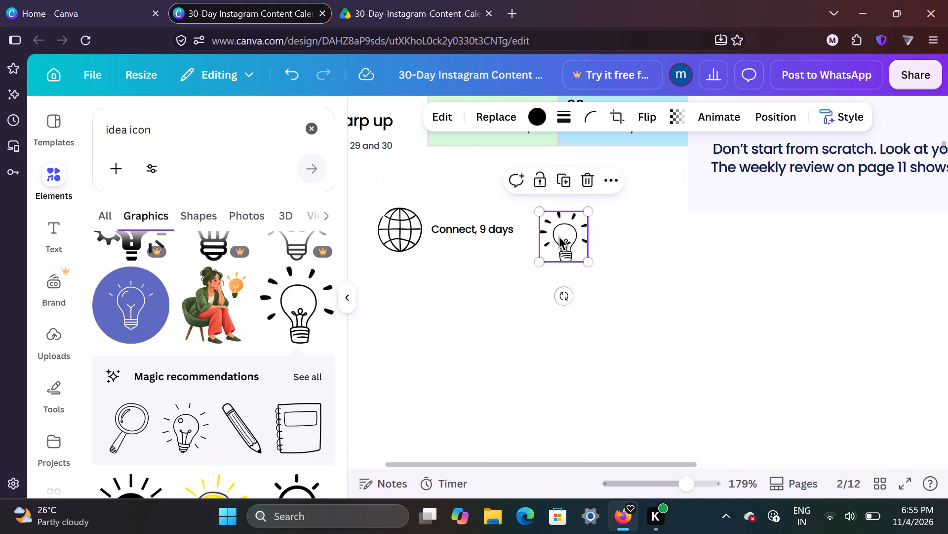
pyautogui.moveTo(559, 236); pyautogui.dragTo(558, 234)
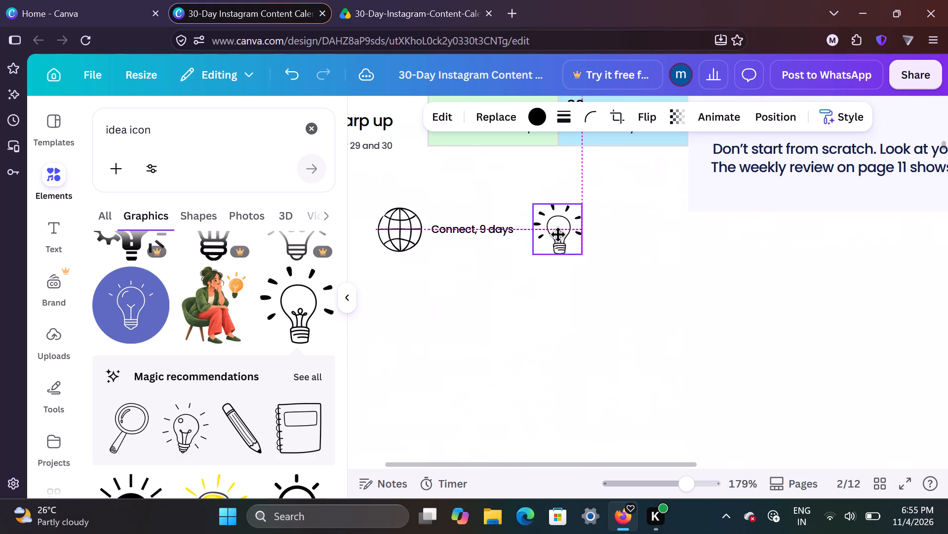
# Nudge the light bulb icon up slightly to center it on the "Connect, 9 days" text line and deselect it.
pyautogui.moveTo(558, 234); pyautogui.dragTo(558, 232)
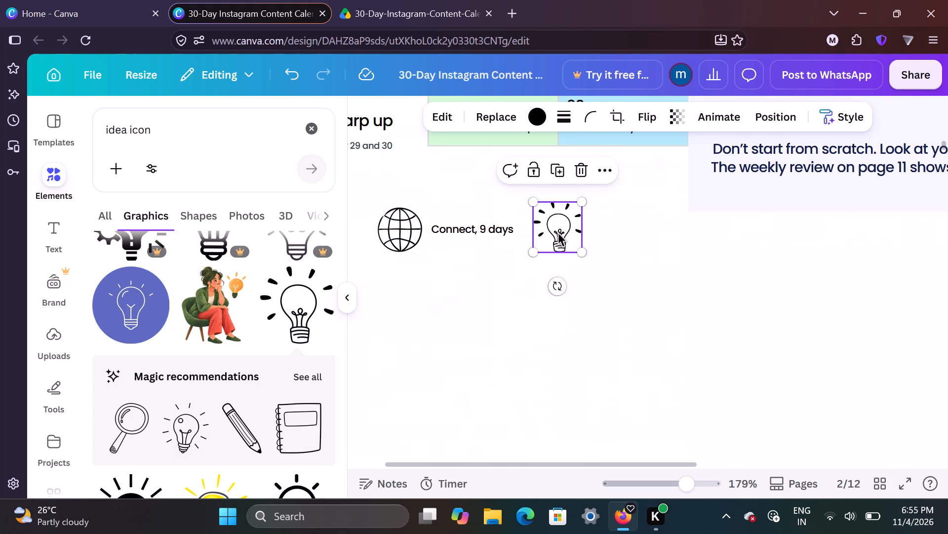
pyautogui.click(643, 259)
# Copy the "Educate, 10 days" legend text from the reference PDF and return to the Canva design.
pyautogui.click(443, 9)
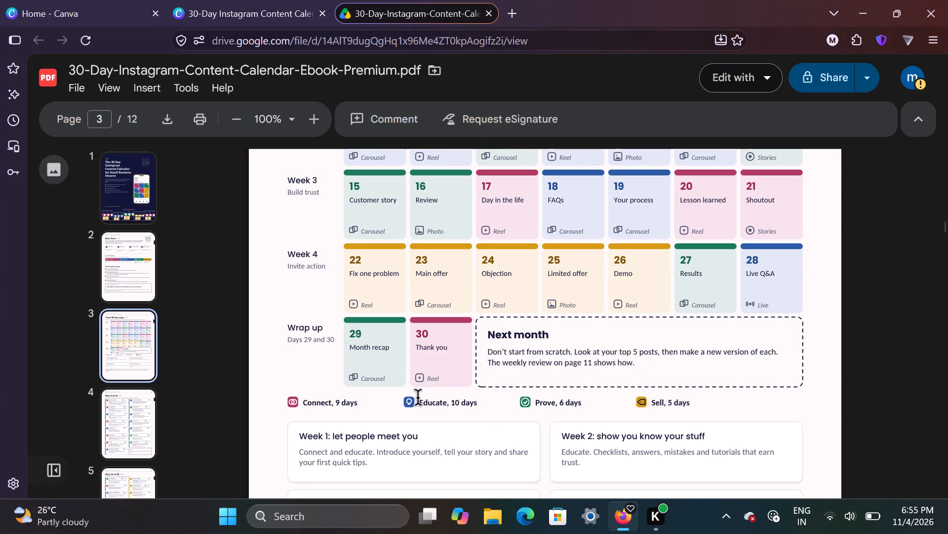
pyautogui.moveTo(418, 398); pyautogui.dragTo(501, 404)
pyautogui.hotkey('ctrl', 'c')
pyautogui.click(501, 404)
pyautogui.click(193, 0)
# Duplicate the "Connect, 9 days" label and place the copy just after the light bulb icon, aligned with the original label.
pyautogui.click(462, 227)
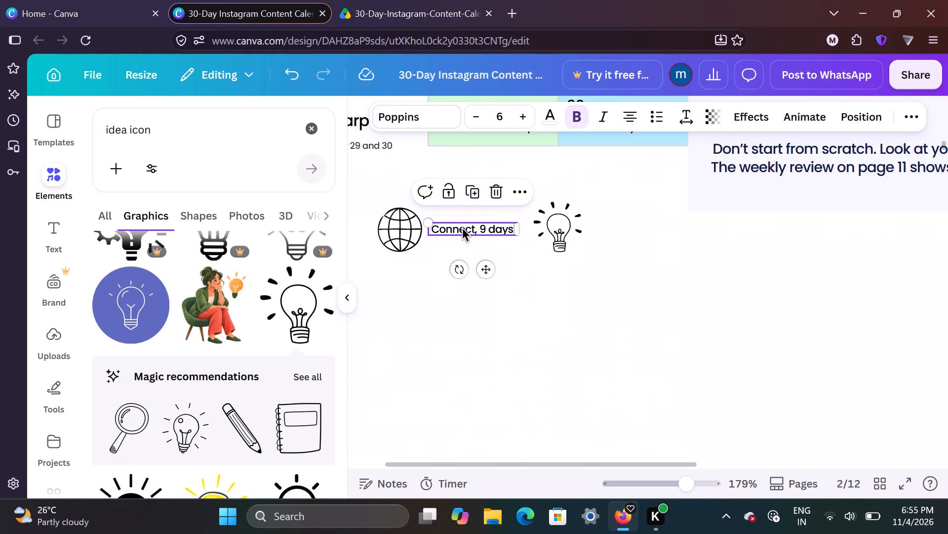
pyautogui.click(519, 195)
pyautogui.click(597, 309)
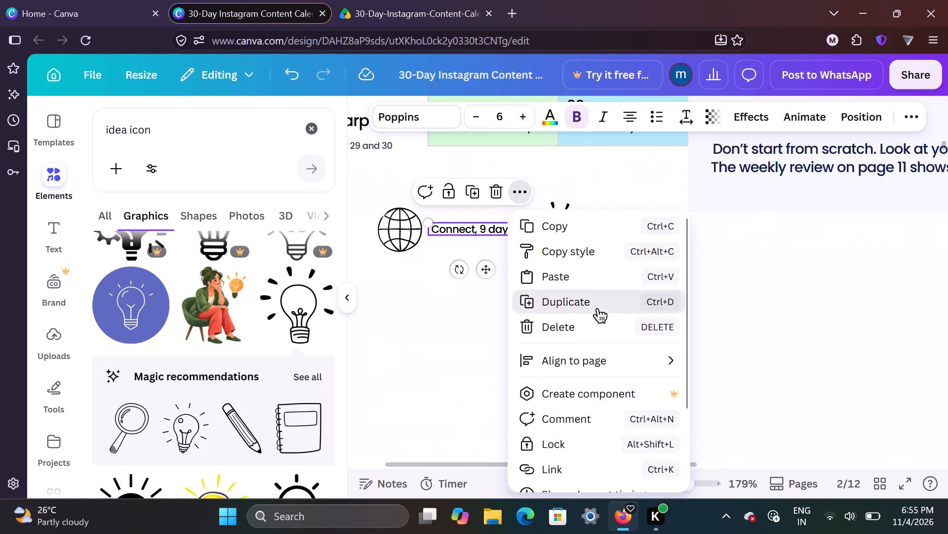
pyautogui.hscroll(2, 505, 347)
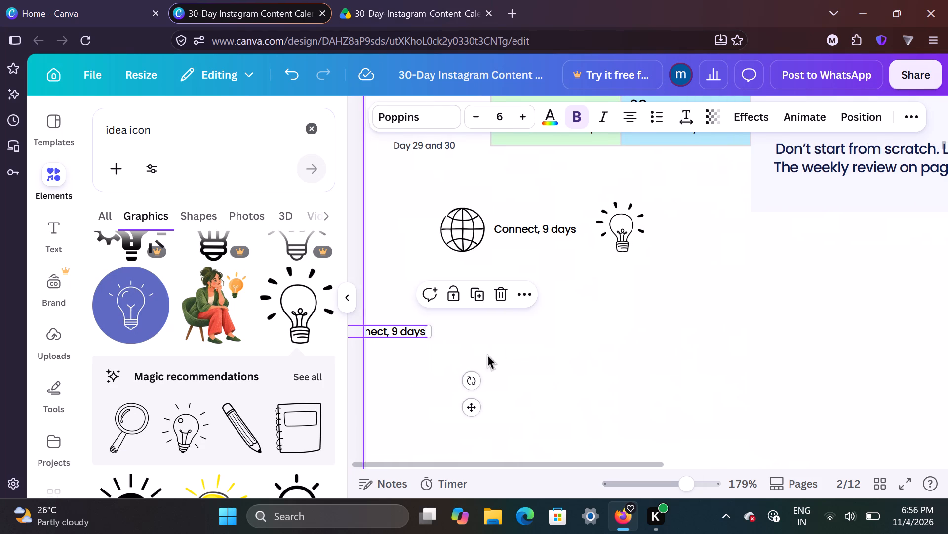
pyautogui.click(473, 409)
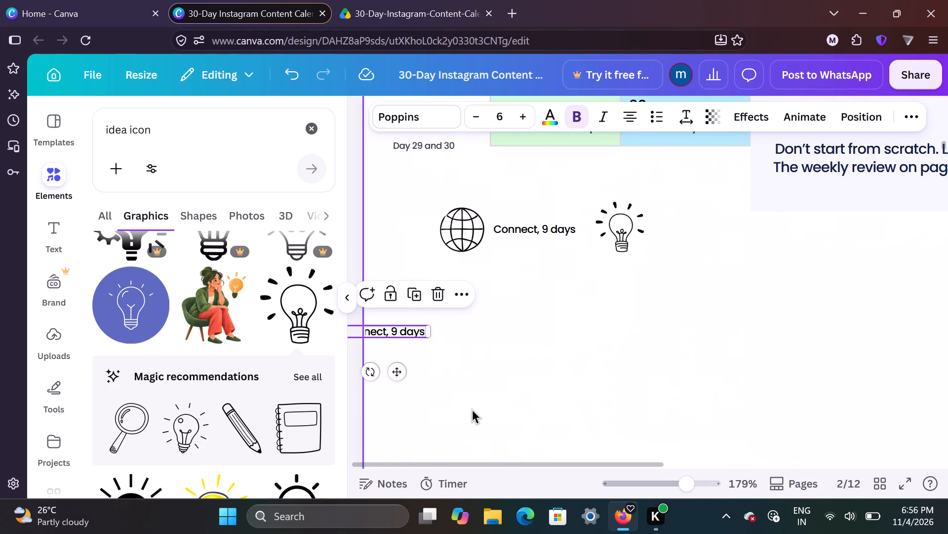
pyautogui.moveTo(395, 374); pyautogui.dragTo(751, 262)
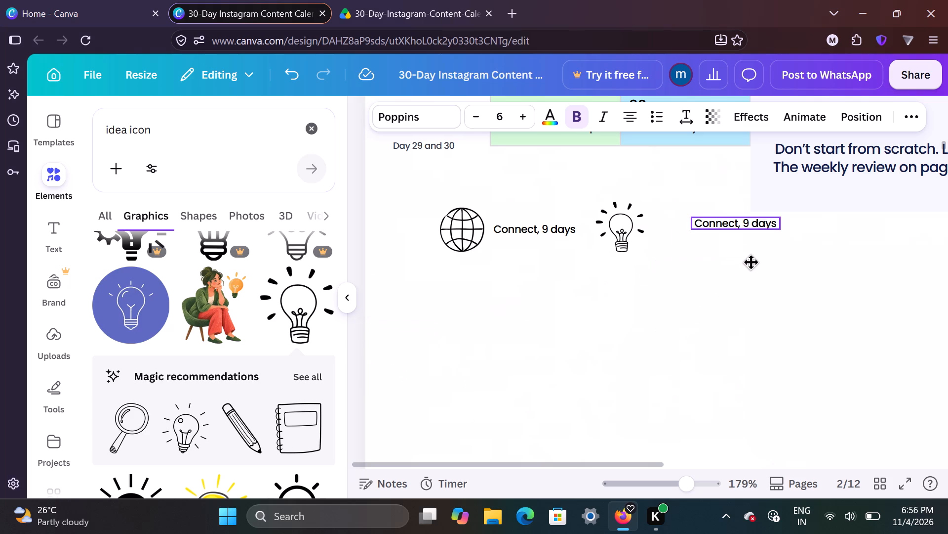
pyautogui.moveTo(751, 262); pyautogui.dragTo(721, 274)
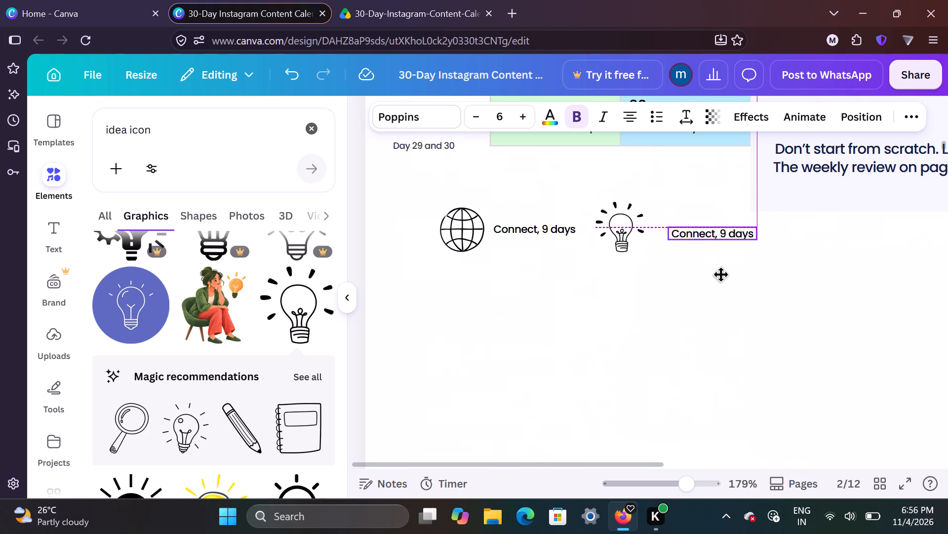
pyautogui.moveTo(721, 274); pyautogui.dragTo(721, 271)
pyautogui.hscroll(-1, 820, 265)
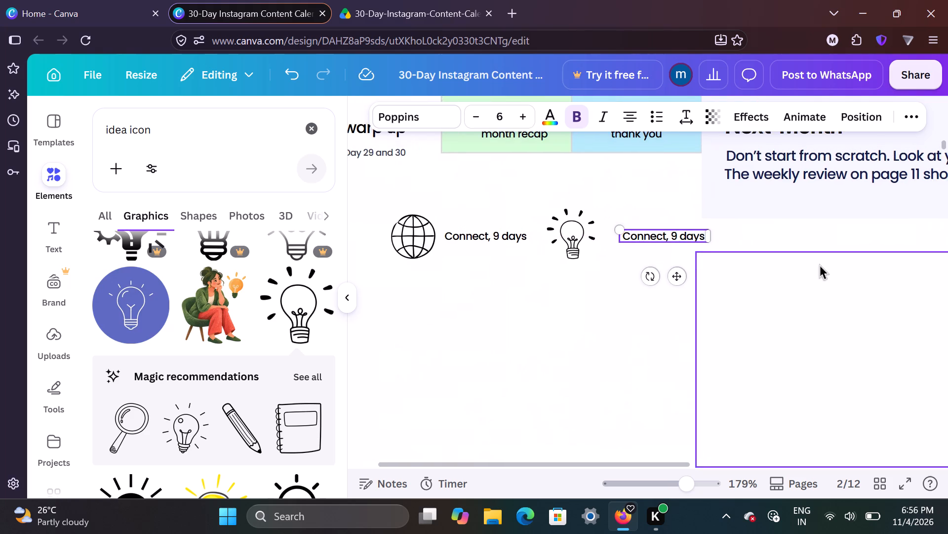
pyautogui.scroll(1, 820, 265)
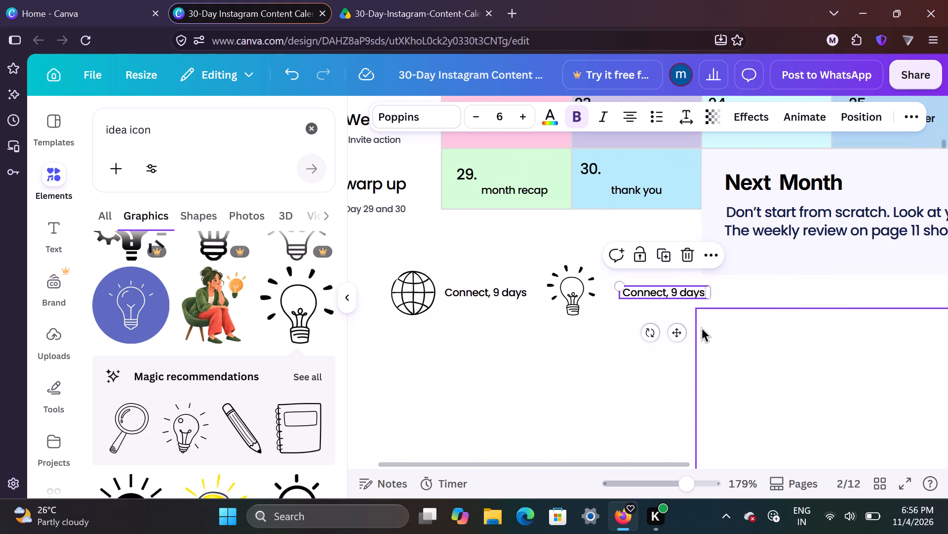
pyautogui.moveTo(684, 333); pyautogui.dragTo(674, 334)
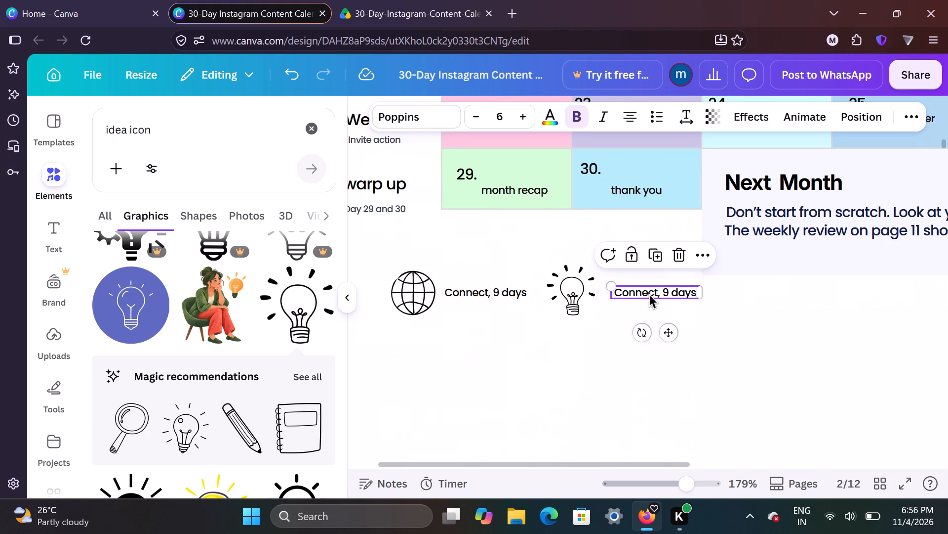
# Replace the duplicated label's text with the copied "Educate, 10 days" and deselect it.
pyautogui.doubleClick(649, 292)
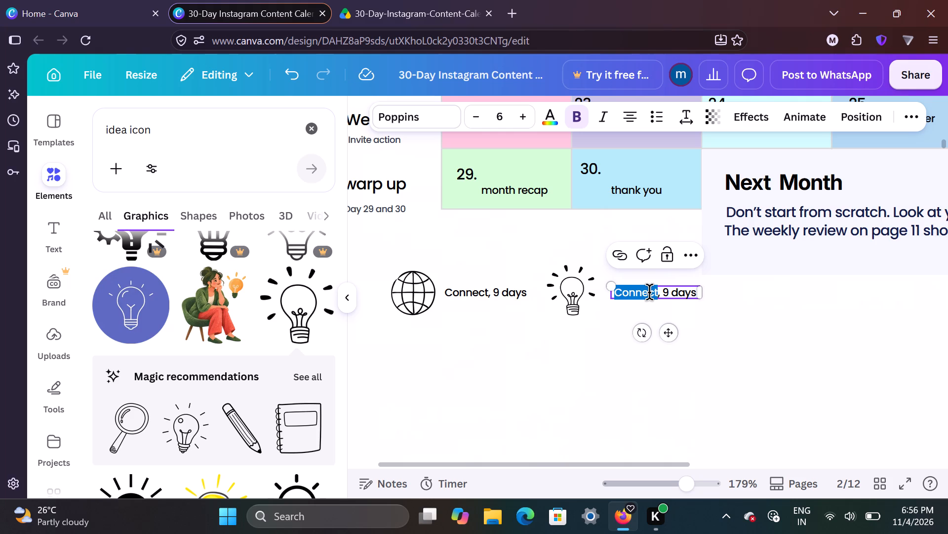
pyautogui.tripleClick(649, 292)
pyautogui.click(649, 292)
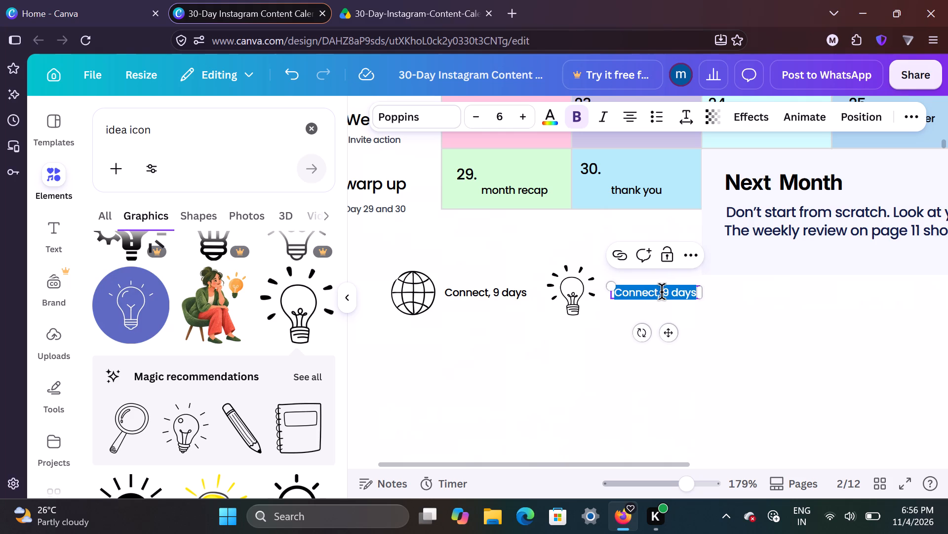
pyautogui.press('BackSpace')
pyautogui.hotkey('ctrl', 'v')
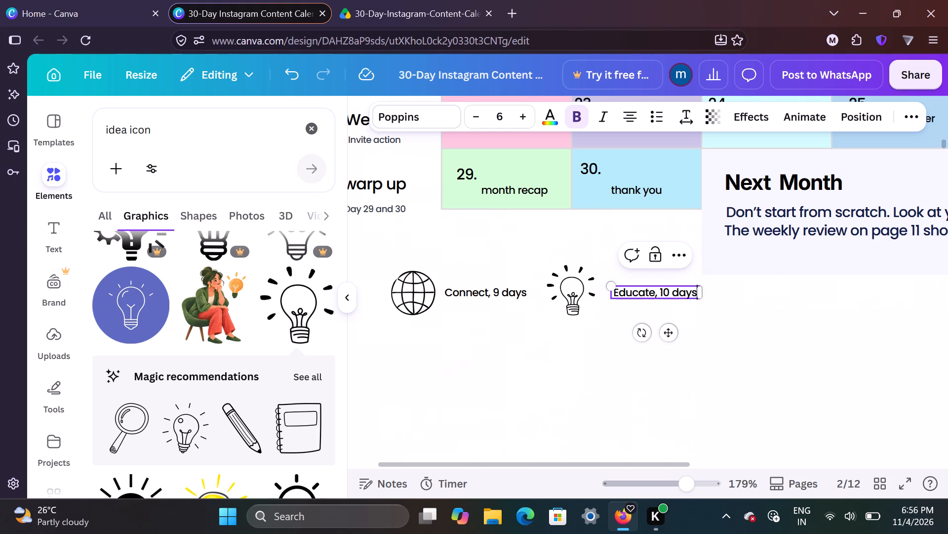
pyautogui.click(840, 353)
pyautogui.click(587, 371)
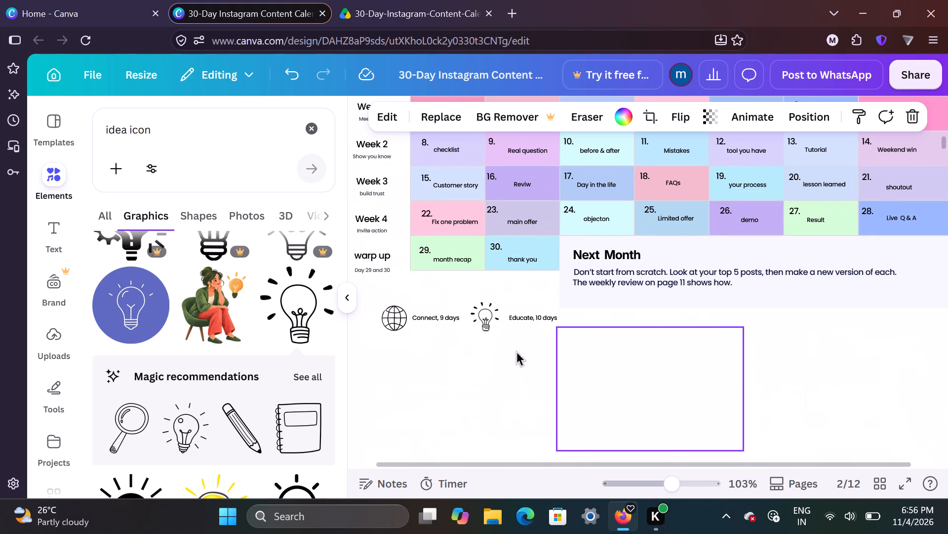
# Lower the "Connect, 9 days" label and its globe icon to leave more space below the calendar, keeping them aligned.
pyautogui.scroll(-1, 509, 318)
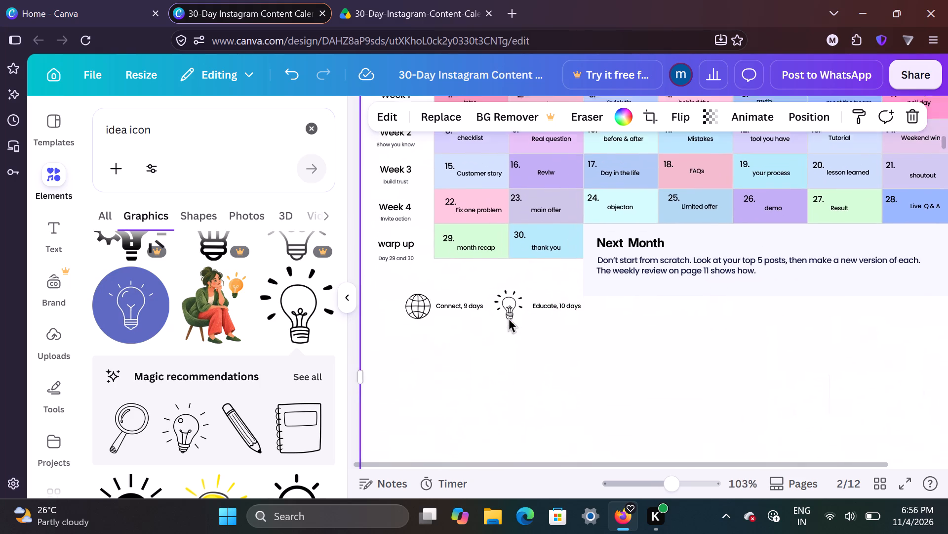
pyautogui.scroll(-1, 509, 318)
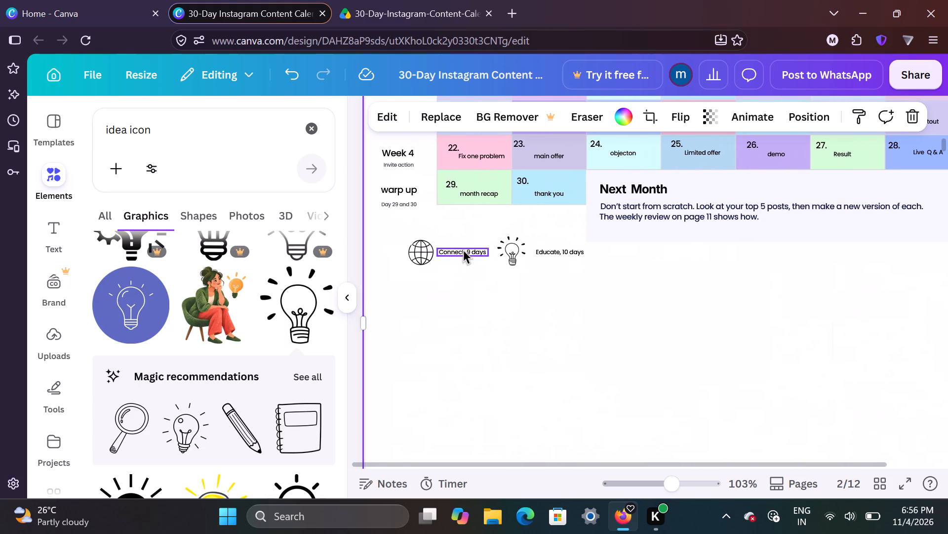
pyautogui.moveTo(463, 249); pyautogui.dragTo(470, 287)
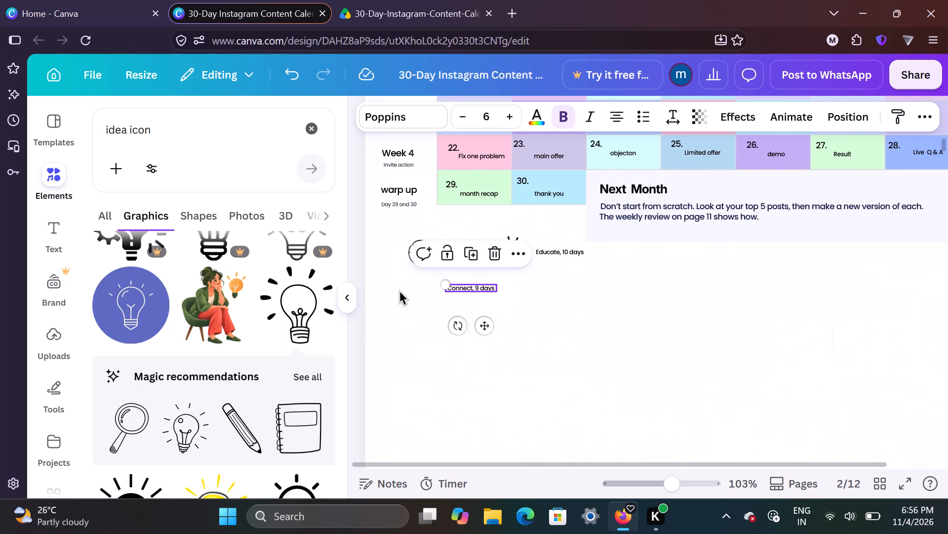
pyautogui.click(404, 306)
pyautogui.moveTo(416, 251); pyautogui.dragTo(424, 277)
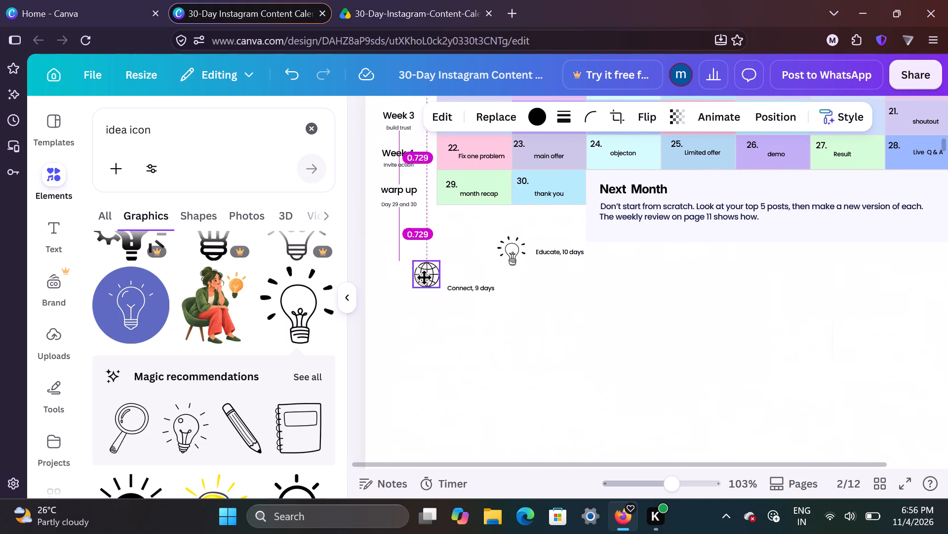
pyautogui.moveTo(424, 277); pyautogui.dragTo(422, 286)
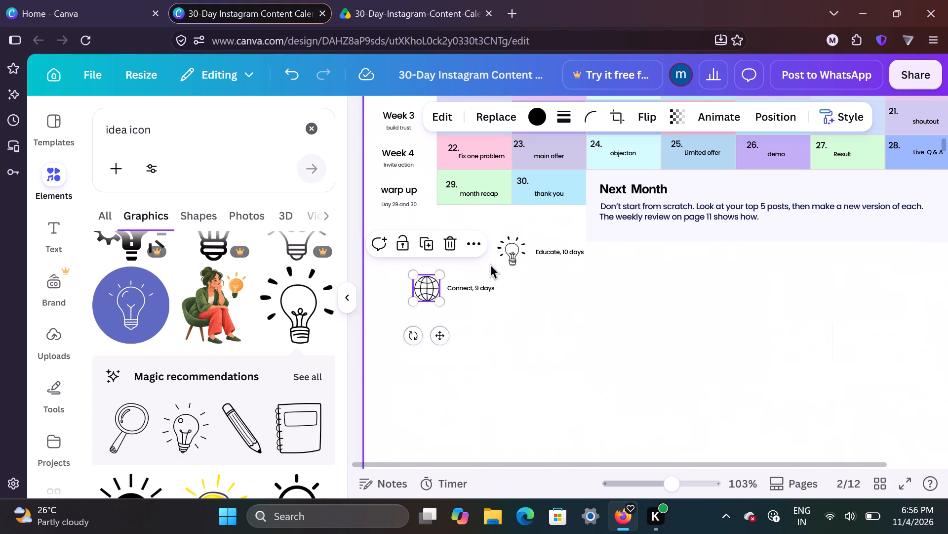
# Move the light bulb icon and "Educate, 10 days" label down into line with the globe icon and "Connect, 9 days" label.
pyautogui.click(513, 253)
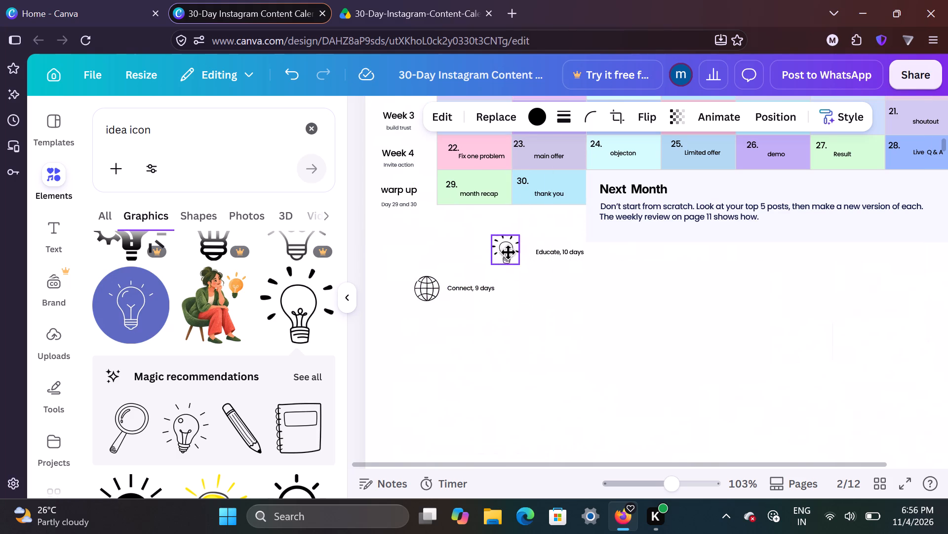
pyautogui.hscroll(1, 502, 259)
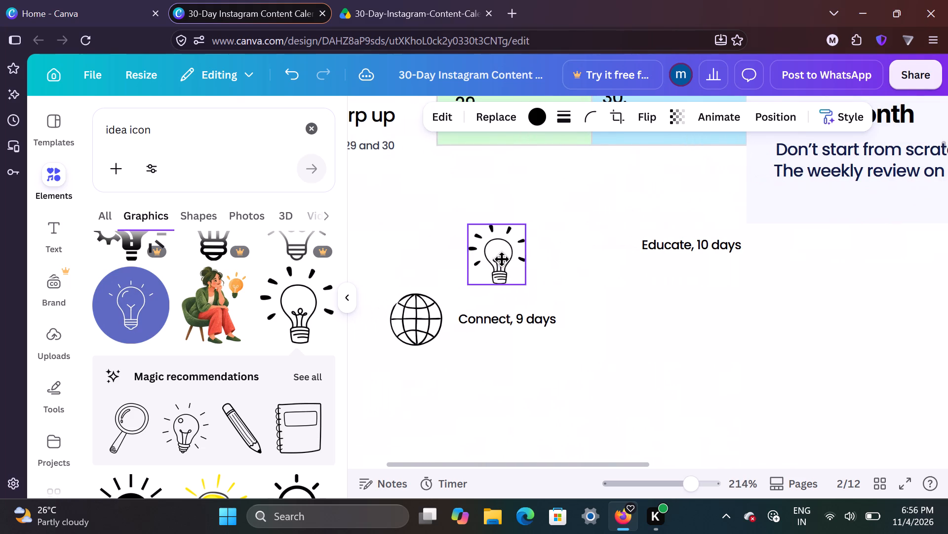
pyautogui.hscroll(1, 502, 259)
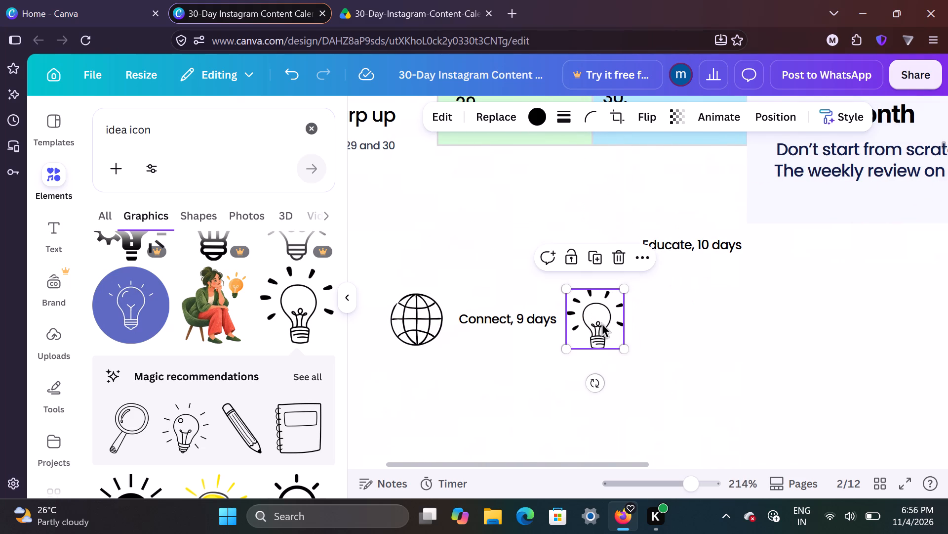
pyautogui.moveTo(688, 245); pyautogui.dragTo(703, 304)
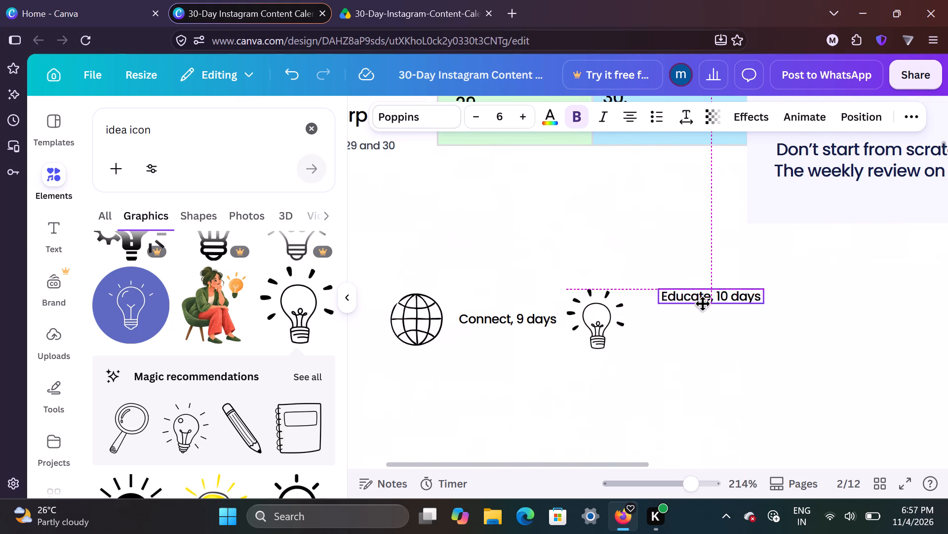
pyautogui.moveTo(703, 304); pyautogui.dragTo(703, 315)
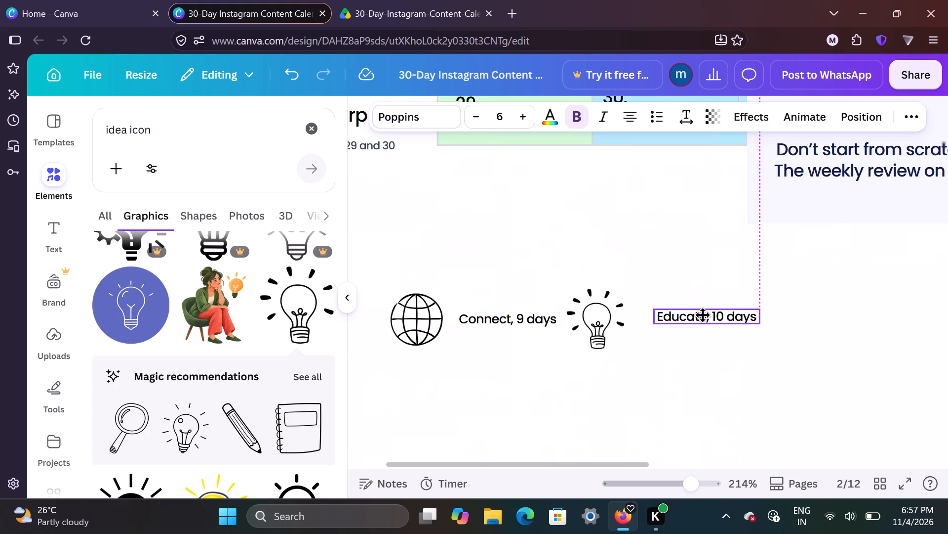
pyautogui.moveTo(703, 315); pyautogui.dragTo(695, 320)
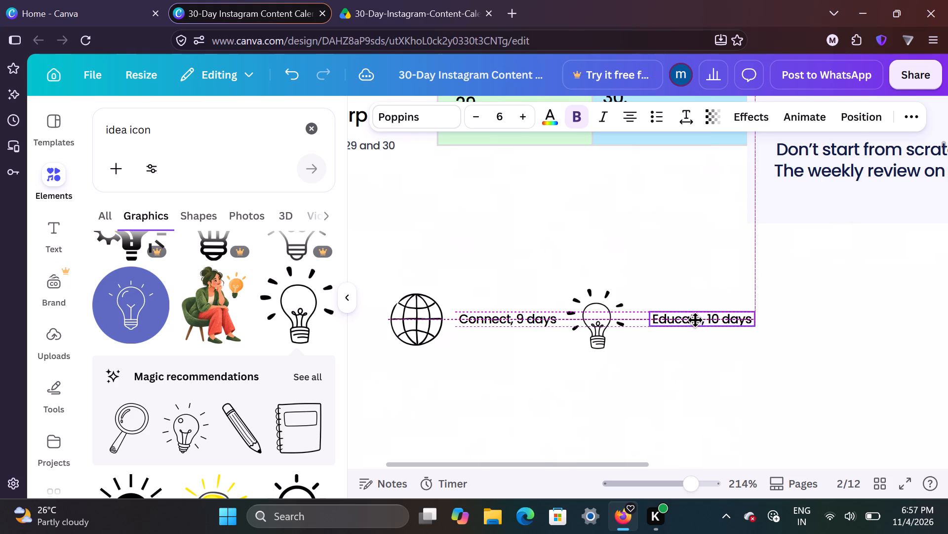
pyautogui.moveTo(695, 320); pyautogui.dragTo(688, 320)
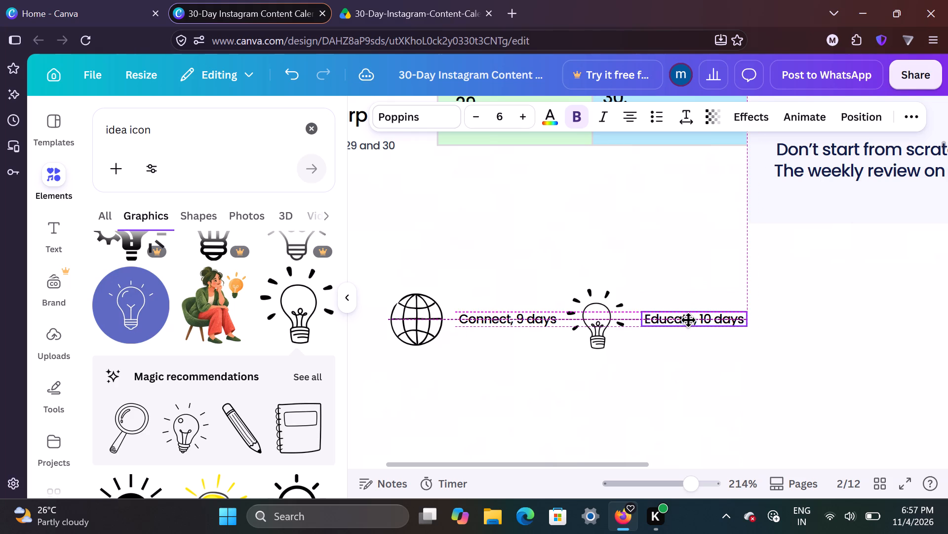
pyautogui.moveTo(688, 320); pyautogui.dragTo(687, 320)
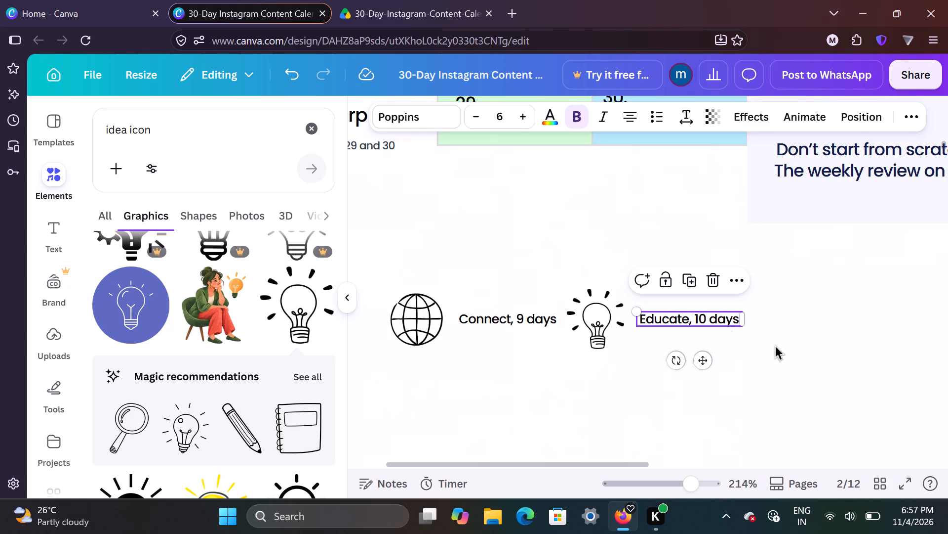
pyautogui.click(814, 365)
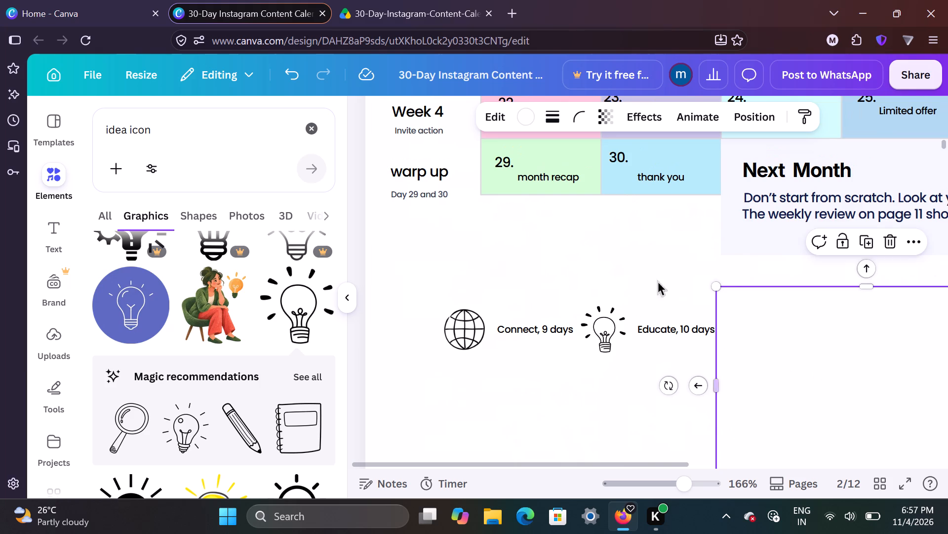
# Move the "Educate, 10 days" label and light bulb icon farther from "Connect, 9 days", keeping them on the same line.
pyautogui.click(639, 268)
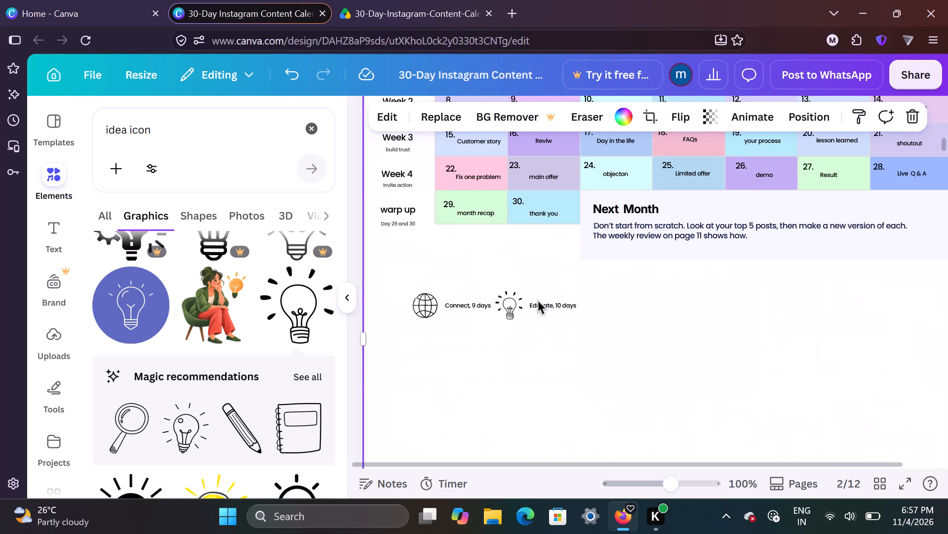
pyautogui.moveTo(540, 303); pyautogui.dragTo(587, 303)
pyautogui.moveTo(506, 307); pyautogui.dragTo(513, 307)
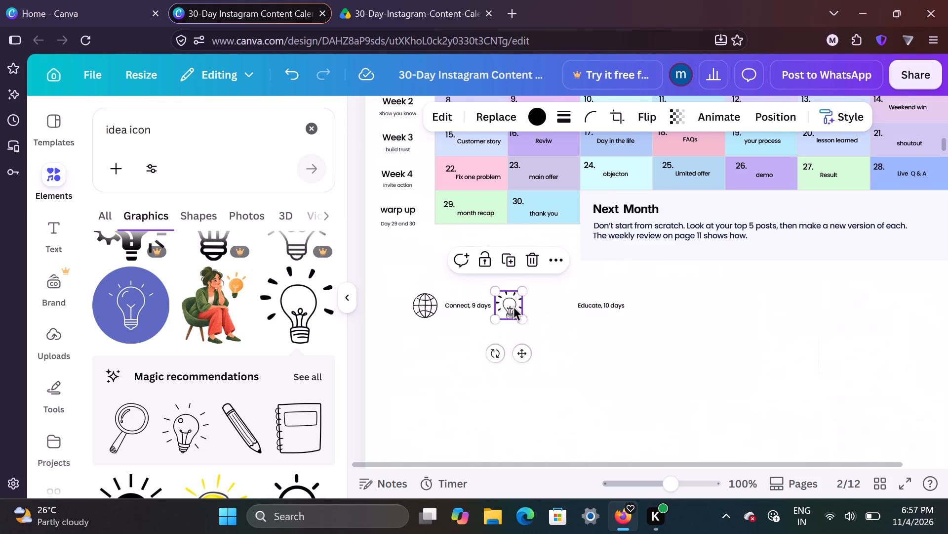
pyautogui.moveTo(513, 307); pyautogui.dragTo(556, 307)
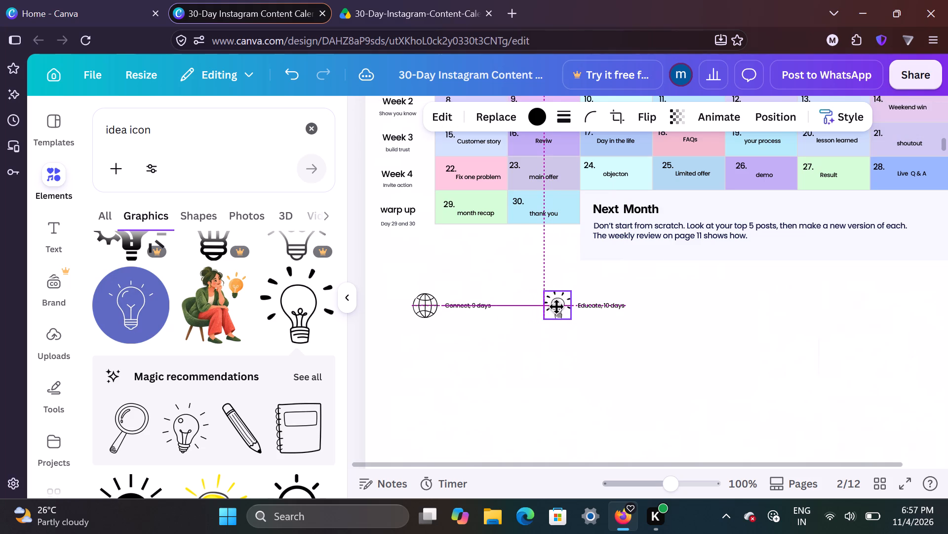
pyautogui.moveTo(556, 307); pyautogui.dragTo(561, 309)
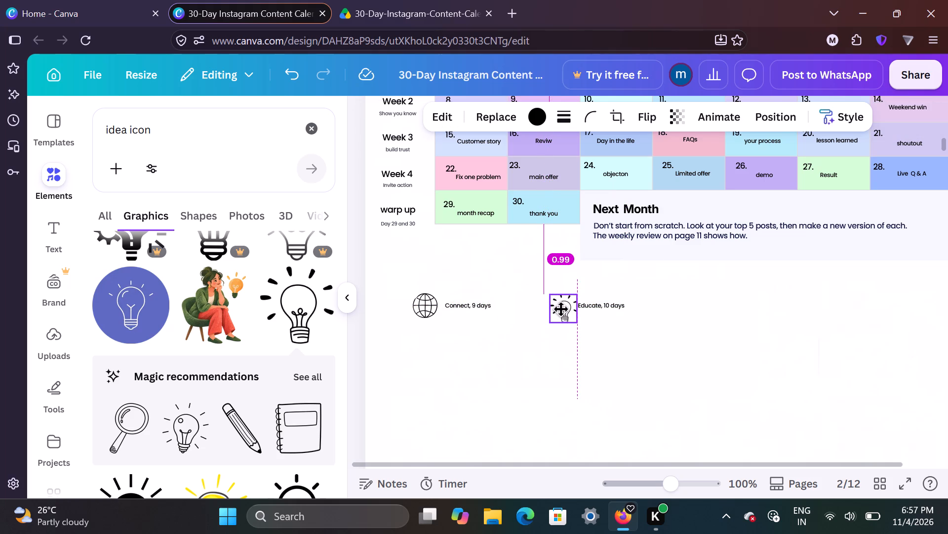
pyautogui.moveTo(561, 309); pyautogui.dragTo(558, 308)
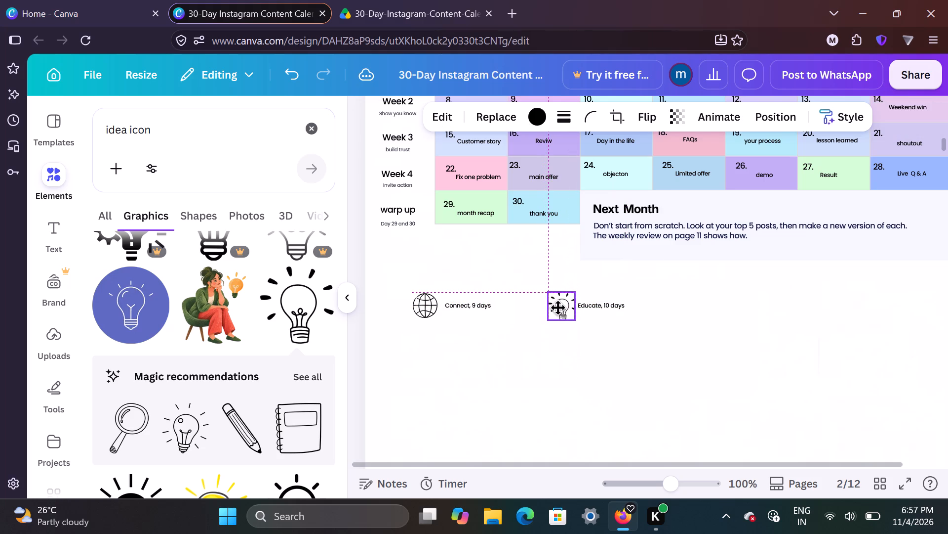
pyautogui.moveTo(558, 308); pyautogui.dragTo(554, 308)
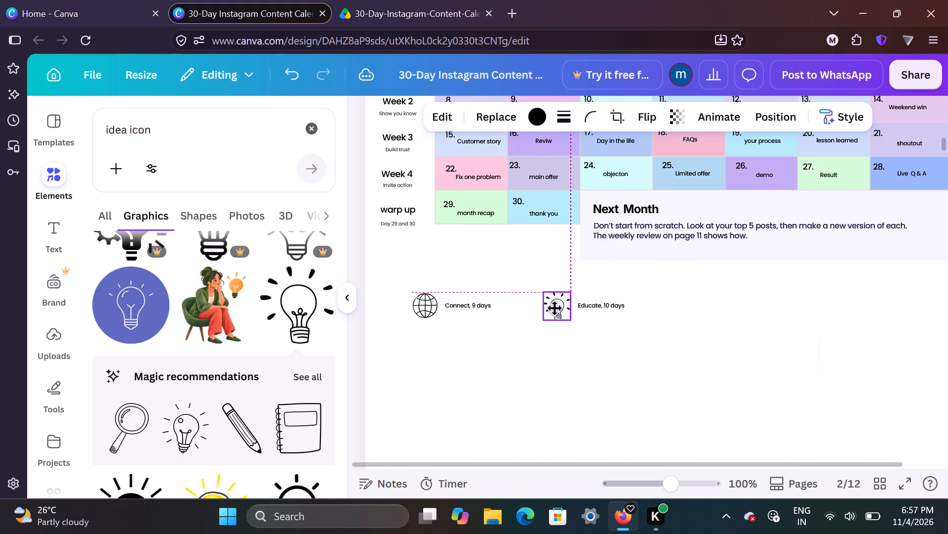
pyautogui.moveTo(554, 308); pyautogui.dragTo(554, 307)
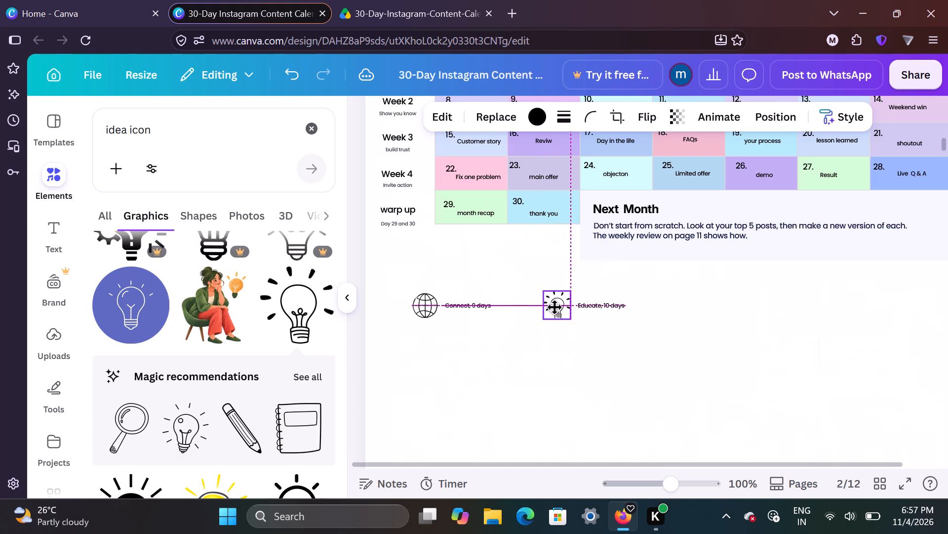
pyautogui.moveTo(554, 307); pyautogui.dragTo(554, 307)
pyautogui.click(638, 330)
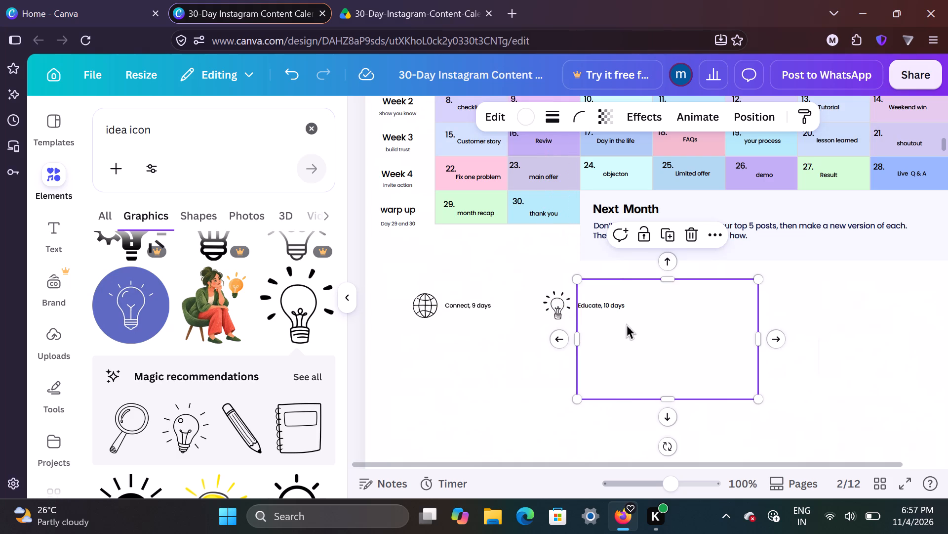
pyautogui.click(515, 367)
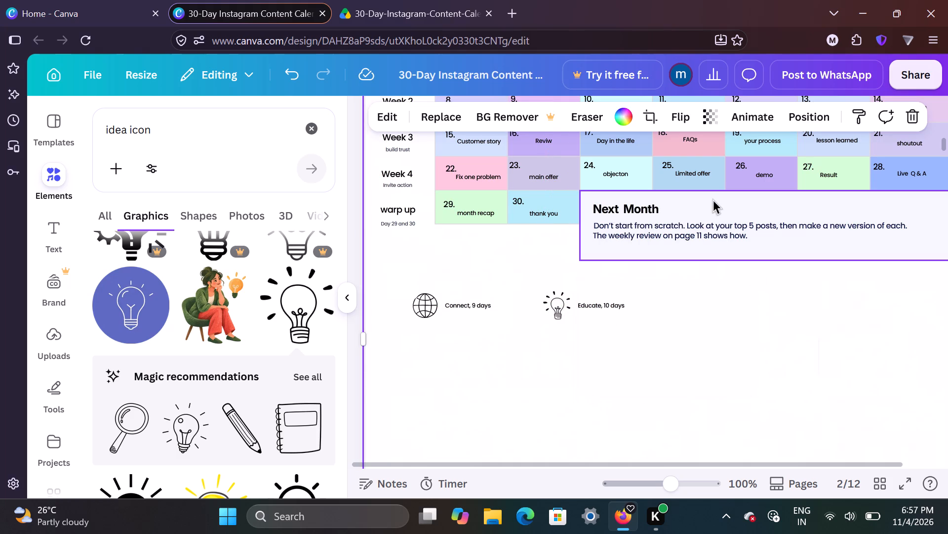
# Shift the light bulb icon and "Educate, 10 days" label slightly back toward "Connect, 9 days", keeping the row aligned.
pyautogui.moveTo(558, 309); pyautogui.dragTo(544, 309)
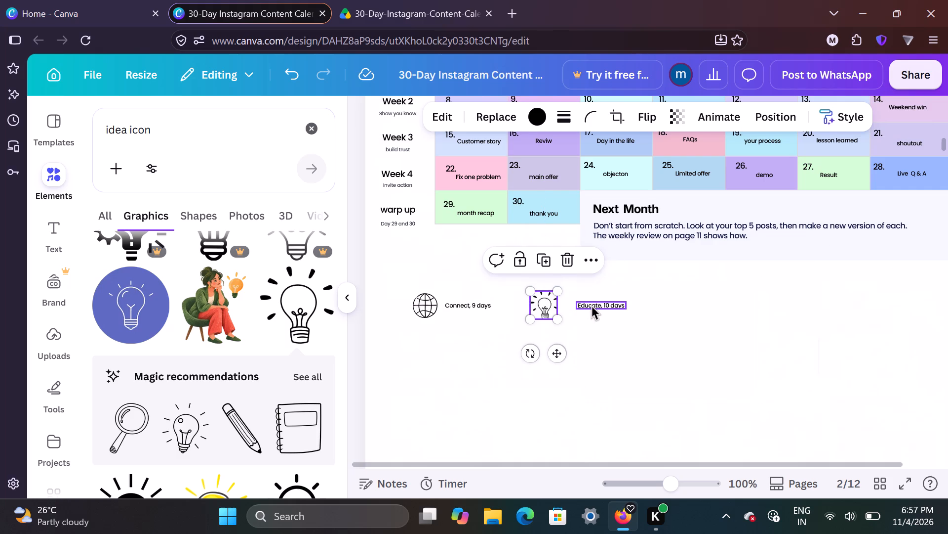
pyautogui.moveTo(592, 306); pyautogui.dragTo(577, 306)
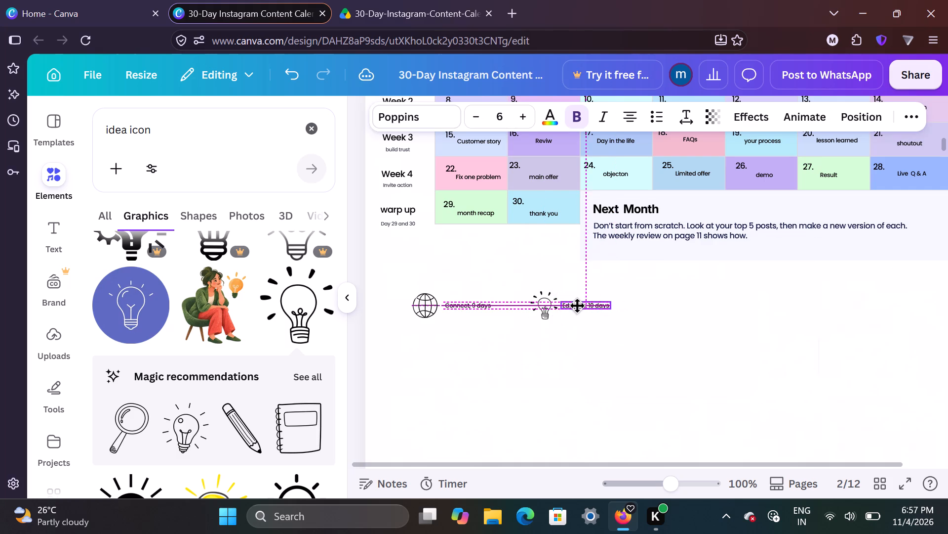
pyautogui.moveTo(577, 306); pyautogui.dragTo(578, 306)
pyautogui.click(491, 398)
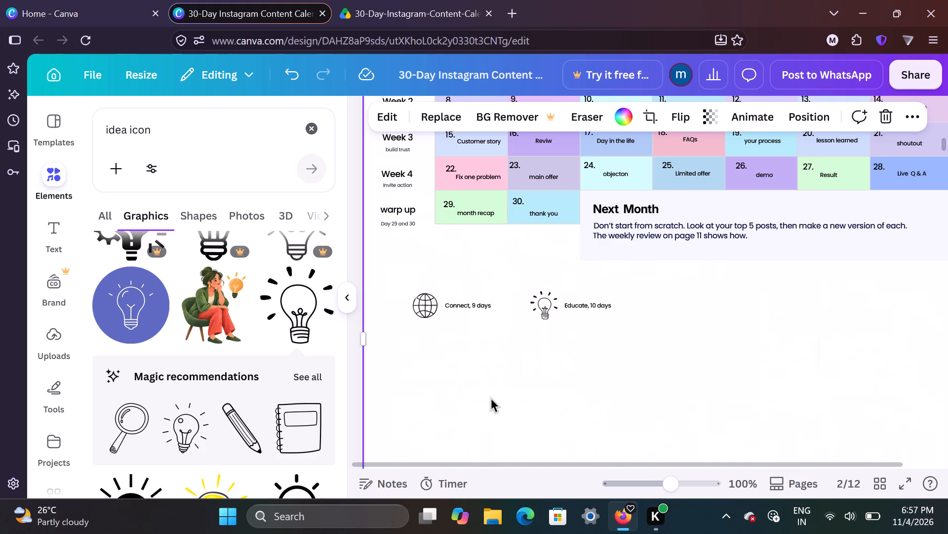
# Check the reference PDF for the next legend entry and search the graphics library for "prove icon".
pyautogui.click(429, 0)
pyautogui.click(258, 0)
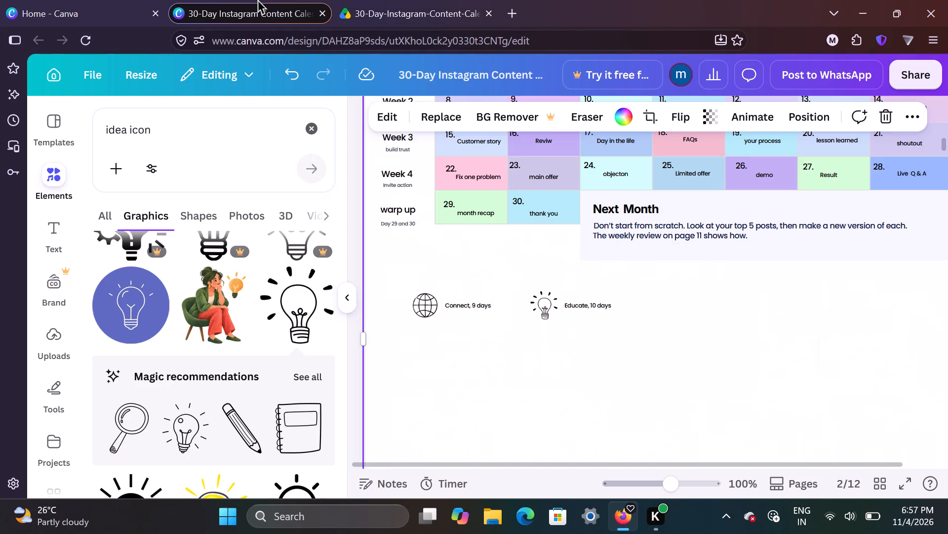
pyautogui.click(125, 133)
pyautogui.press('BackSpace')
pyautogui.press('BackSpace')
pyautogui.press('BackSpace')
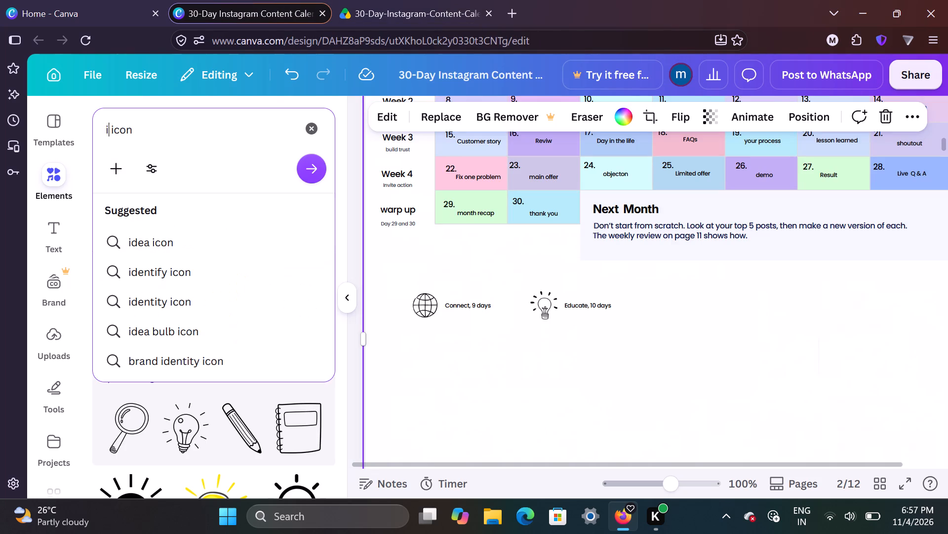
pyautogui.press('BackSpace')
pyautogui.write('prove')
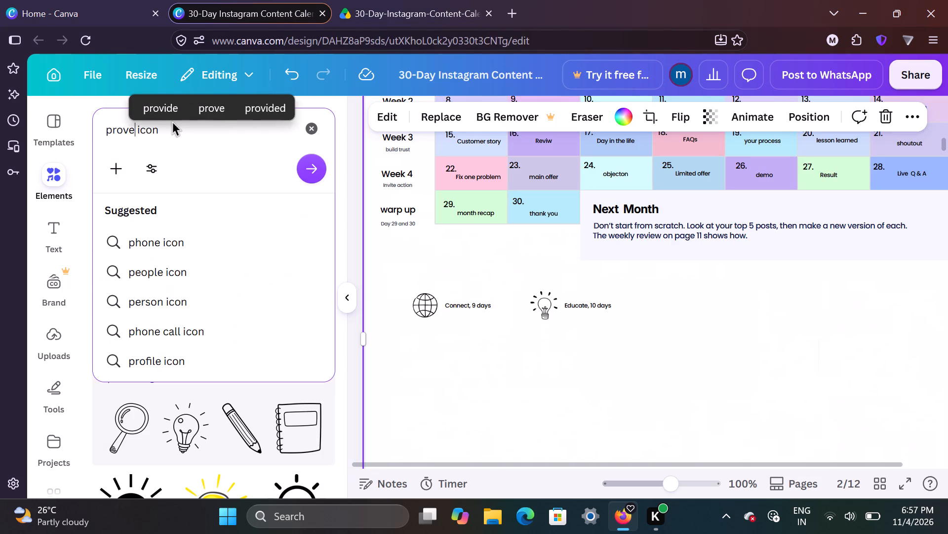
pyautogui.click(311, 173)
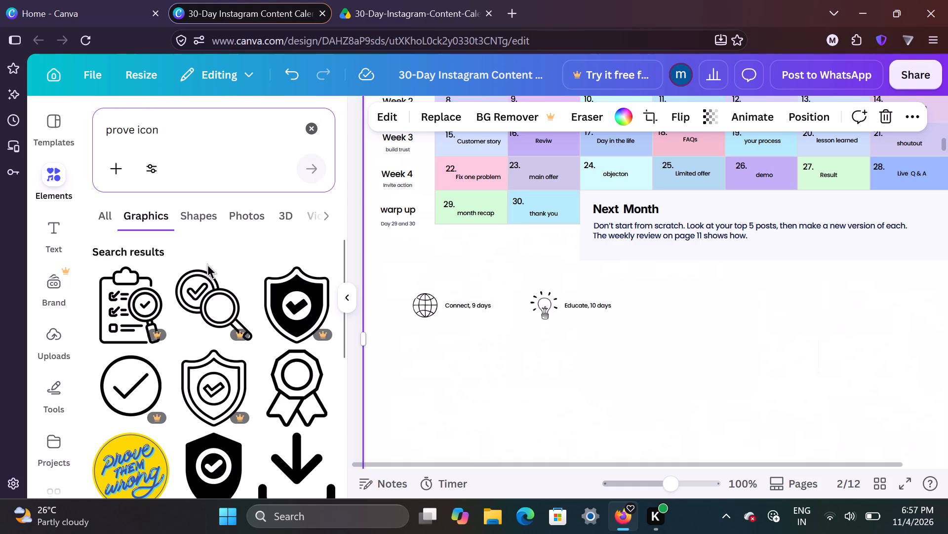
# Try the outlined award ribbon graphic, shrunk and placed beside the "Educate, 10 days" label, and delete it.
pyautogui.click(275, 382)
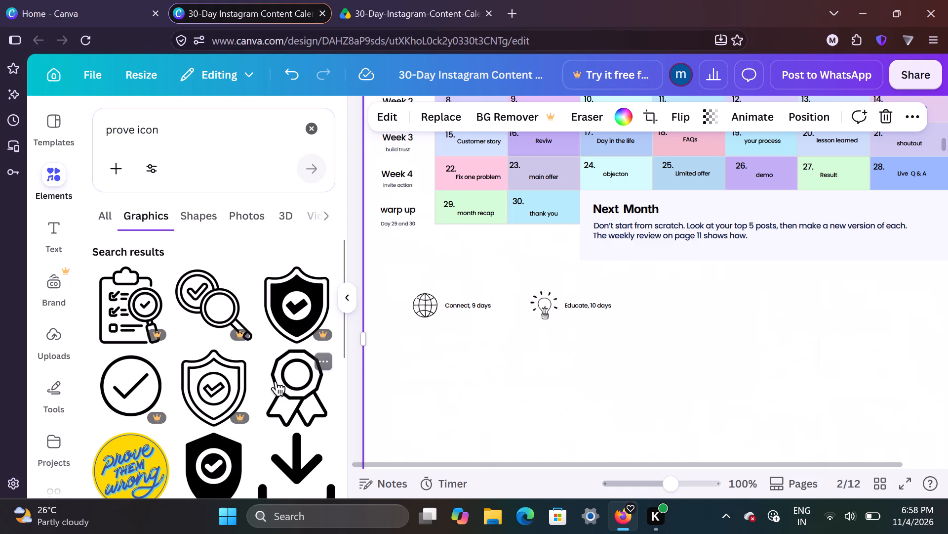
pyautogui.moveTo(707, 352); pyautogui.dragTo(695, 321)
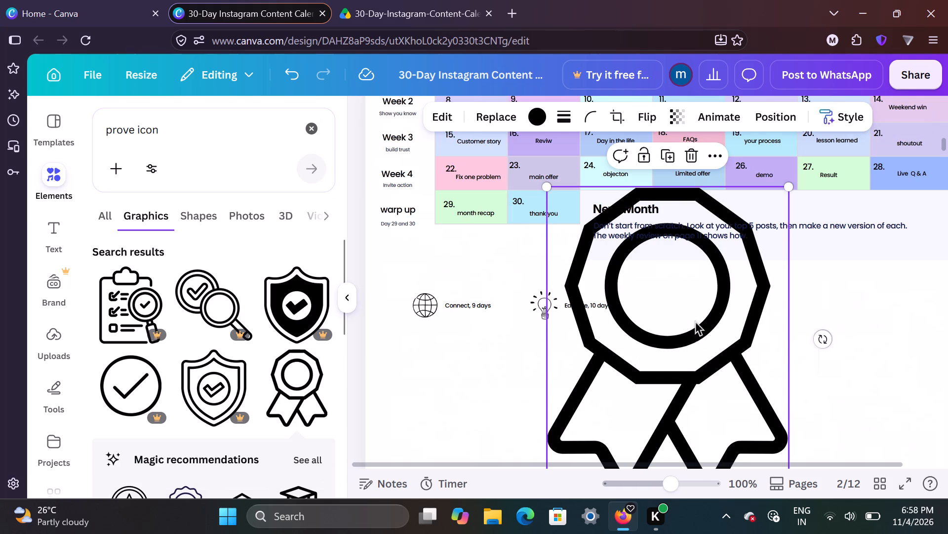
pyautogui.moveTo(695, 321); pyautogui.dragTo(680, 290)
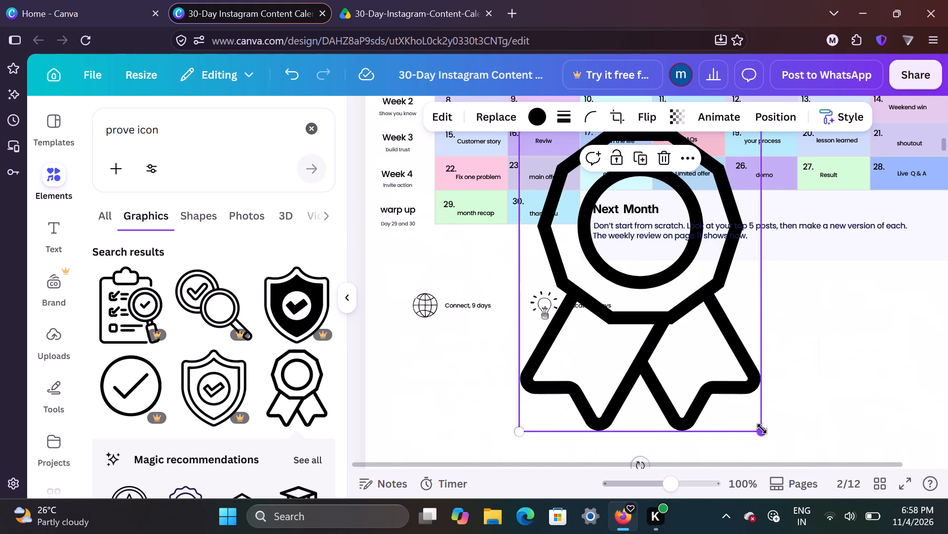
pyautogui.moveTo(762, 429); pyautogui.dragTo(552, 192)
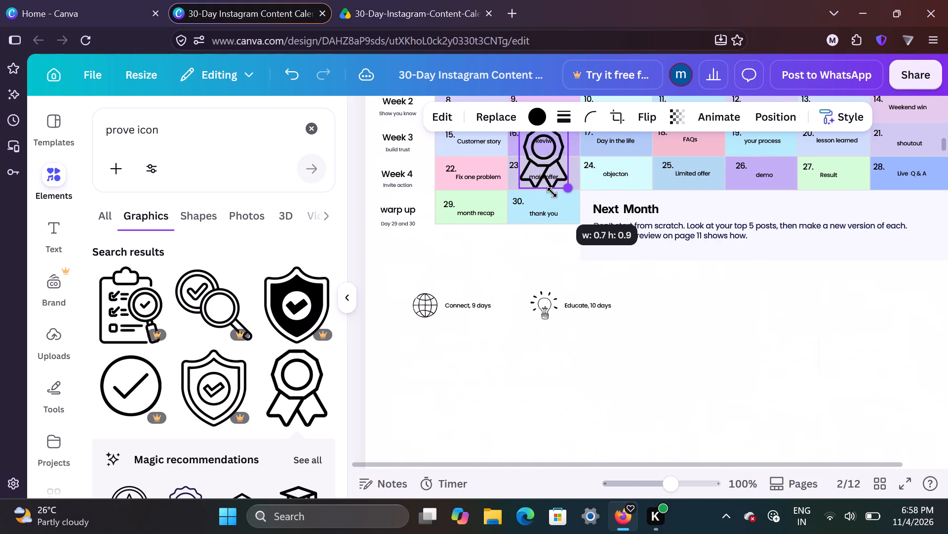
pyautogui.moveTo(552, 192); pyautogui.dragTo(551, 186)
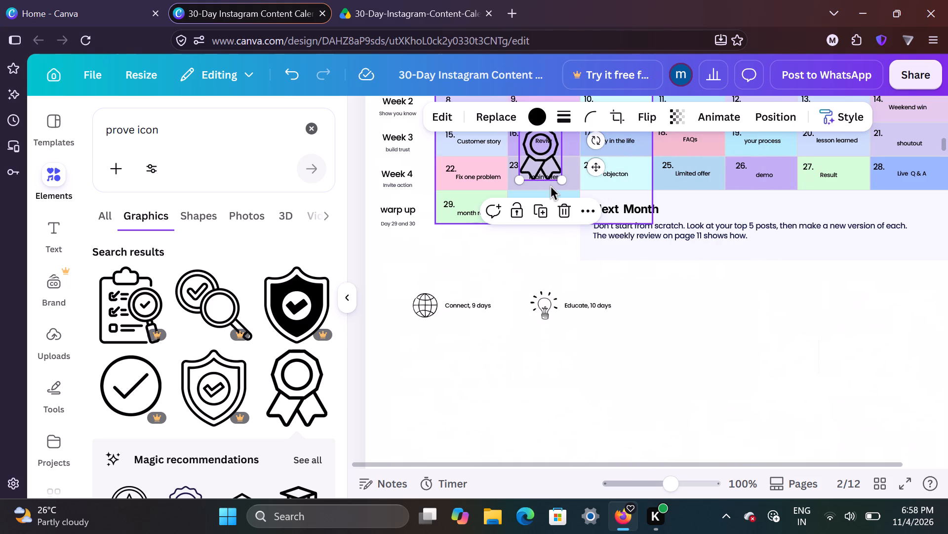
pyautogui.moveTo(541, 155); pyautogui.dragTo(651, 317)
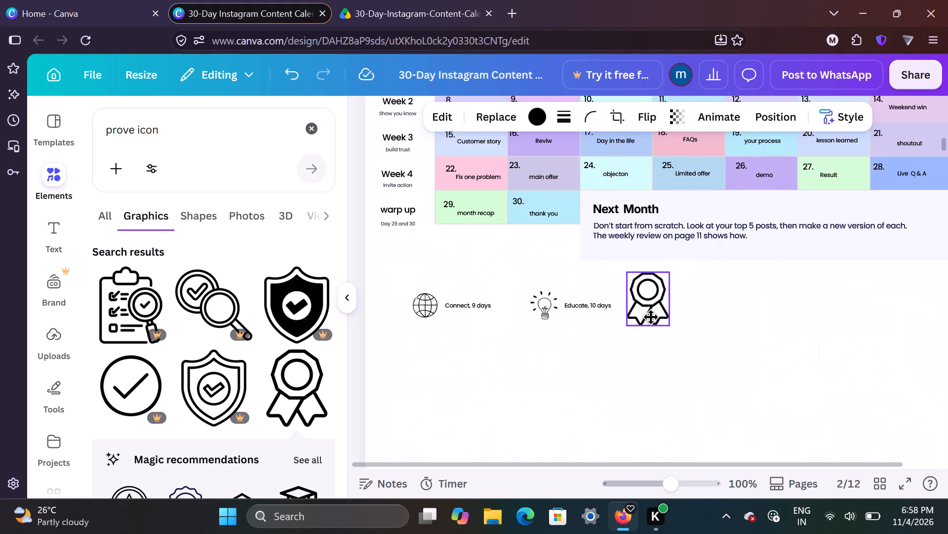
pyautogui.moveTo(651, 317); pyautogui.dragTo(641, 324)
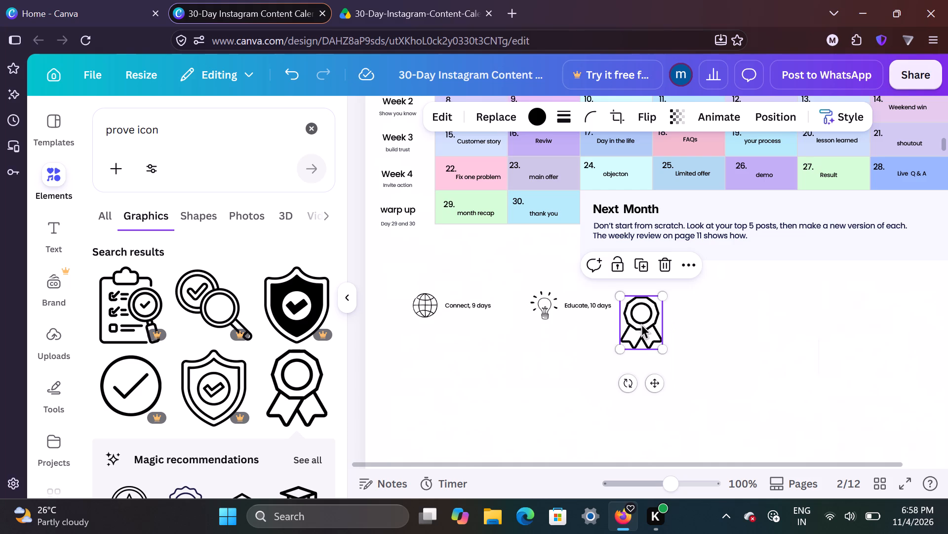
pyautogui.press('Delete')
# Browse the "prove icon" graphics for a suitable icon for the third legend entry.
pyautogui.scroll(-1, 176, 432)
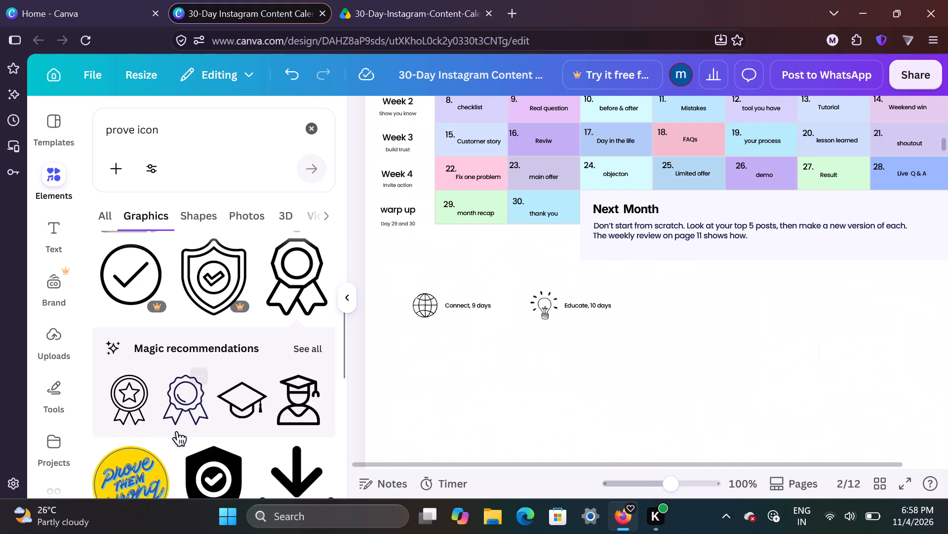
pyautogui.scroll(-4, 176, 432)
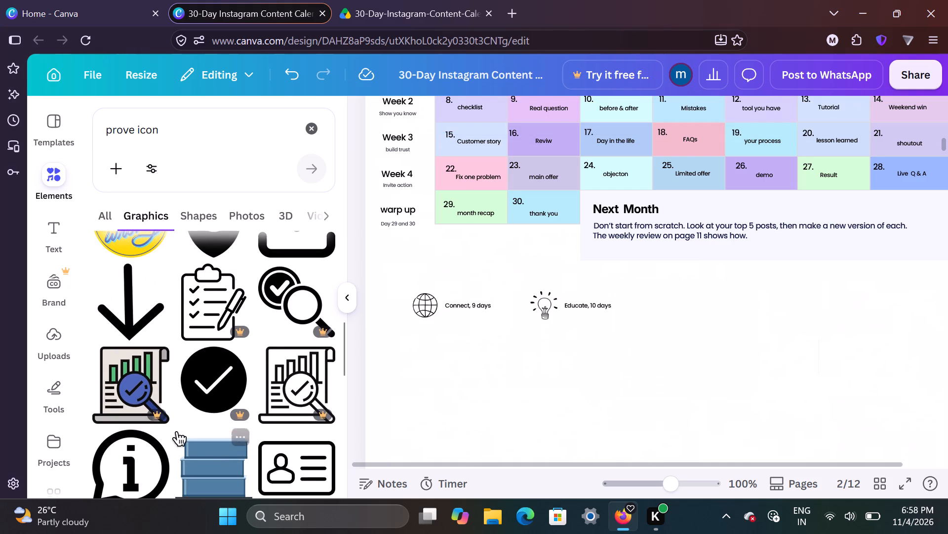
pyautogui.scroll(-4, 176, 432)
pyautogui.scroll(2, 176, 432)
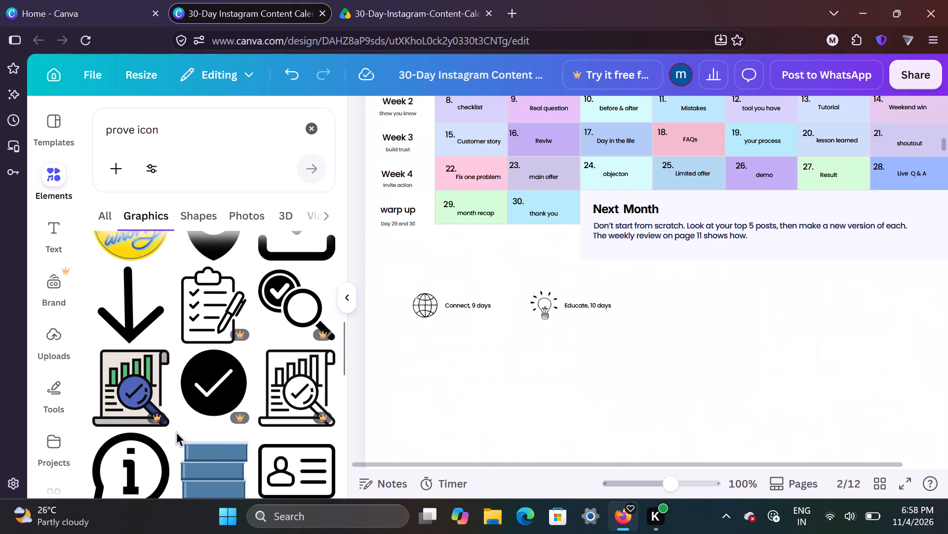
pyautogui.scroll(1, 176, 432)
pyautogui.scroll(-1, 176, 432)
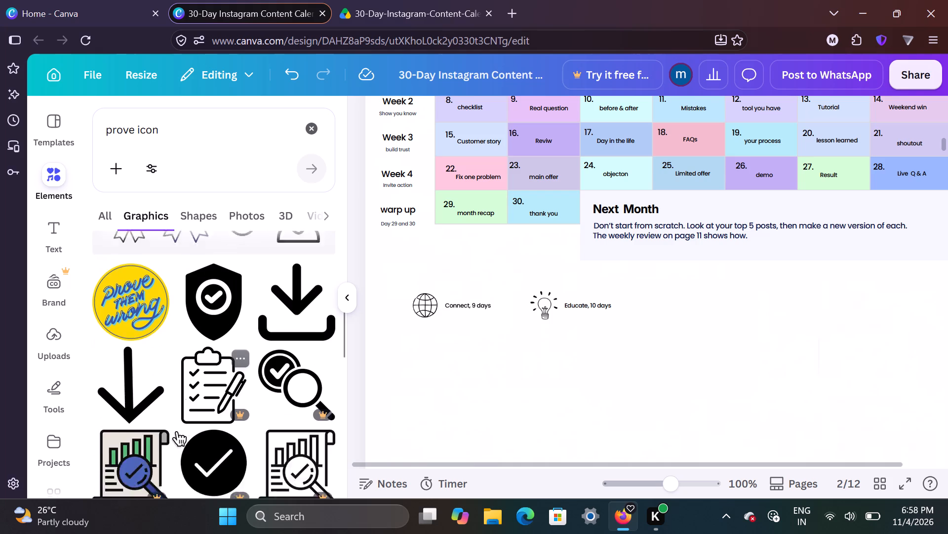
pyautogui.scroll(-6, 176, 432)
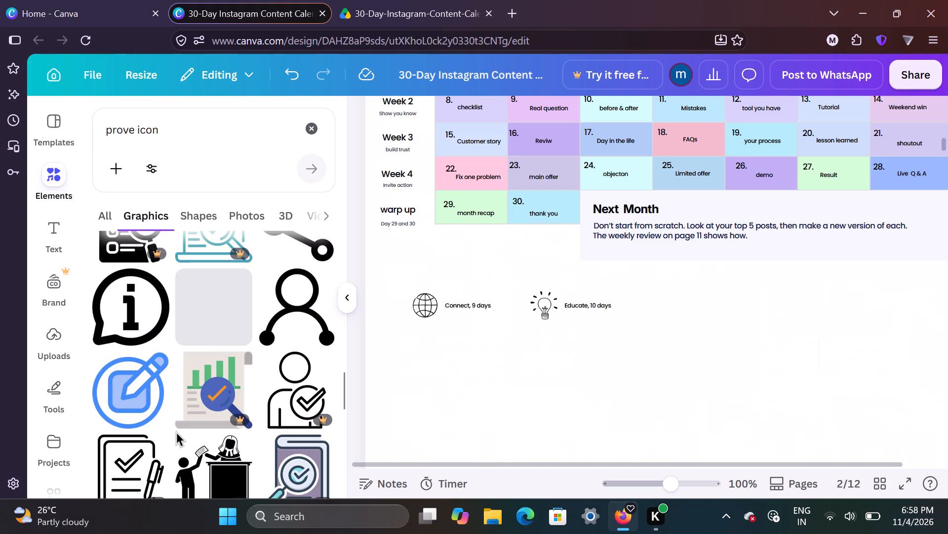
pyautogui.scroll(-2, 176, 432)
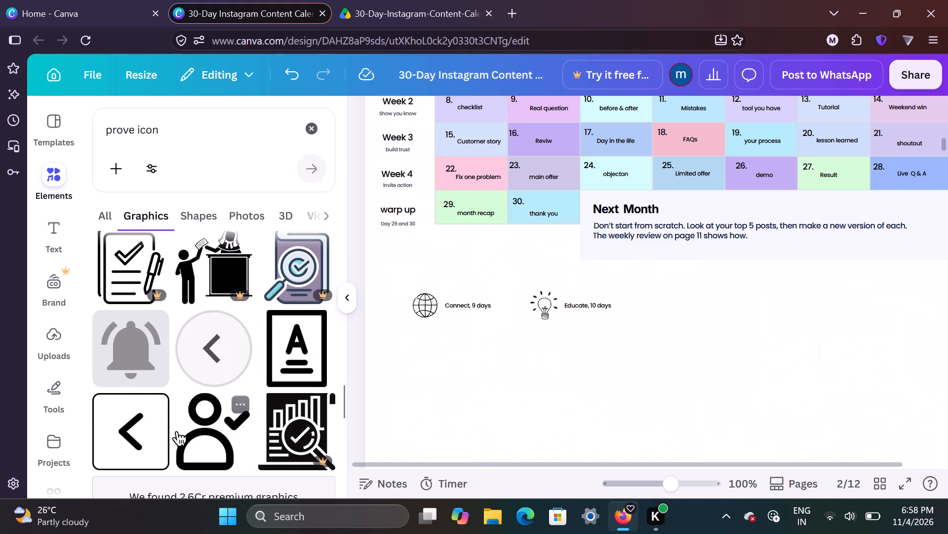
pyautogui.scroll(-7, 176, 432)
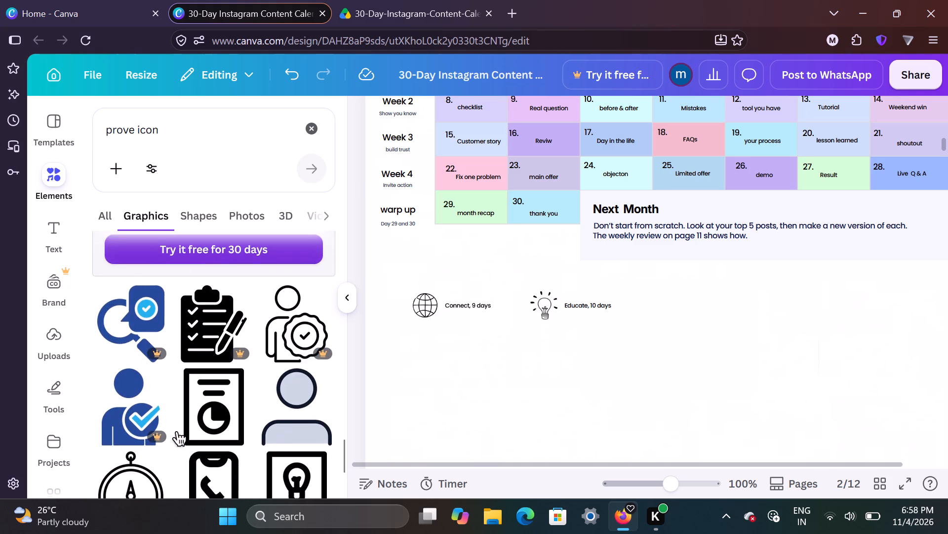
pyautogui.scroll(-2, 176, 432)
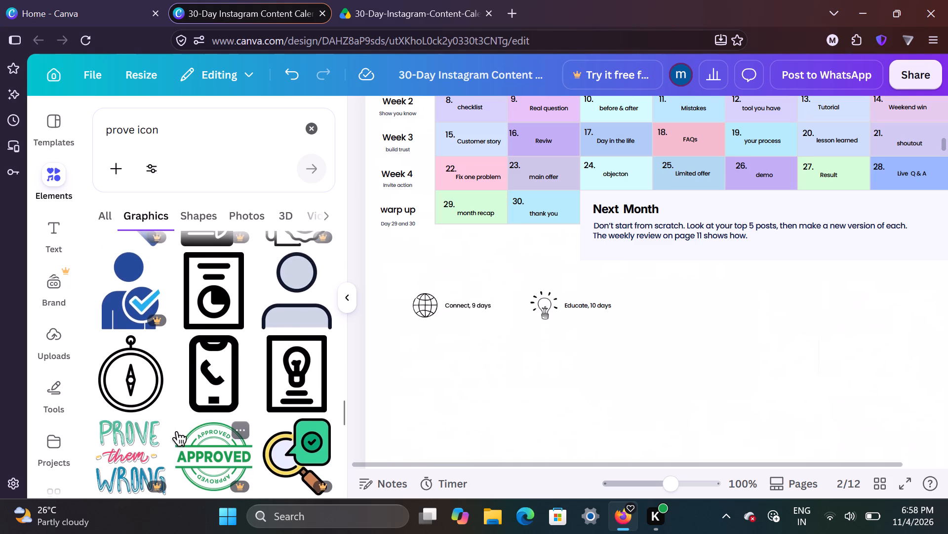
pyautogui.scroll(-2, 176, 432)
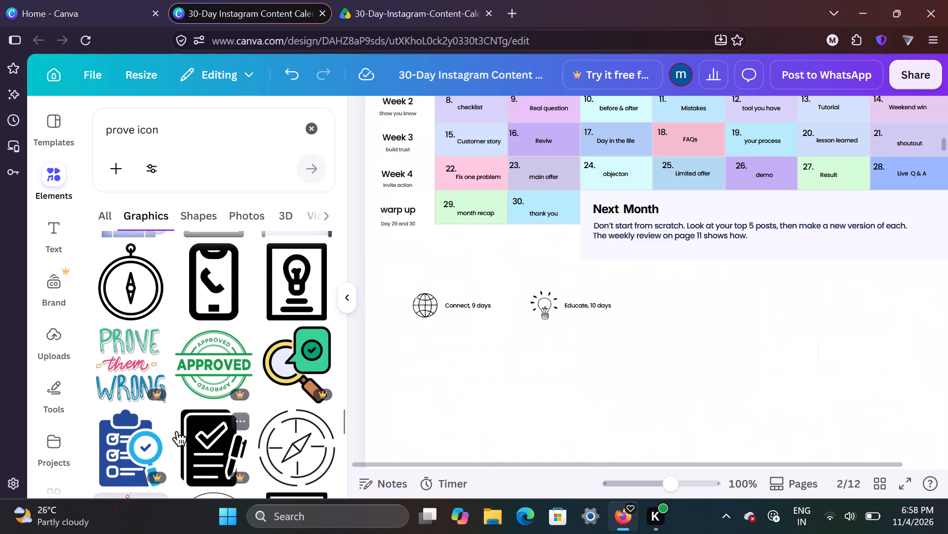
pyautogui.scroll(-3, 176, 432)
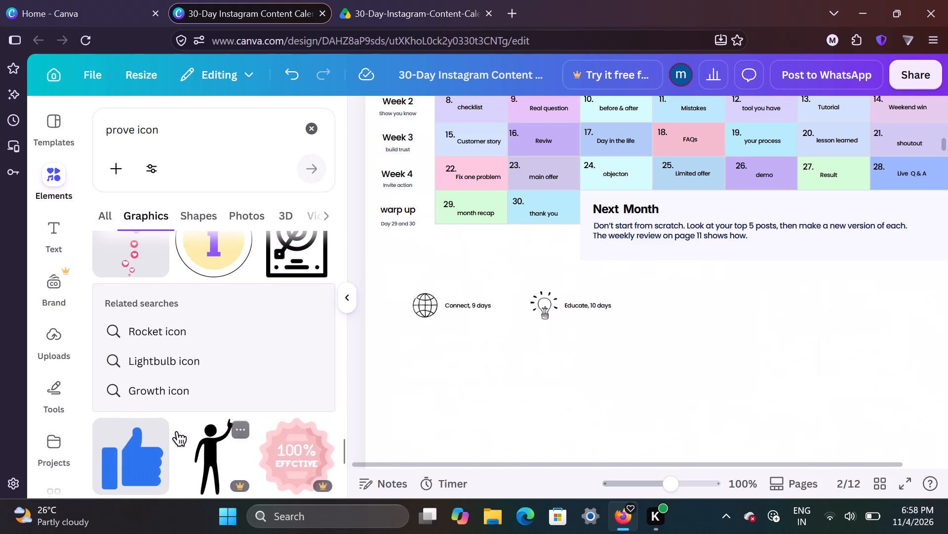
pyautogui.scroll(-4, 176, 432)
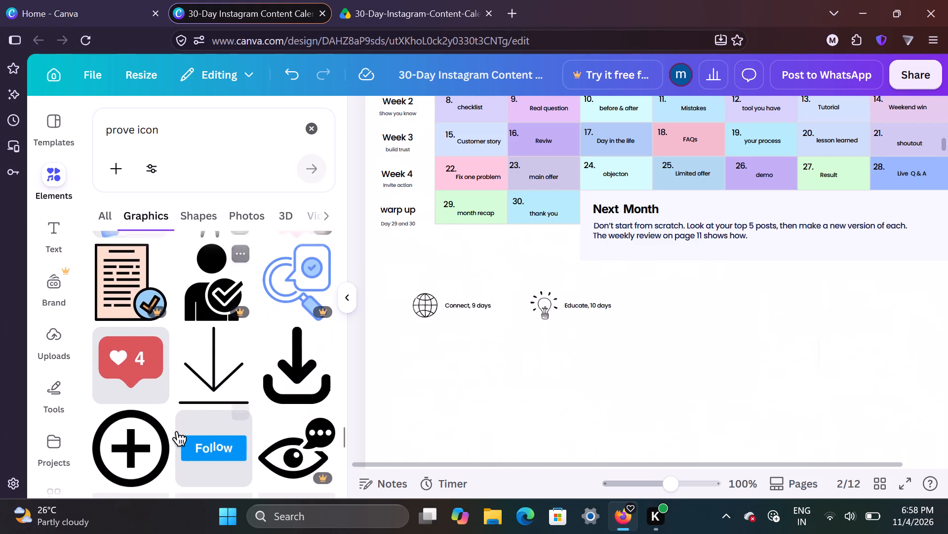
pyautogui.scroll(-4, 176, 432)
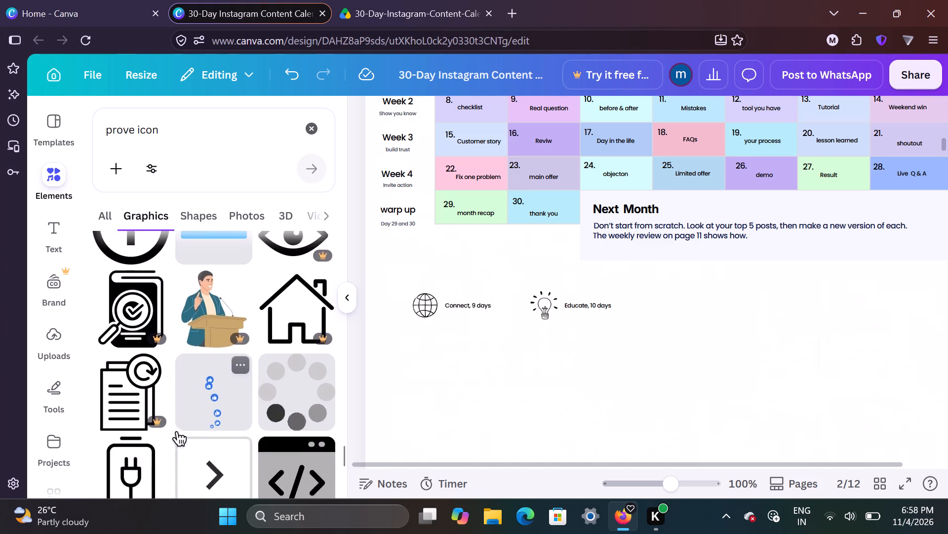
pyautogui.scroll(-1, 176, 432)
pyautogui.scroll(1, 176, 432)
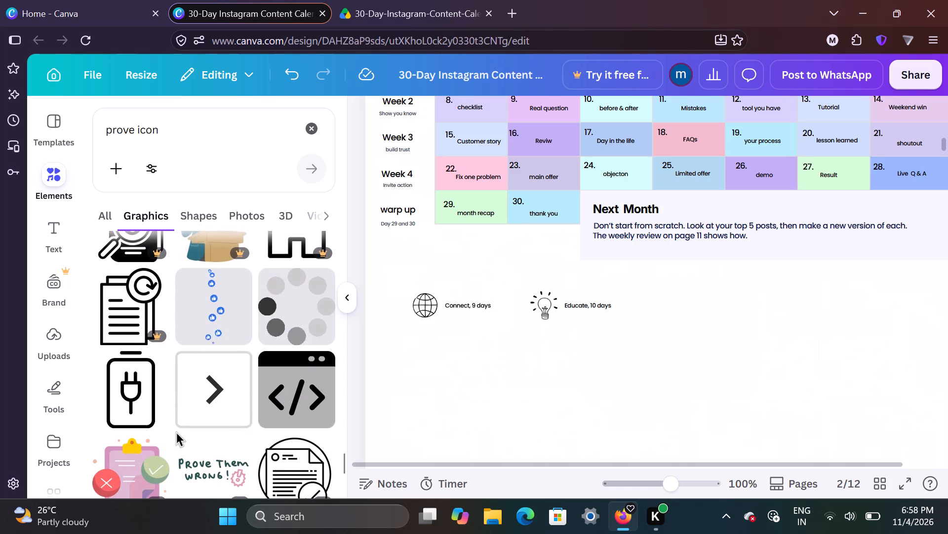
pyautogui.scroll(-3, 176, 432)
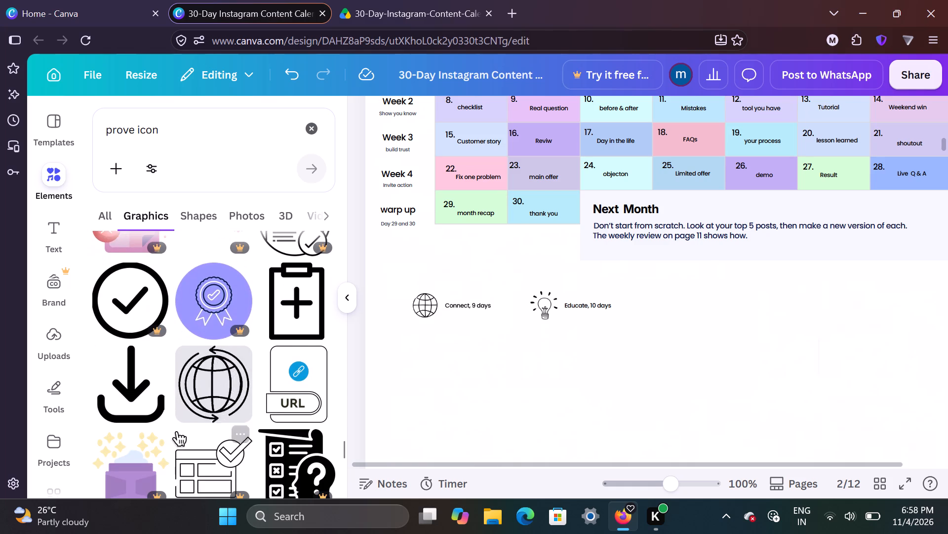
pyautogui.scroll(-2, 176, 432)
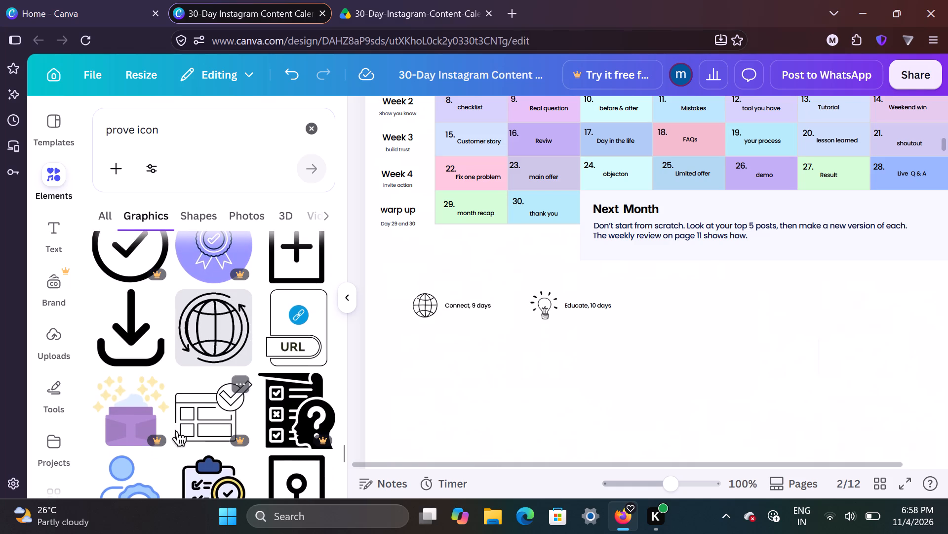
pyautogui.scroll(-2, 176, 432)
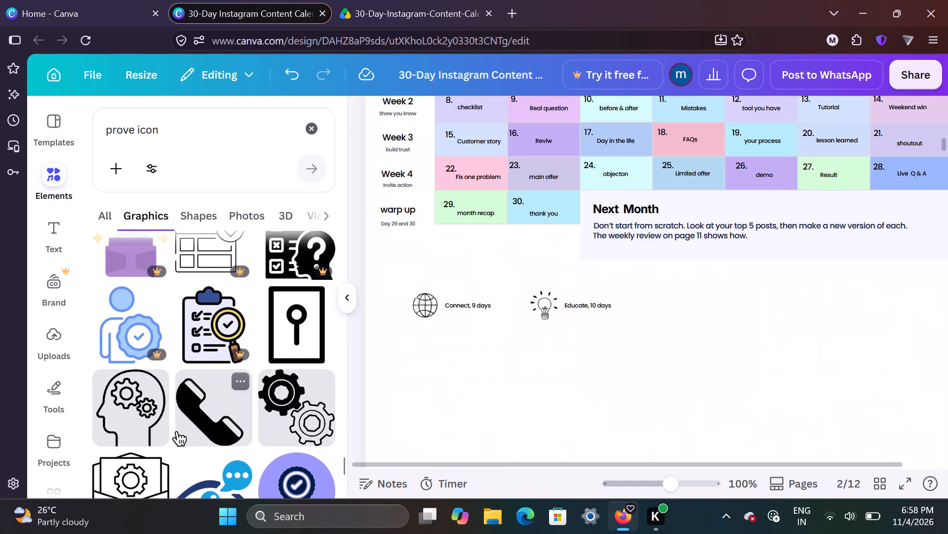
pyautogui.scroll(-2, 176, 432)
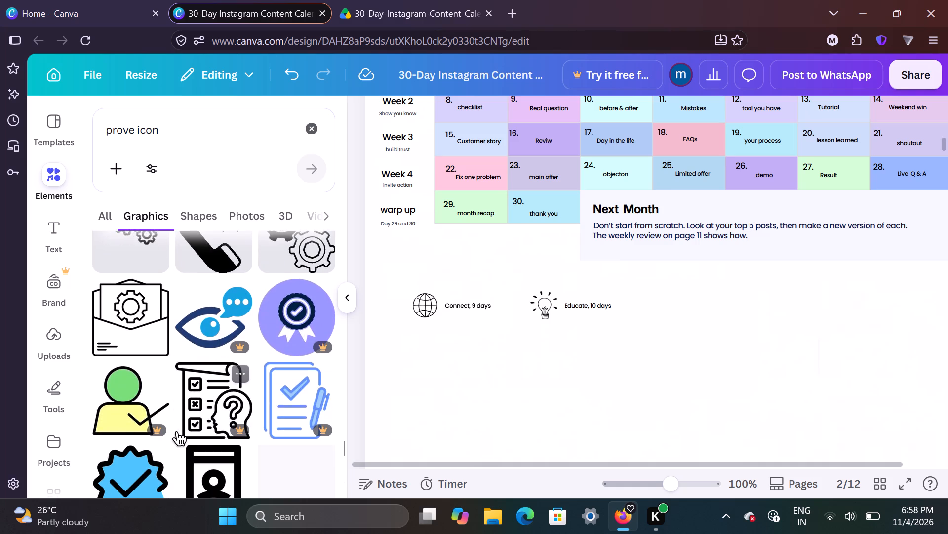
pyautogui.scroll(-3, 176, 432)
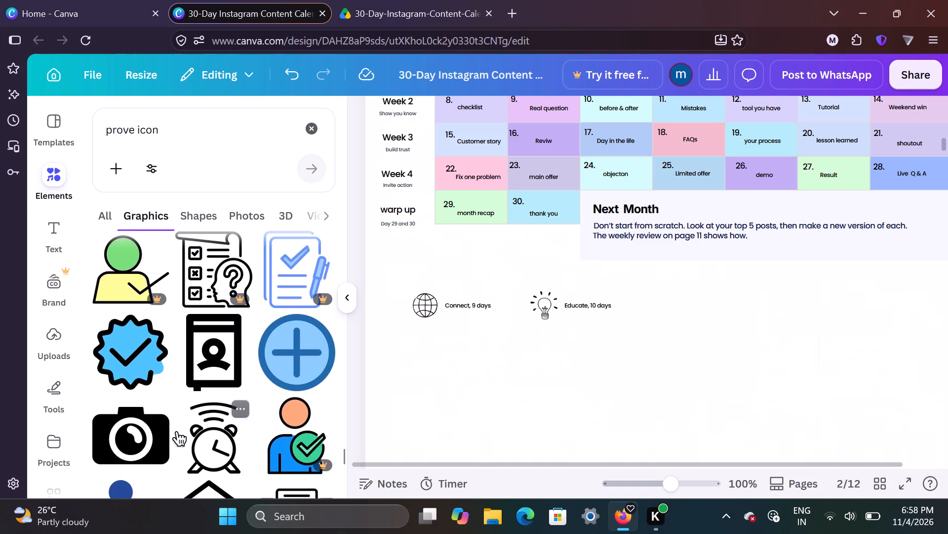
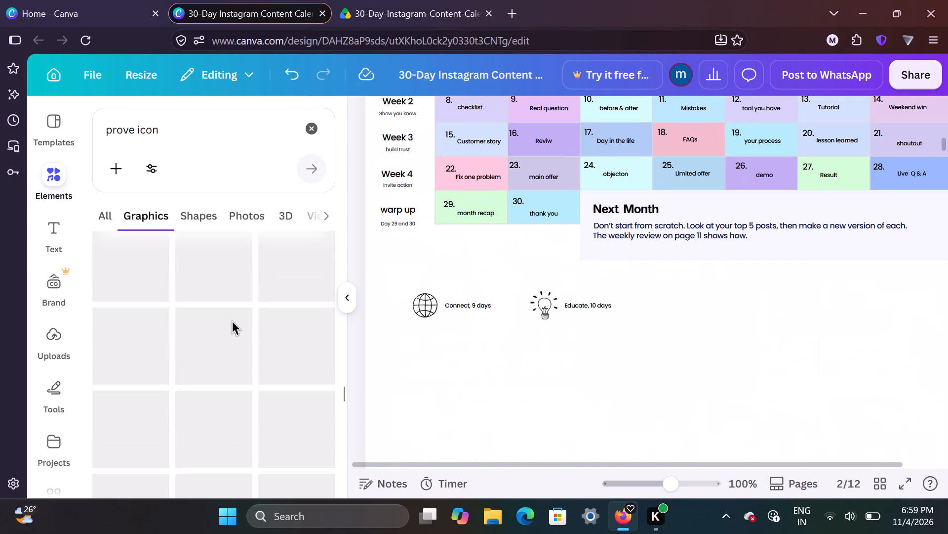
# Add the black person outline graphic with dotted ends from the "prove icon" results as the icon for the third legend entry.
pyautogui.scroll(15, 232, 321)
pyautogui.scroll(-1, 232, 321)
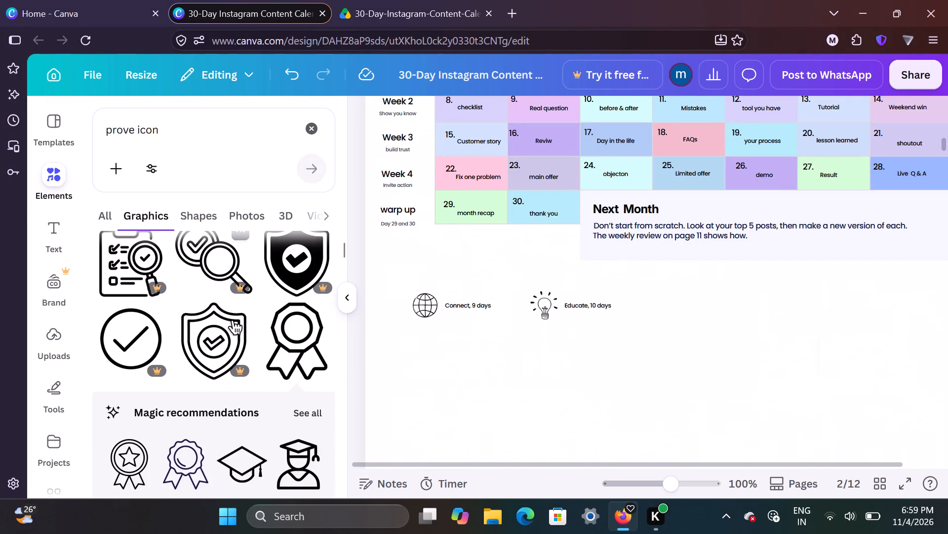
pyautogui.scroll(-1, 232, 321)
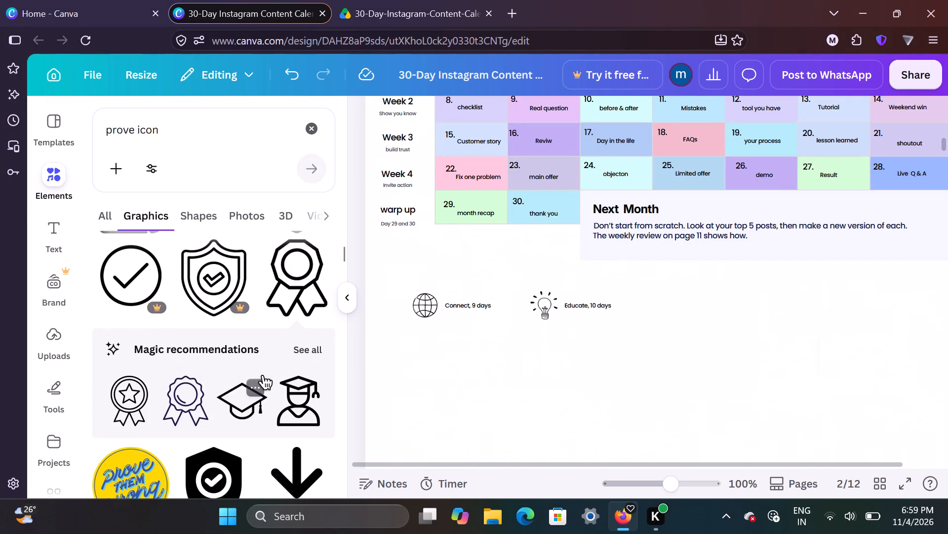
pyautogui.scroll(-3, 262, 376)
pyautogui.scroll(1, 262, 376)
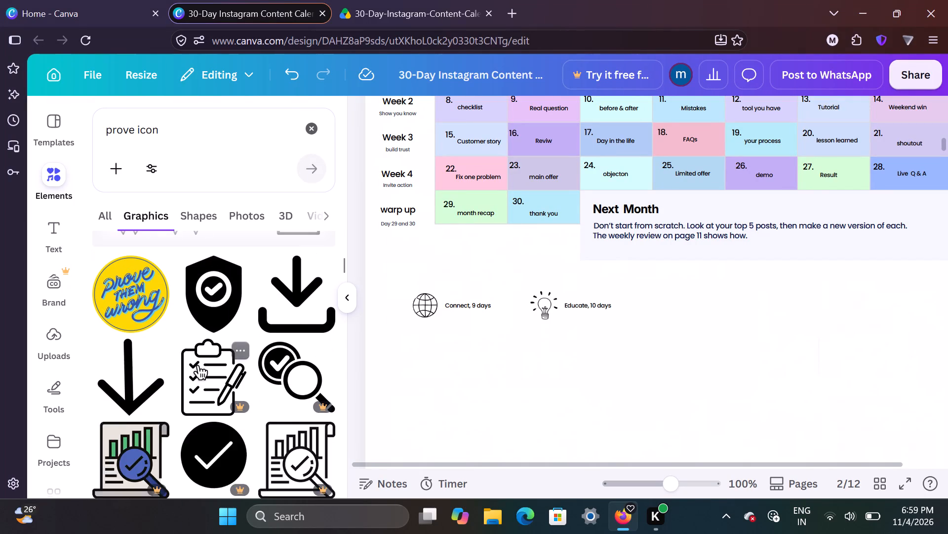
pyautogui.scroll(1, 197, 366)
pyautogui.scroll(-4, 197, 366)
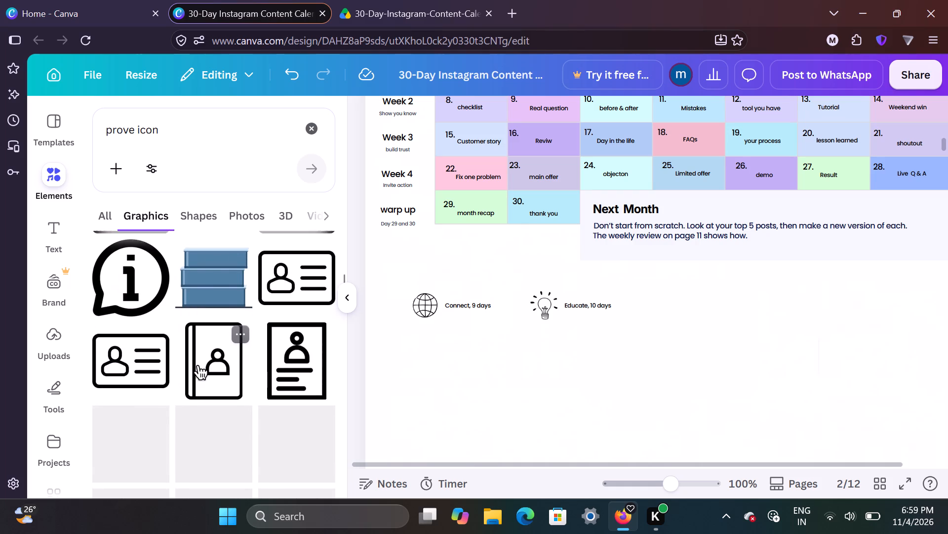
pyautogui.scroll(-2, 197, 366)
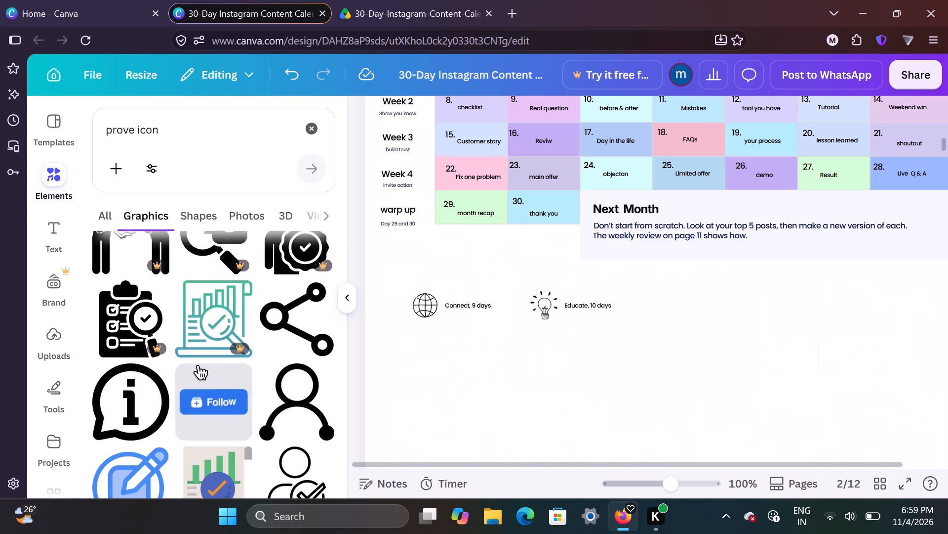
pyautogui.scroll(-1, 197, 366)
pyautogui.click(306, 381)
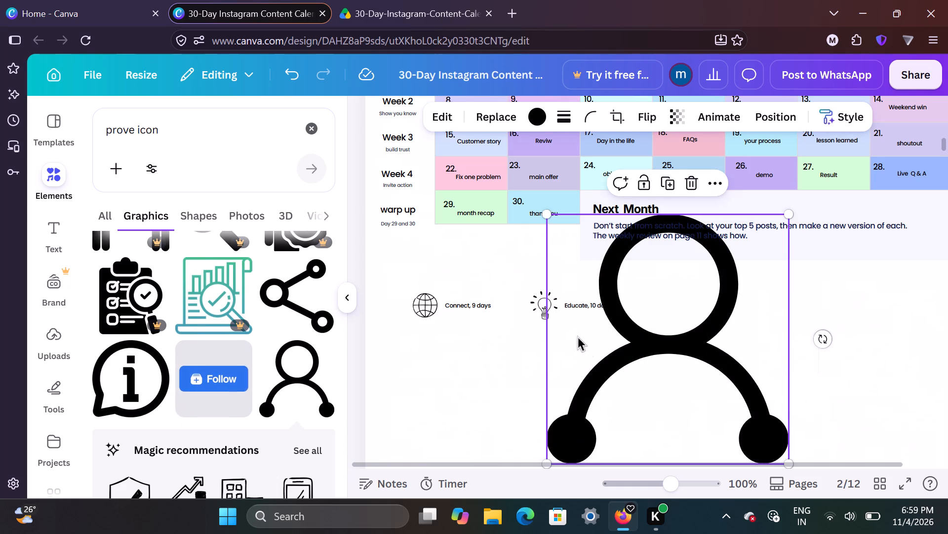
# Delete the oversized person-outline graphic covering the legend area on page 2.
pyautogui.click(687, 181)
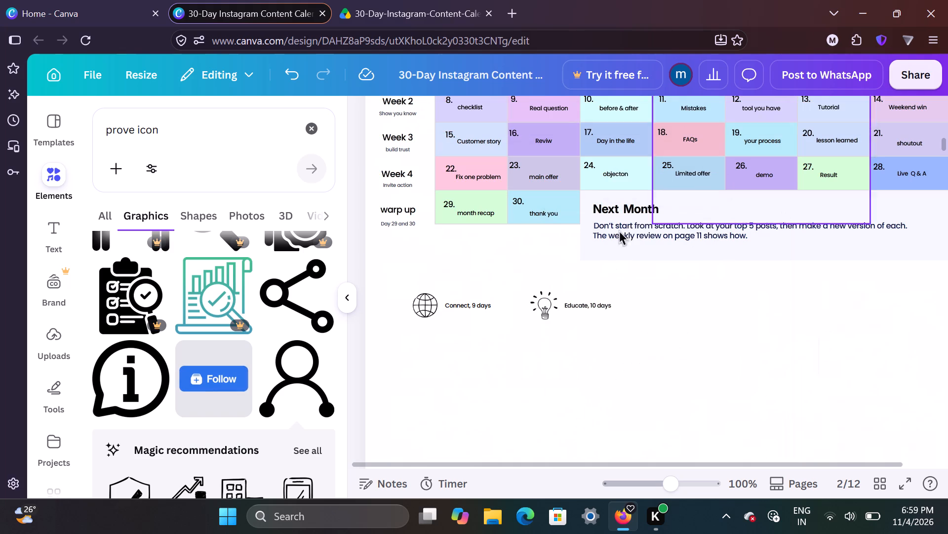
# Add the hand-drawn shield with check mark, shrink it to about 1.32 in wide, and place it beside the "Educate, 10 days" label.
pyautogui.scroll(-3, 337, 350)
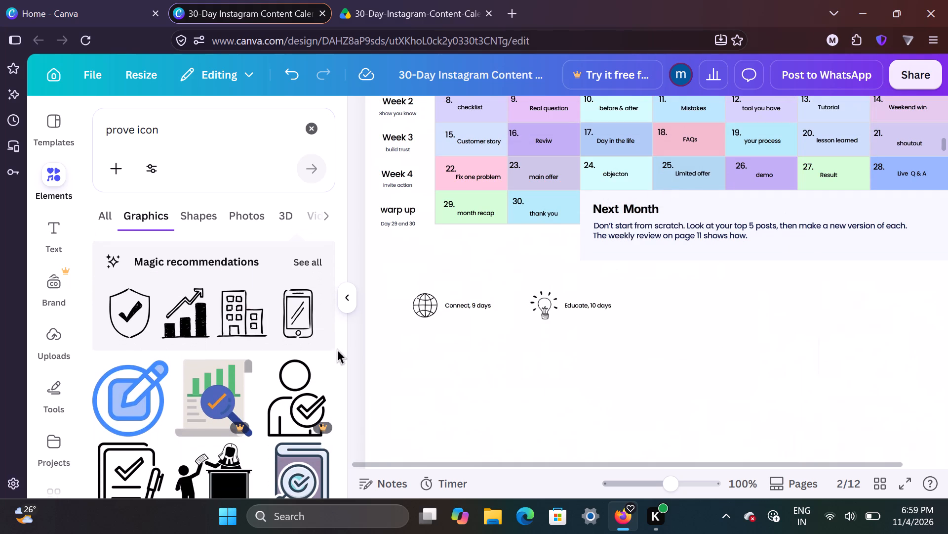
pyautogui.click(133, 319)
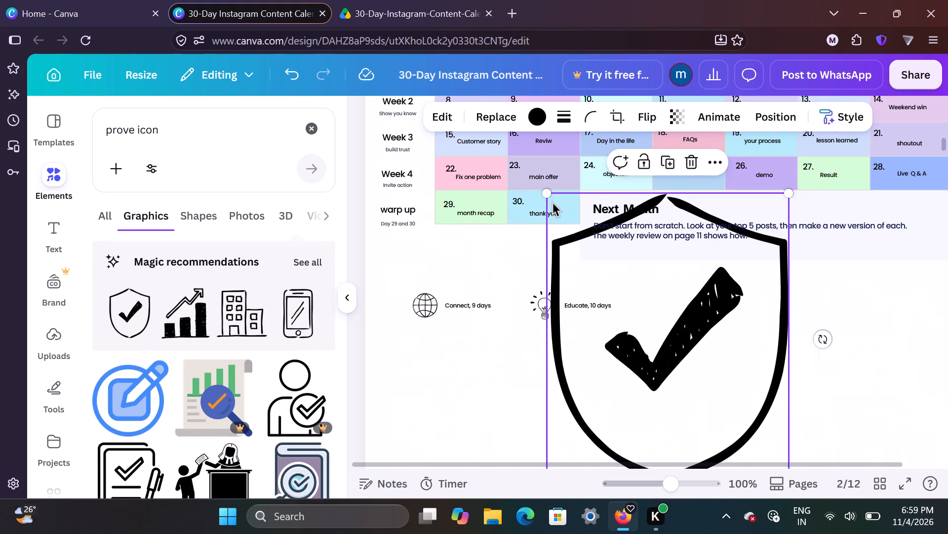
pyautogui.moveTo(548, 195); pyautogui.dragTo(614, 302)
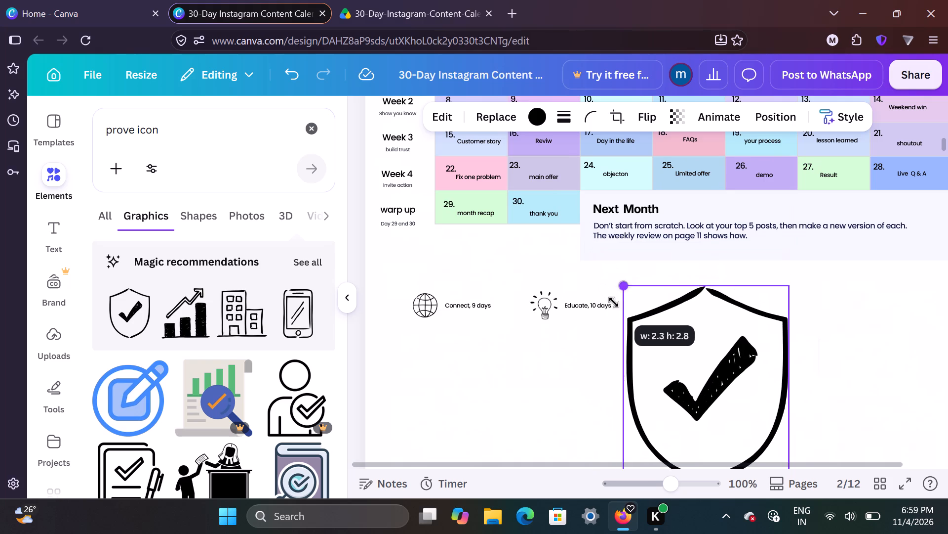
pyautogui.moveTo(614, 302); pyautogui.dragTo(684, 382)
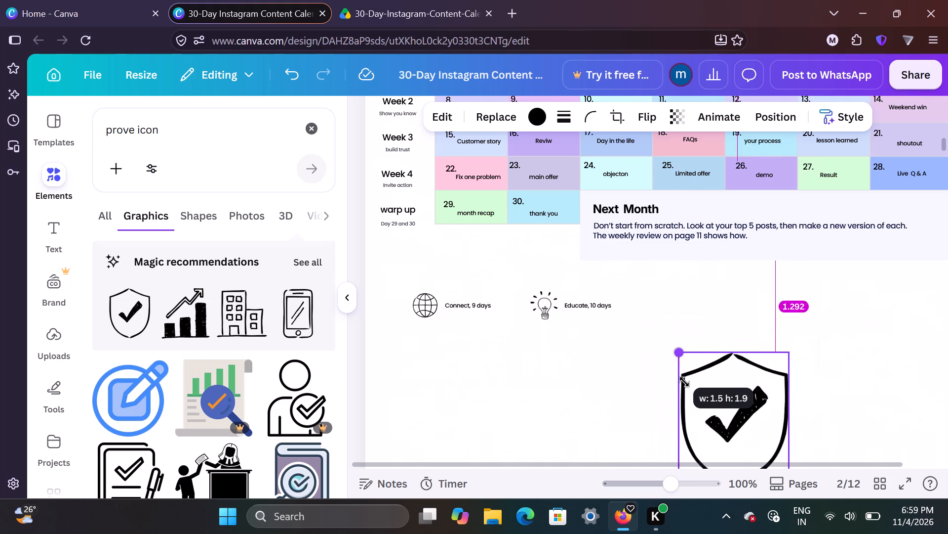
pyautogui.moveTo(684, 382); pyautogui.dragTo(685, 382)
pyautogui.moveTo(752, 427); pyautogui.dragTo(696, 338)
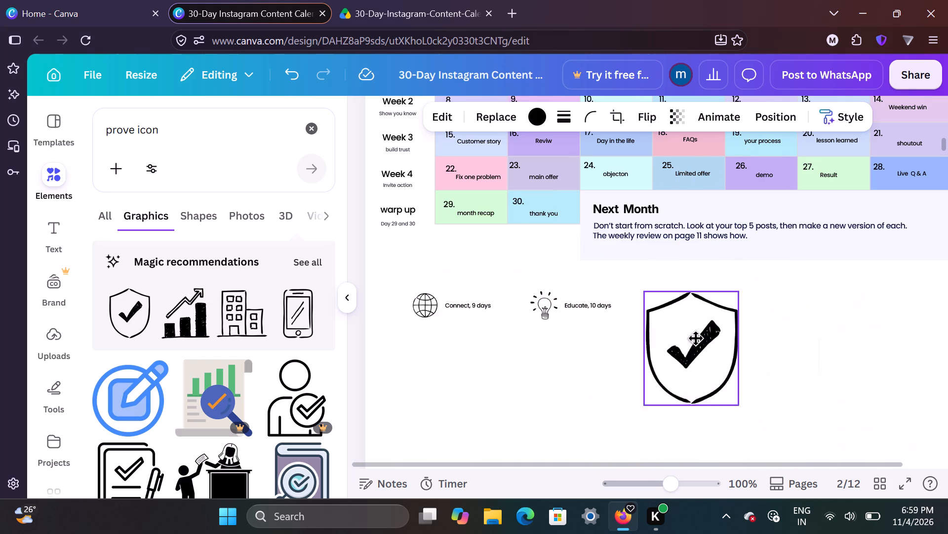
pyautogui.moveTo(696, 338); pyautogui.dragTo(669, 315)
pyautogui.click(669, 315)
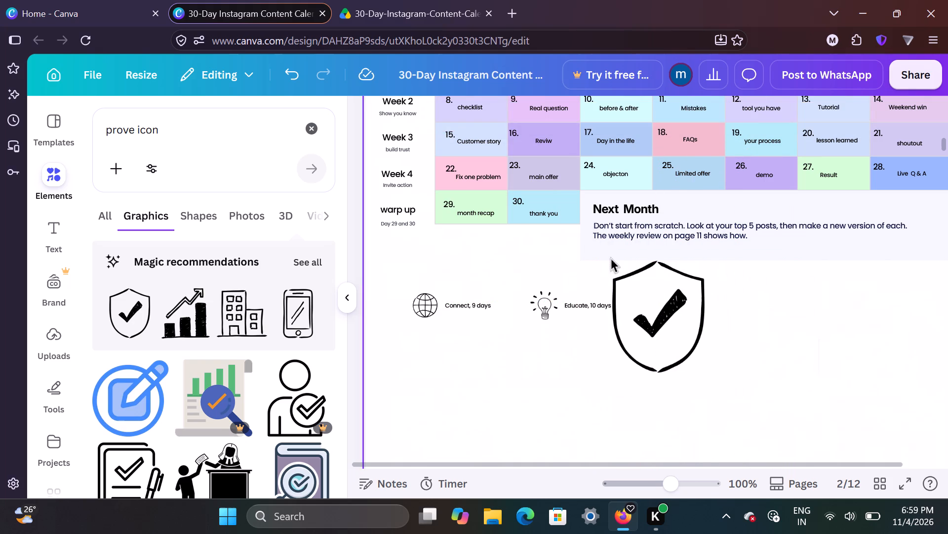
# Check the light bulb icon's dimensions and set the shield icon's width to 0.38 in to match.
pyautogui.click(542, 302)
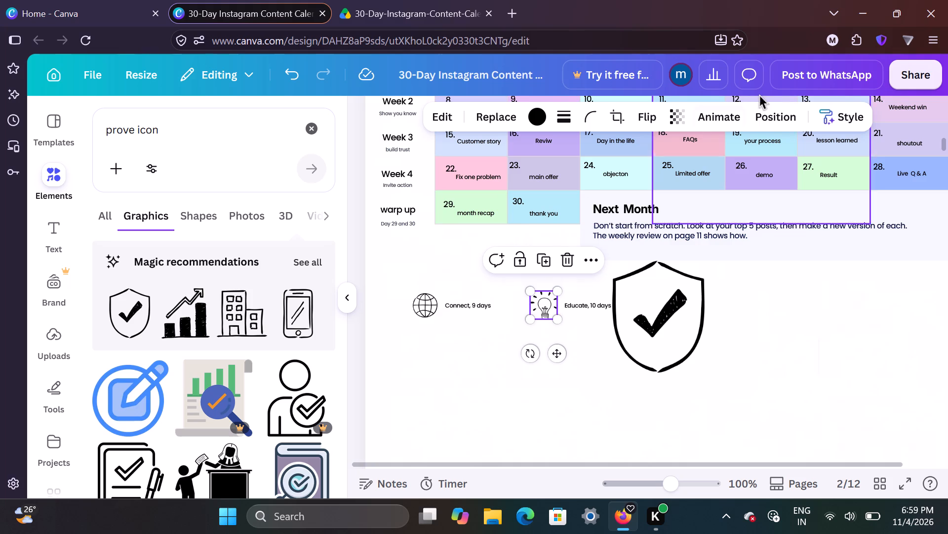
pyautogui.click(775, 121)
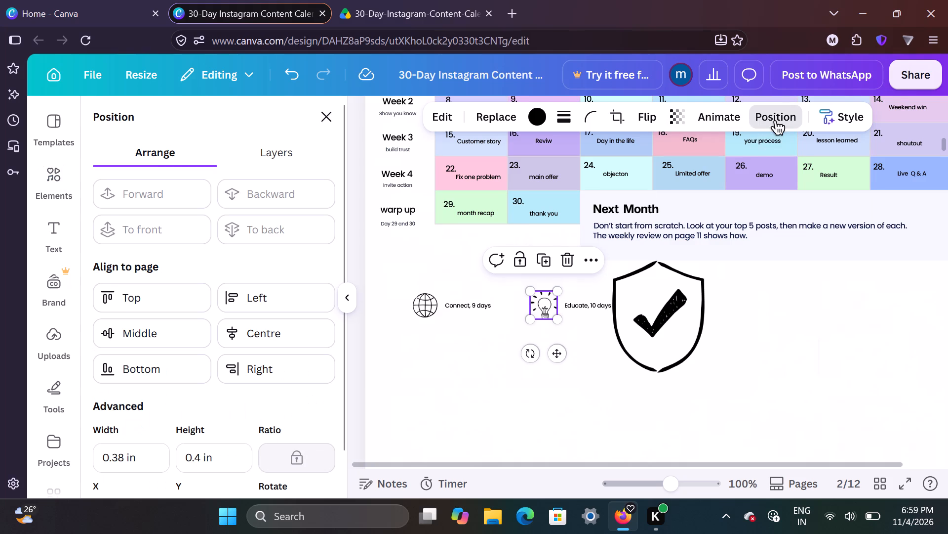
pyautogui.click(616, 308)
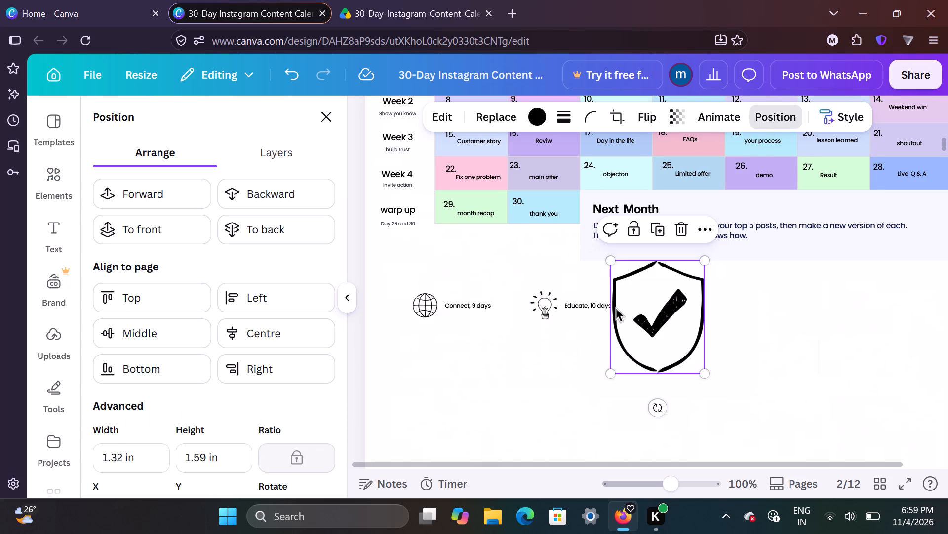
pyautogui.click(544, 302)
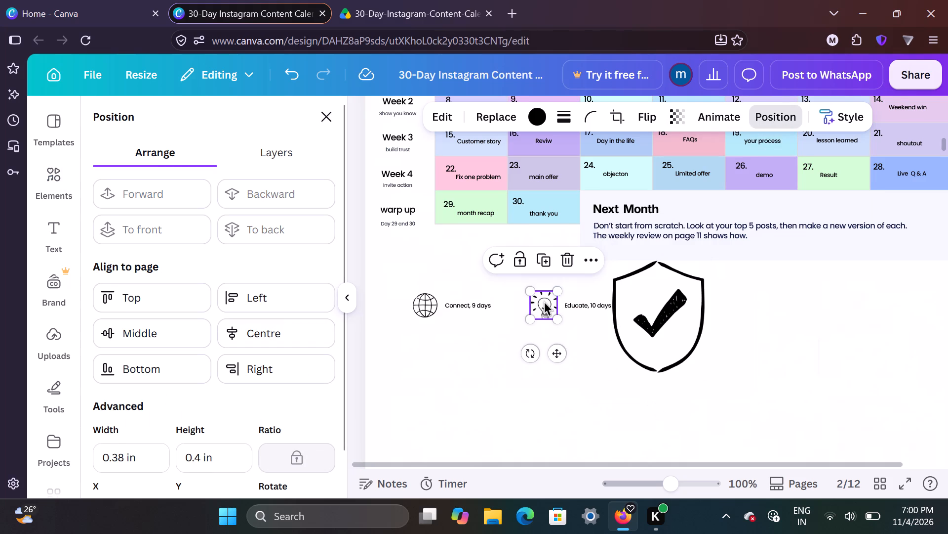
pyautogui.click(634, 308)
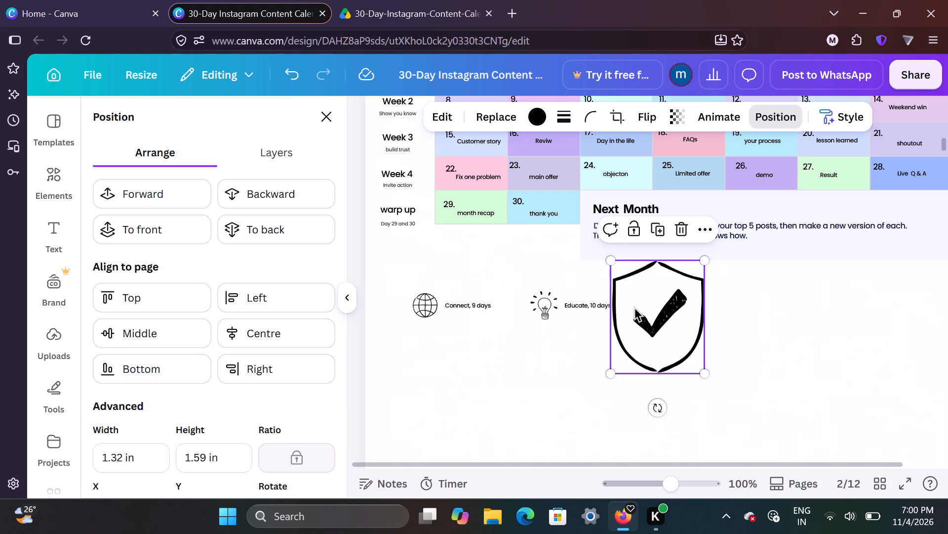
pyautogui.click(150, 458)
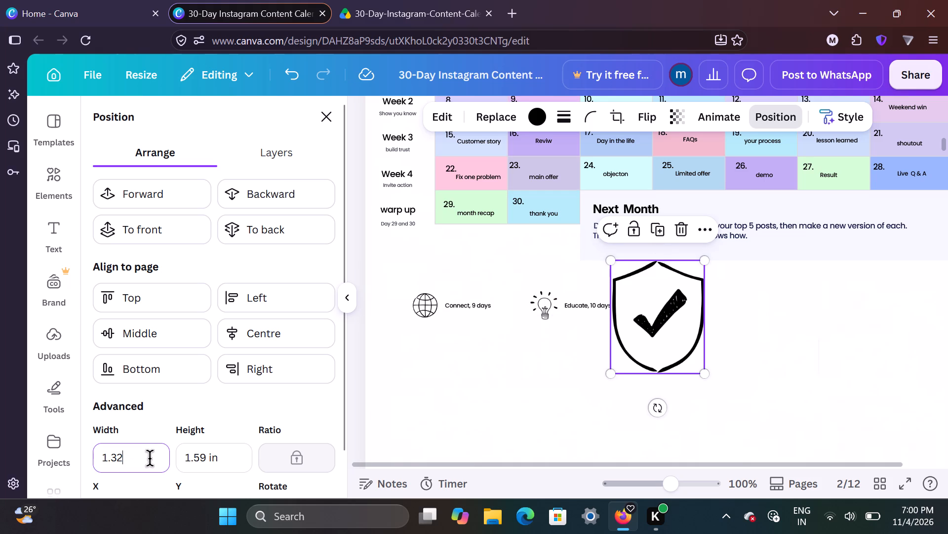
pyautogui.press('BackSpace')
pyautogui.press('BackSpace')
pyautogui.press('BackSpace')
pyautogui.press('BackSpace')
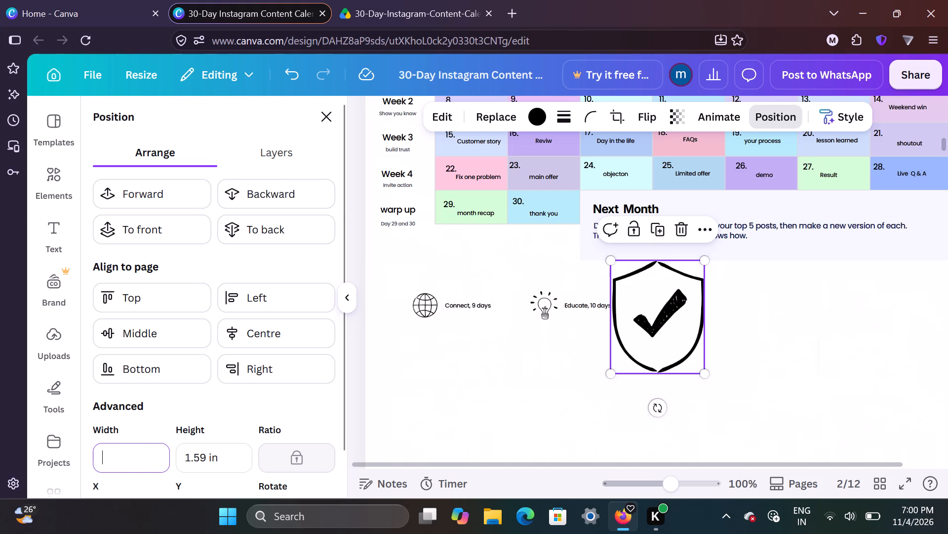
pyautogui.write('0.')
pyautogui.write('38')
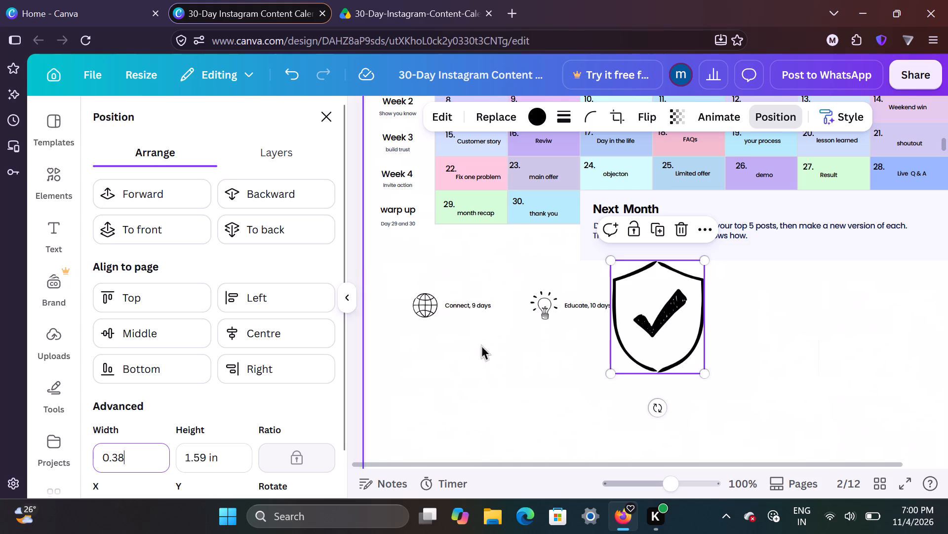
pyautogui.click(560, 303)
pyautogui.click(544, 305)
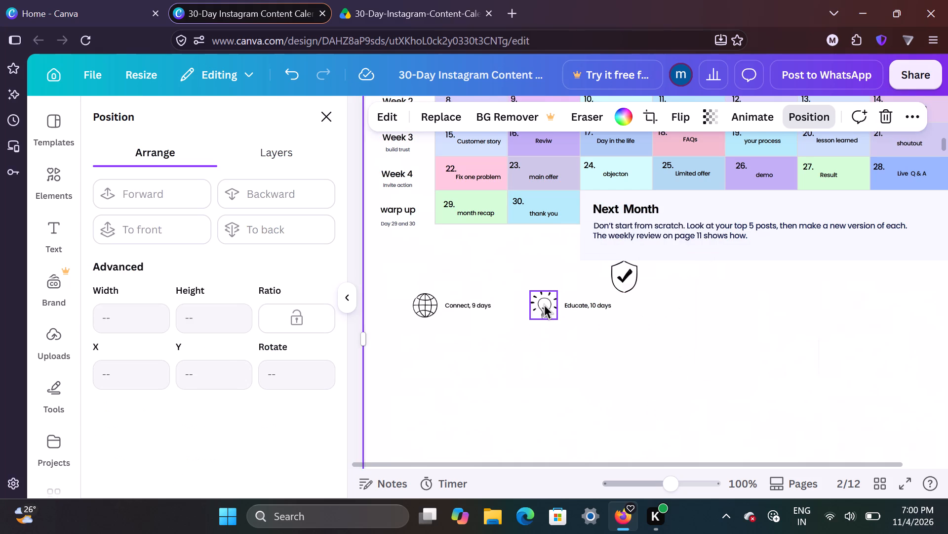
# Set the shield icon's height to 0.4 in to match the light bulb icon.
pyautogui.click(621, 280)
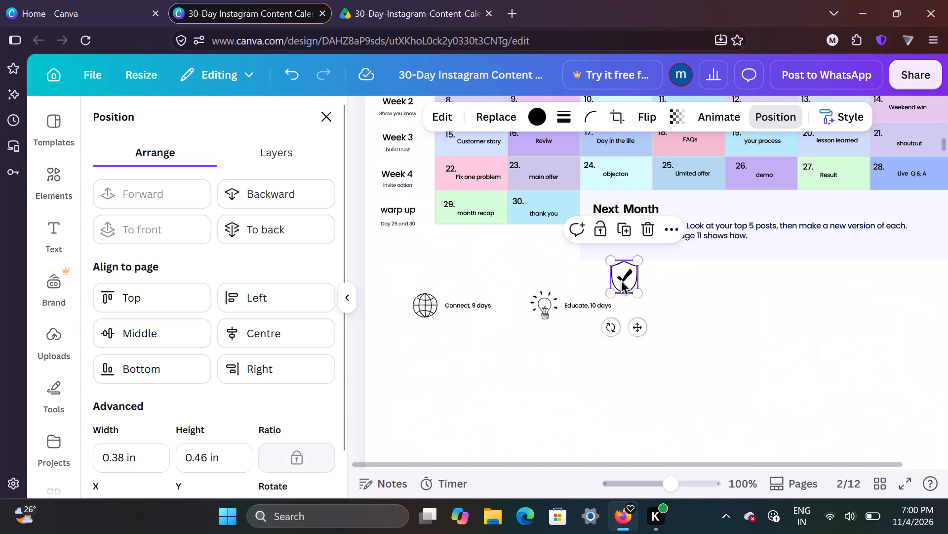
pyautogui.click(541, 311)
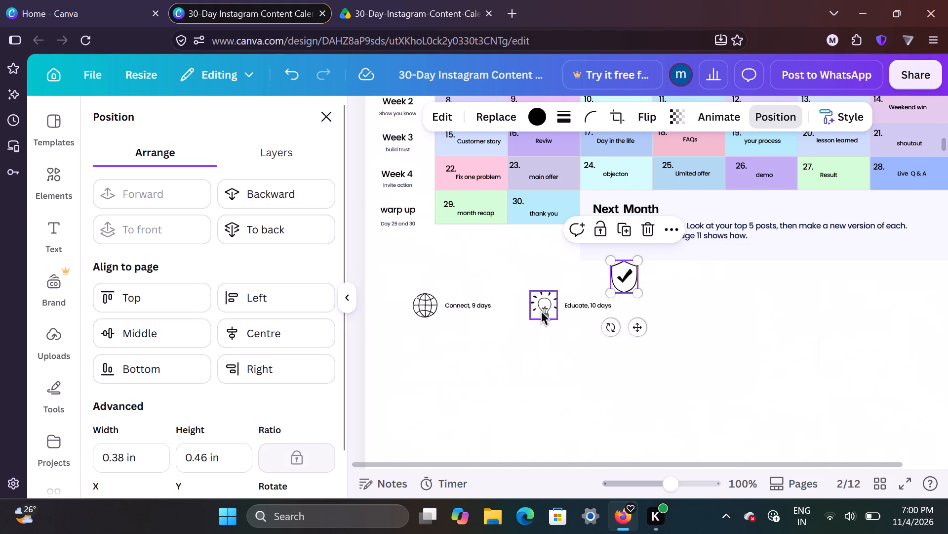
pyautogui.click(621, 274)
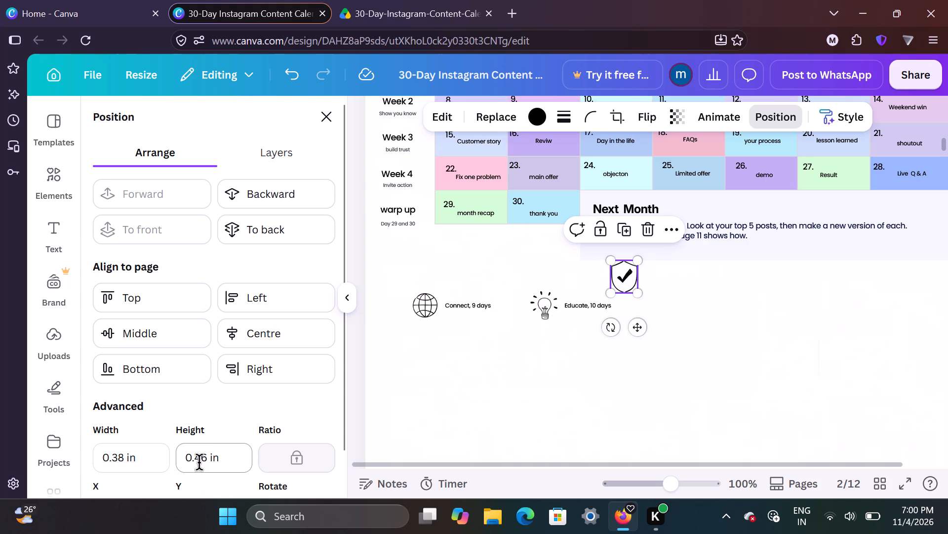
pyautogui.click(206, 458)
pyautogui.press('BackSpace')
pyautogui.click(568, 399)
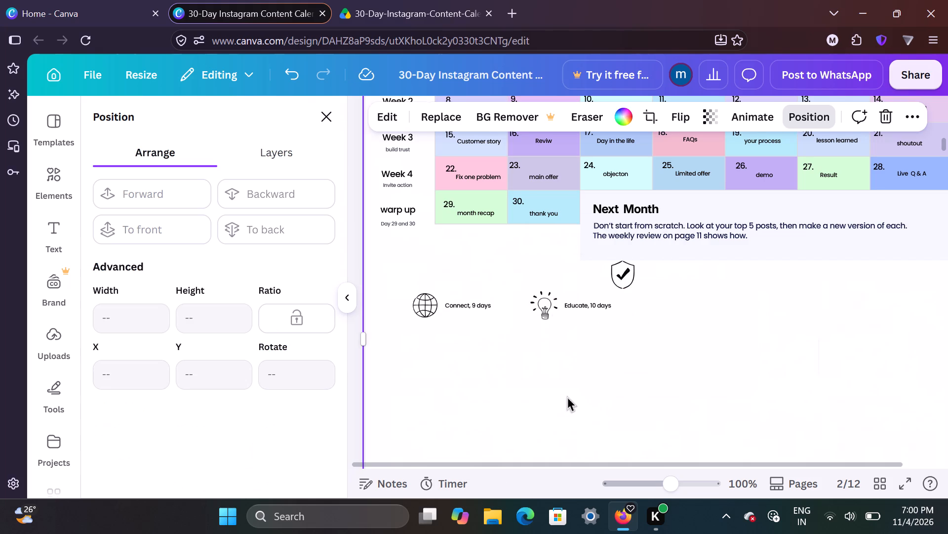
# Move the shield icon into the legend row after the "Educate, 10 days" label, aligning it with the other icons.
pyautogui.moveTo(620, 276); pyautogui.dragTo(650, 309)
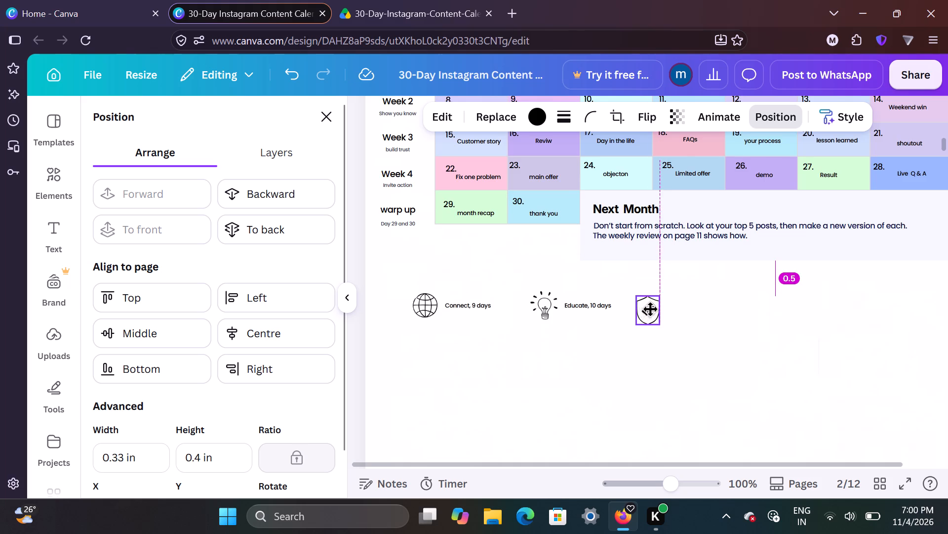
pyautogui.moveTo(650, 309); pyautogui.dragTo(644, 306)
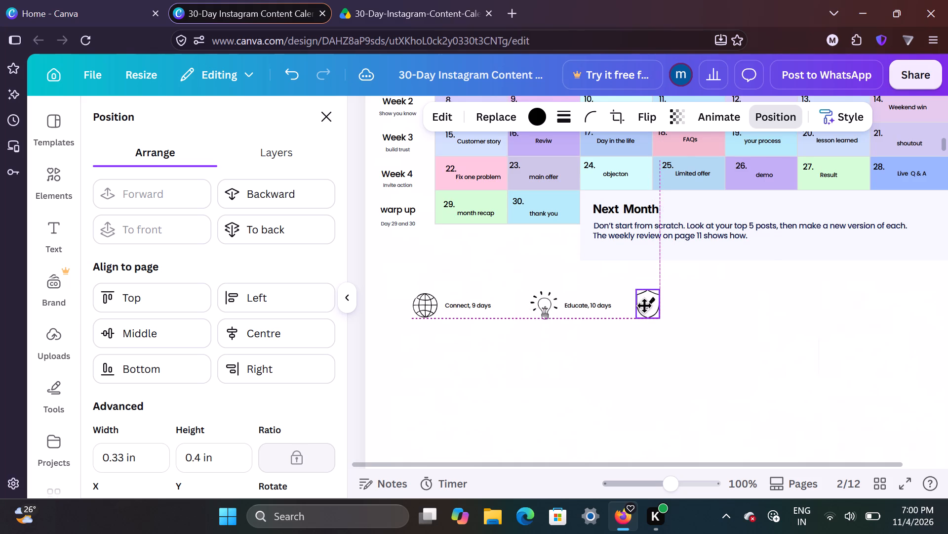
pyautogui.moveTo(644, 306); pyautogui.dragTo(647, 305)
pyautogui.moveTo(647, 305); pyautogui.dragTo(656, 304)
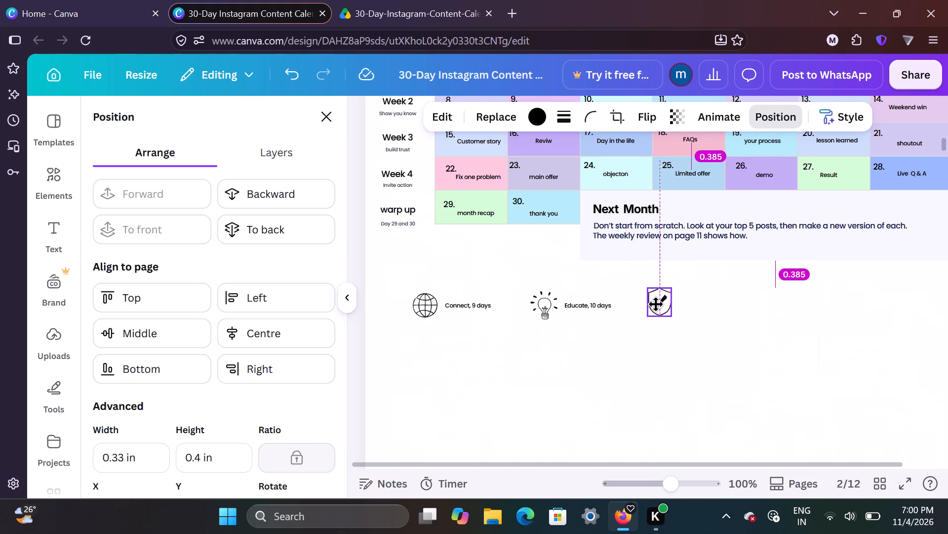
pyautogui.moveTo(656, 304); pyautogui.dragTo(654, 514)
pyautogui.rightClick(654, 514)
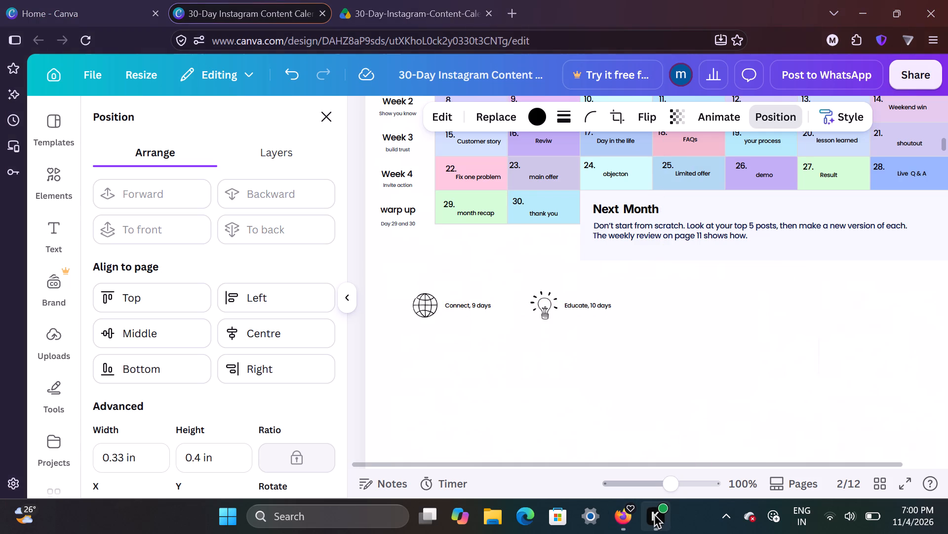
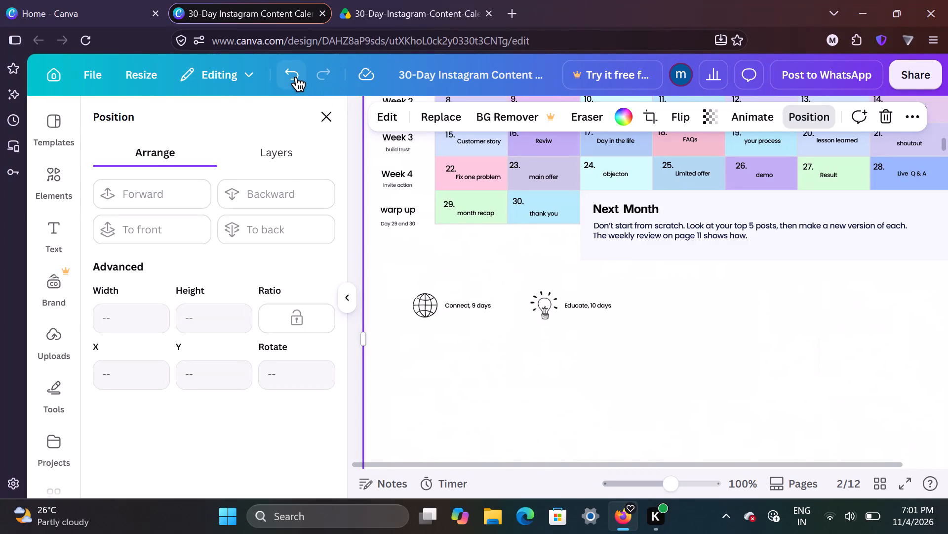
# Undo the last change to restore the shield icon and place it in the legend row after the "Educate, 10 days" label.
pyautogui.click(295, 78)
pyautogui.click(617, 274)
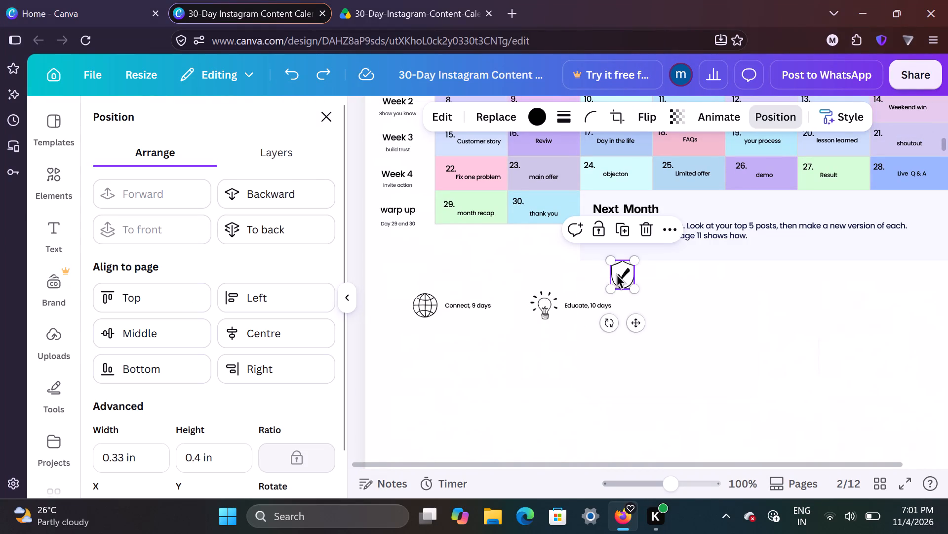
pyautogui.moveTo(639, 325); pyautogui.dragTo(648, 343)
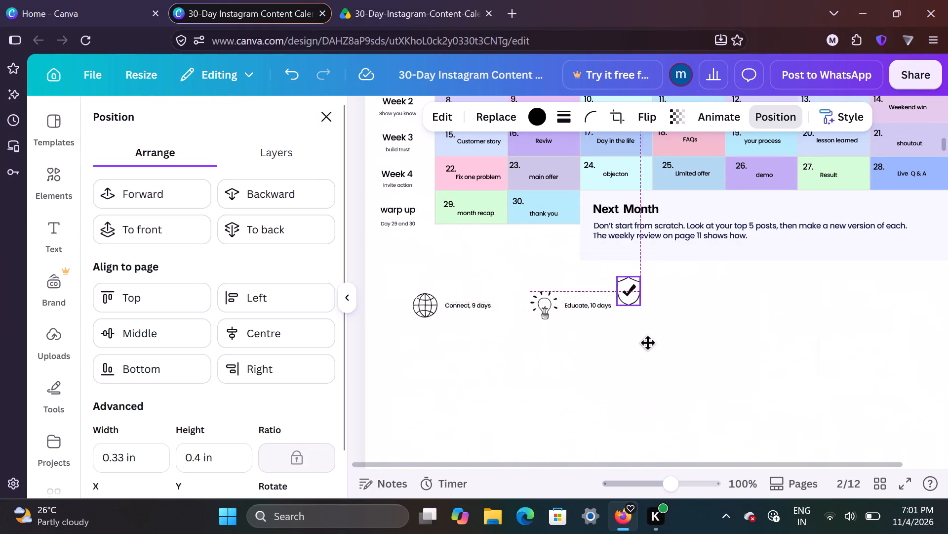
pyautogui.moveTo(648, 343); pyautogui.dragTo(666, 359)
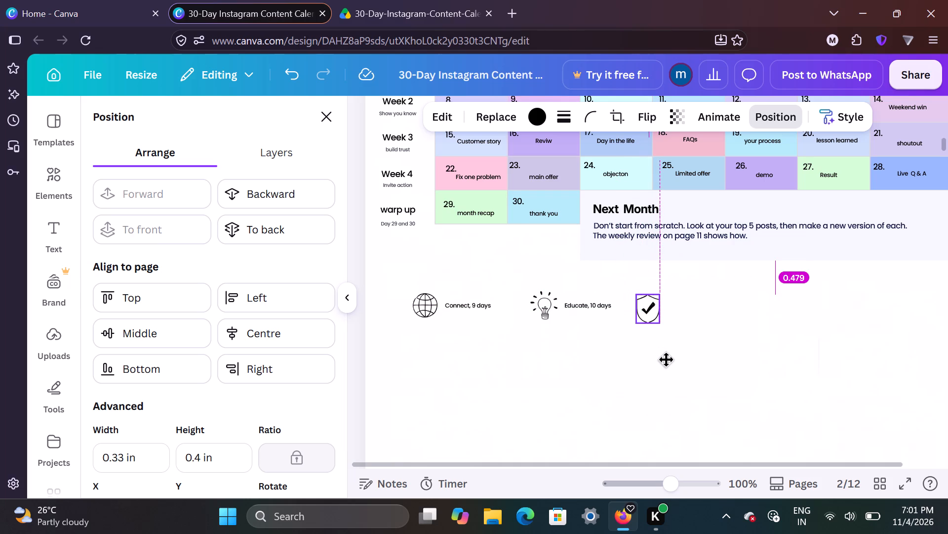
pyautogui.moveTo(666, 359); pyautogui.dragTo(669, 357)
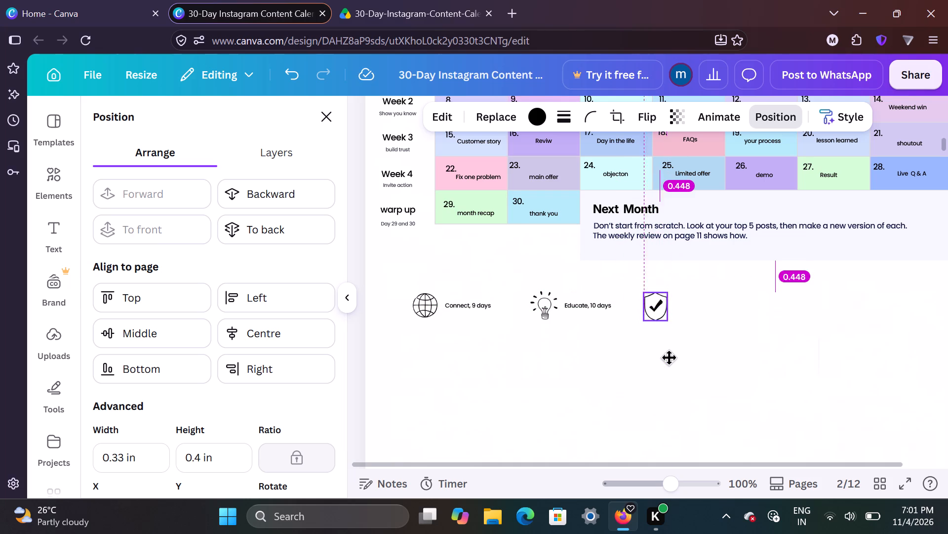
pyautogui.moveTo(669, 357); pyautogui.dragTo(661, 356)
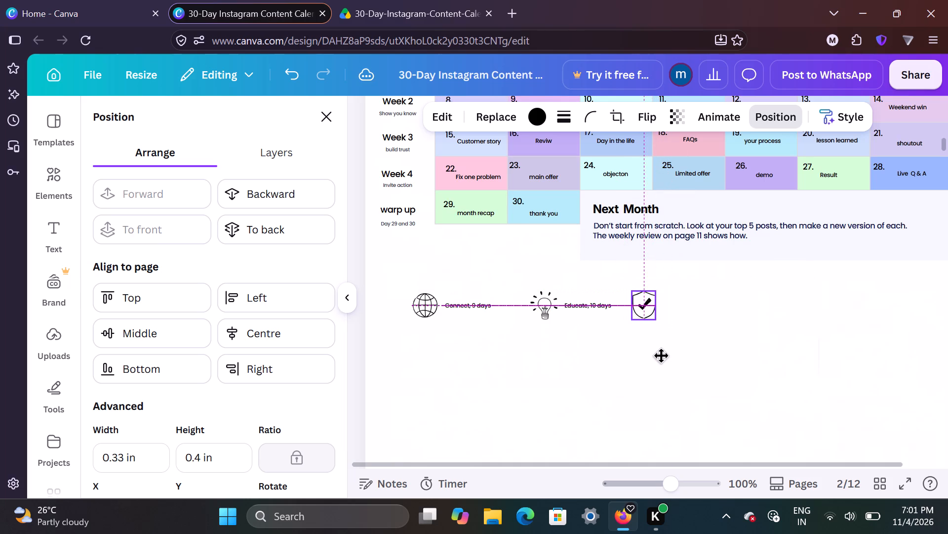
pyautogui.moveTo(661, 356); pyautogui.dragTo(664, 359)
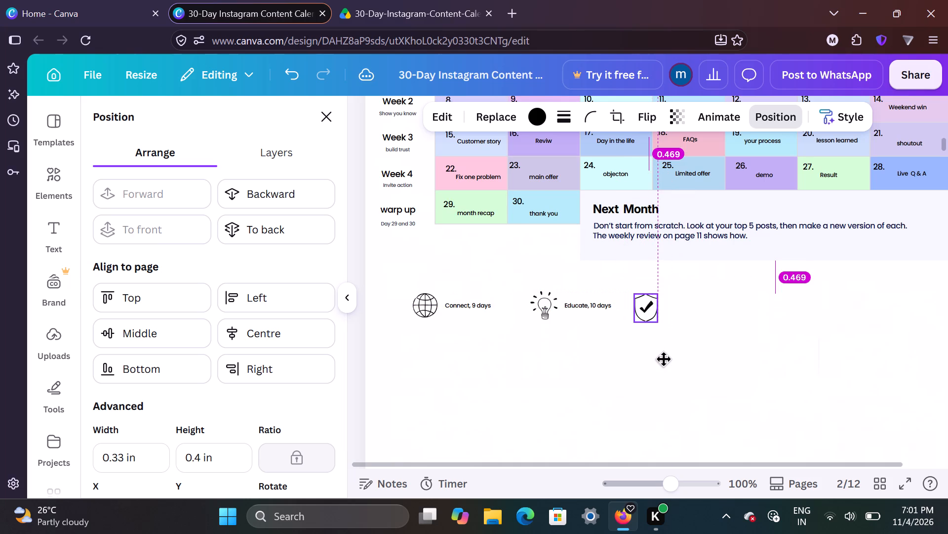
pyautogui.moveTo(664, 359); pyautogui.dragTo(678, 359)
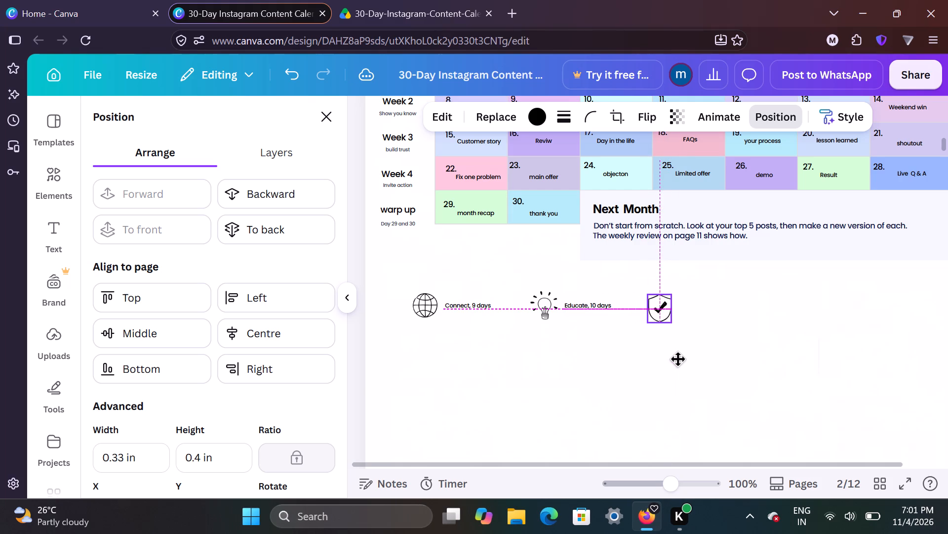
# Fine-tune the shield icon's position after the "Educate, 10 days" label so it lines up with the globe and light bulb icons.
pyautogui.moveTo(678, 359); pyautogui.dragTo(680, 359)
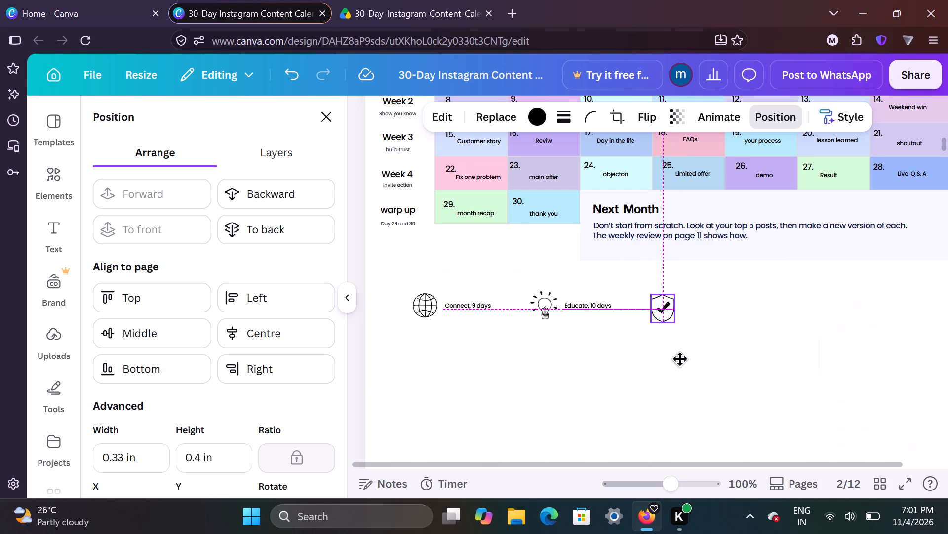
pyautogui.moveTo(680, 359); pyautogui.dragTo(671, 357)
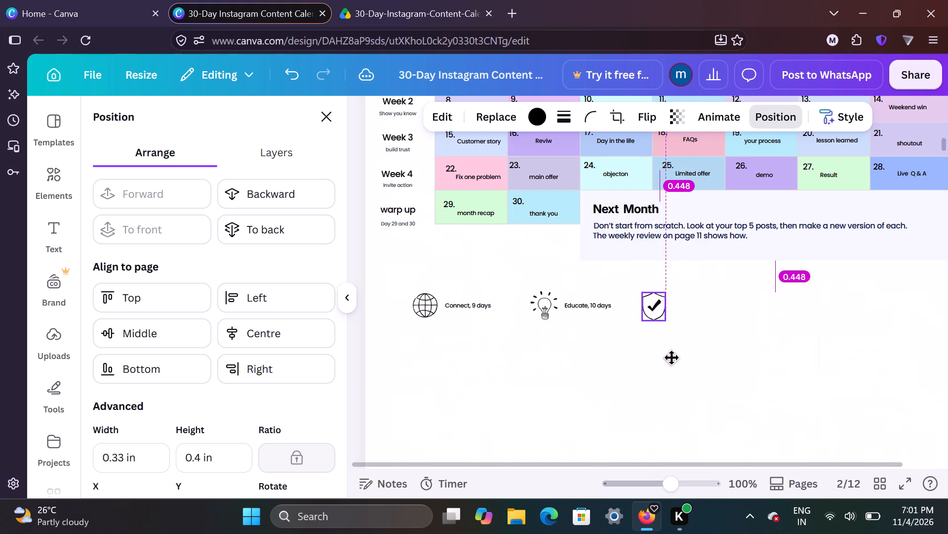
pyautogui.moveTo(671, 357); pyautogui.dragTo(680, 358)
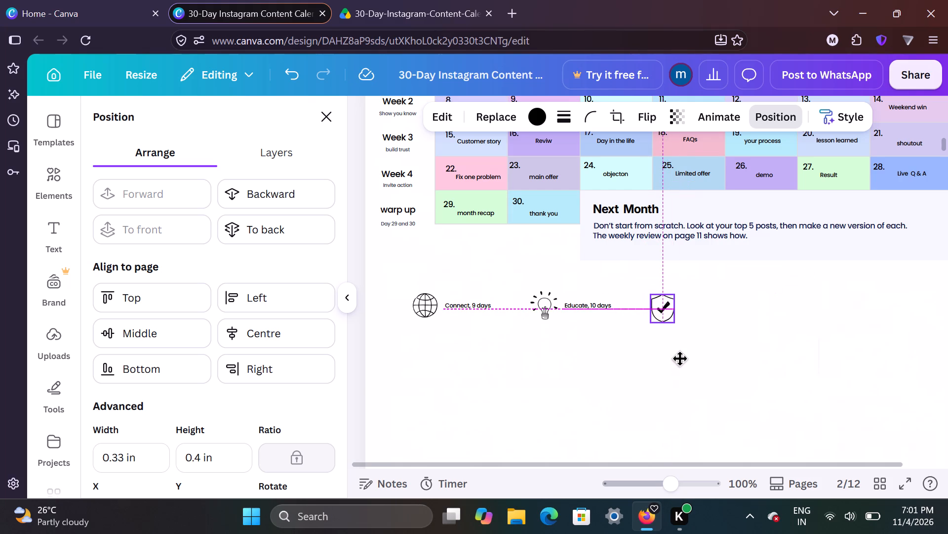
pyautogui.moveTo(680, 358); pyautogui.dragTo(675, 358)
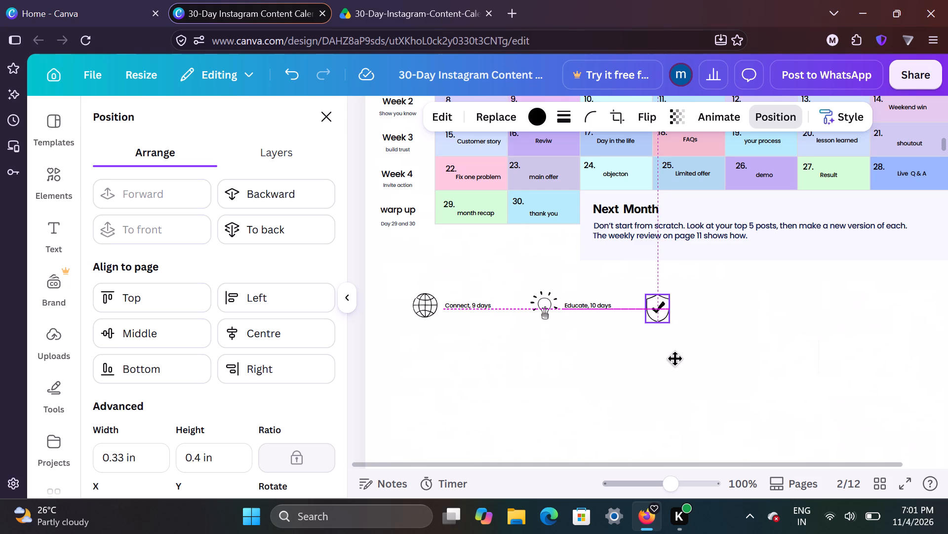
pyautogui.moveTo(675, 358); pyautogui.dragTo(672, 357)
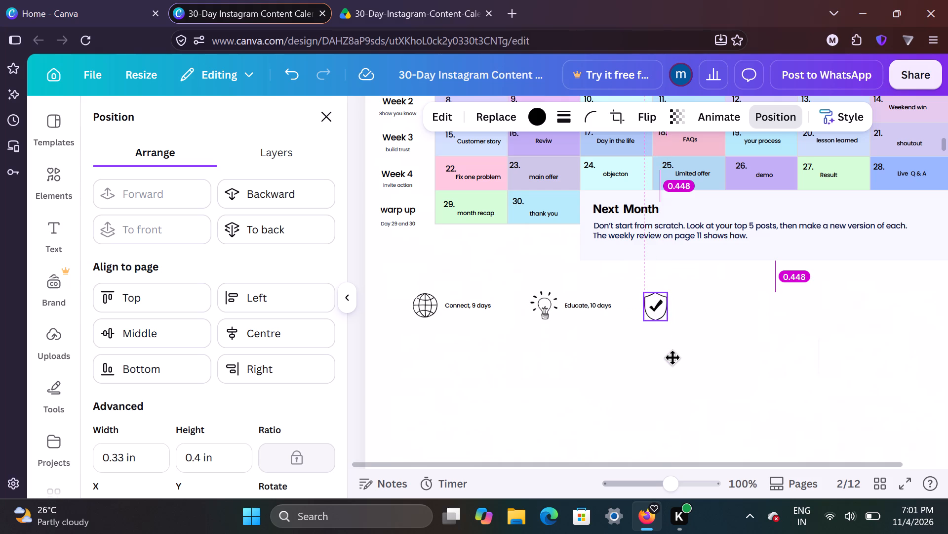
pyautogui.moveTo(672, 357); pyautogui.dragTo(671, 354)
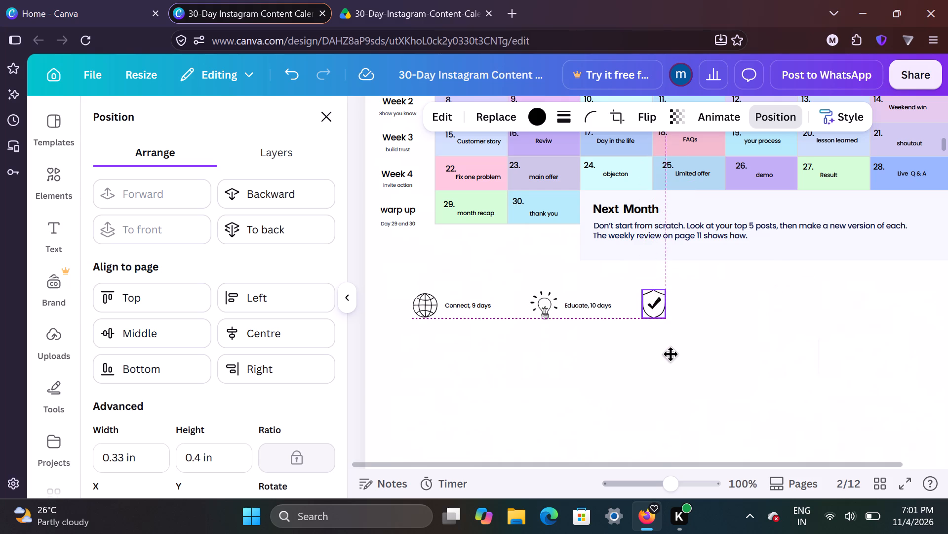
pyautogui.moveTo(671, 354); pyautogui.dragTo(680, 353)
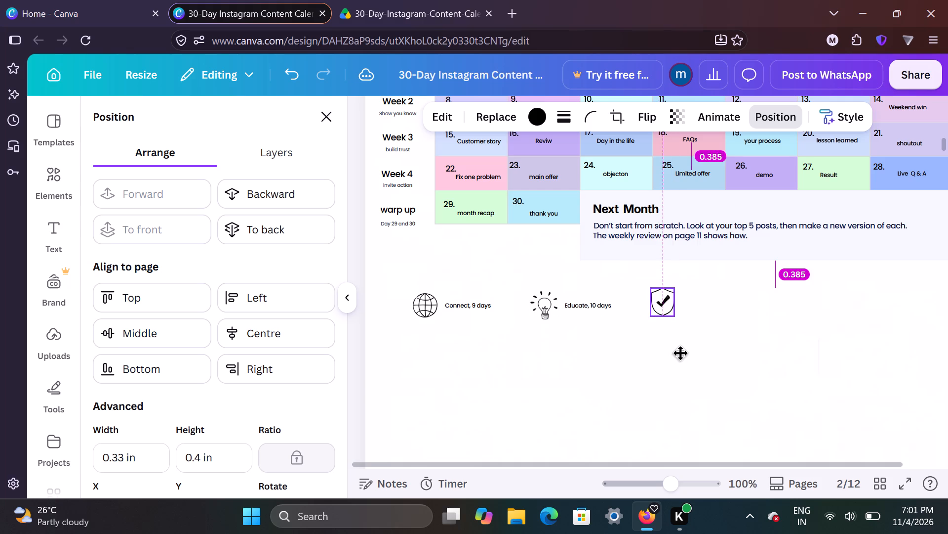
pyautogui.moveTo(680, 353); pyautogui.dragTo(679, 354)
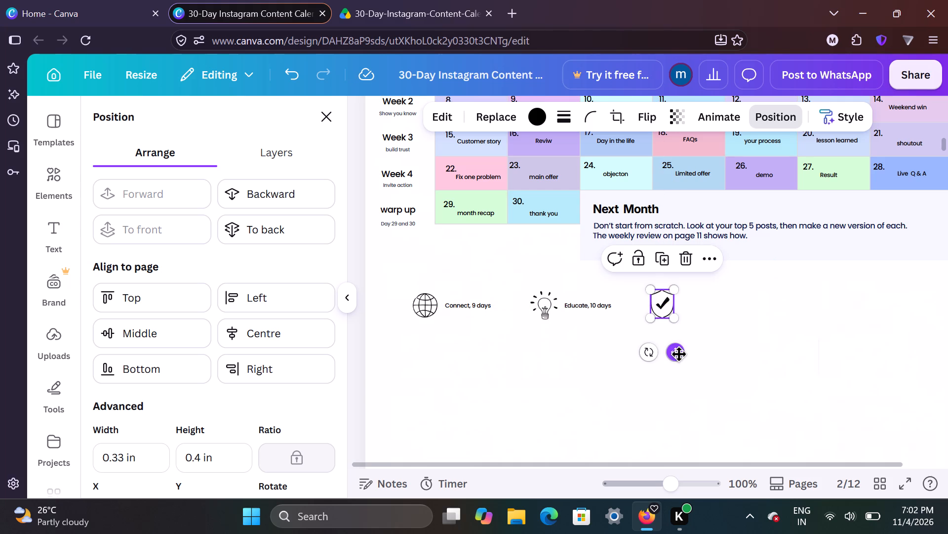
pyautogui.click(739, 293)
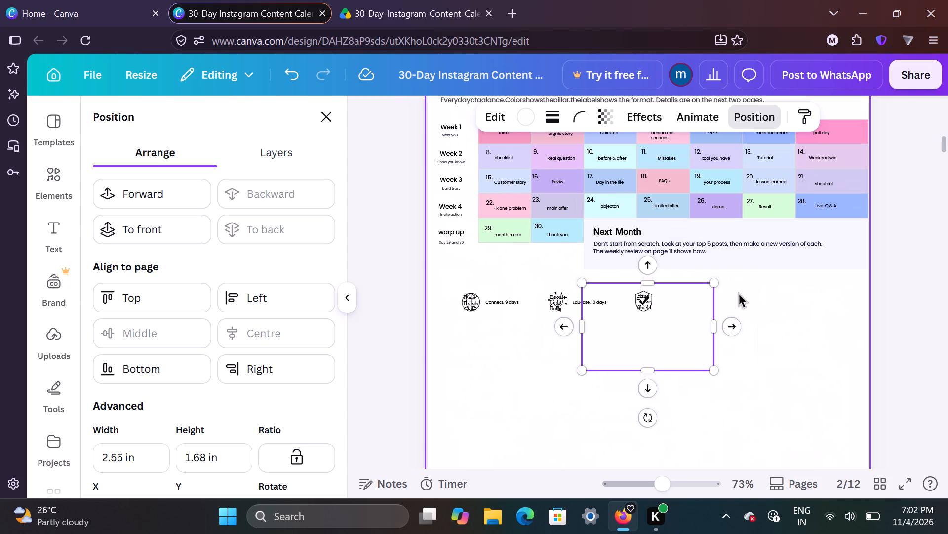
pyautogui.click(789, 355)
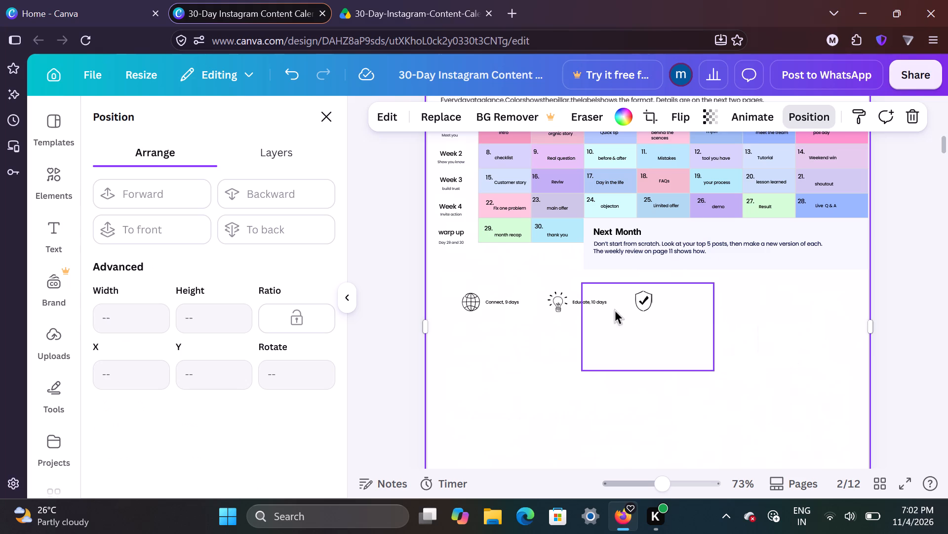
pyautogui.click(647, 296)
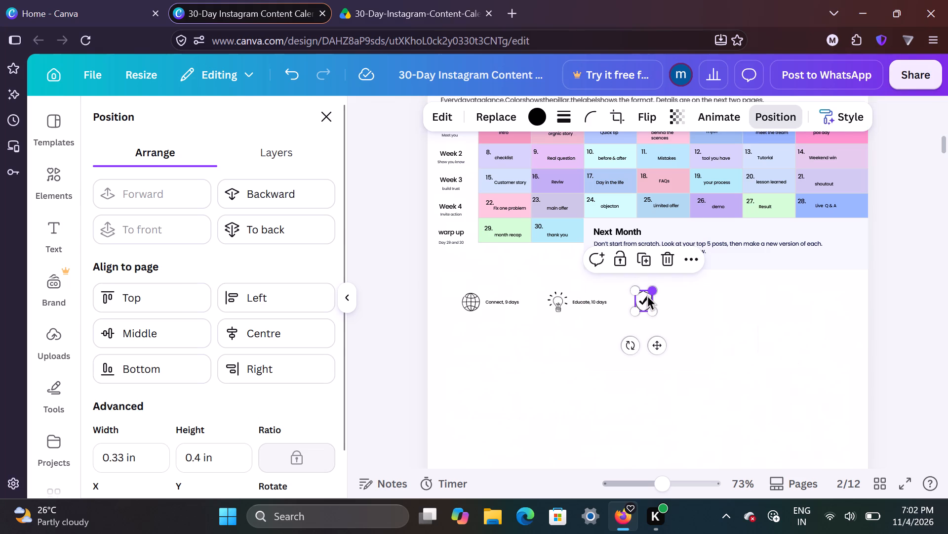
# Switch to the ebook PDF in Google Drive and copy the "Prove, 6 days" legend text below the calendar.
pyautogui.click(307, 124)
pyautogui.click(376, 0)
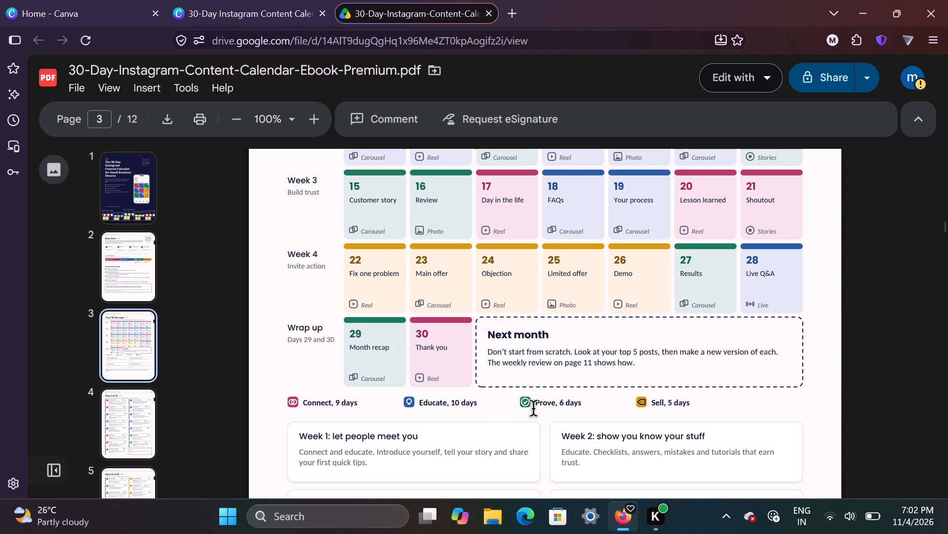
pyautogui.moveTo(537, 405); pyautogui.dragTo(599, 407)
pyautogui.hotkey('ctrl', 'c')
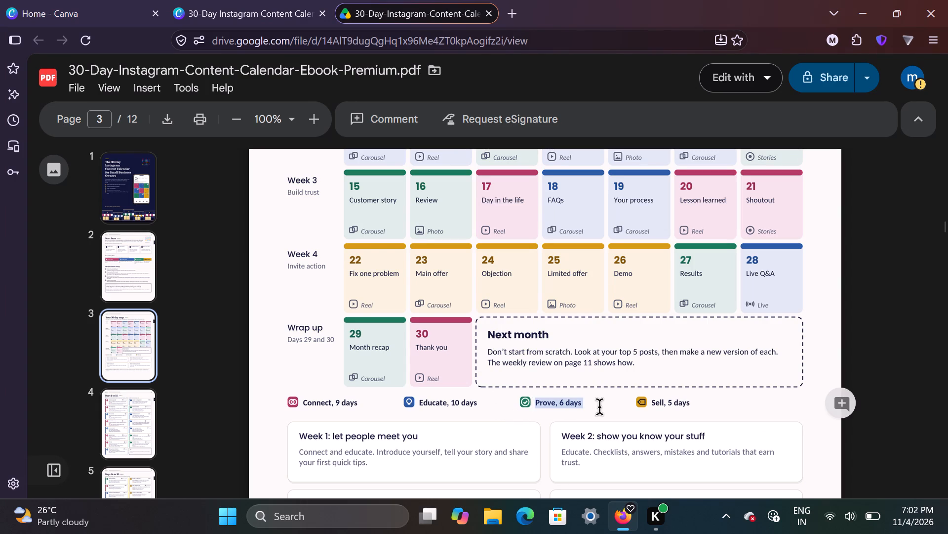
pyautogui.click(599, 407)
# Back in the Canva design, duplicate the "Educate, 10 days" label to provide a label for the shield icon.
pyautogui.click(279, 0)
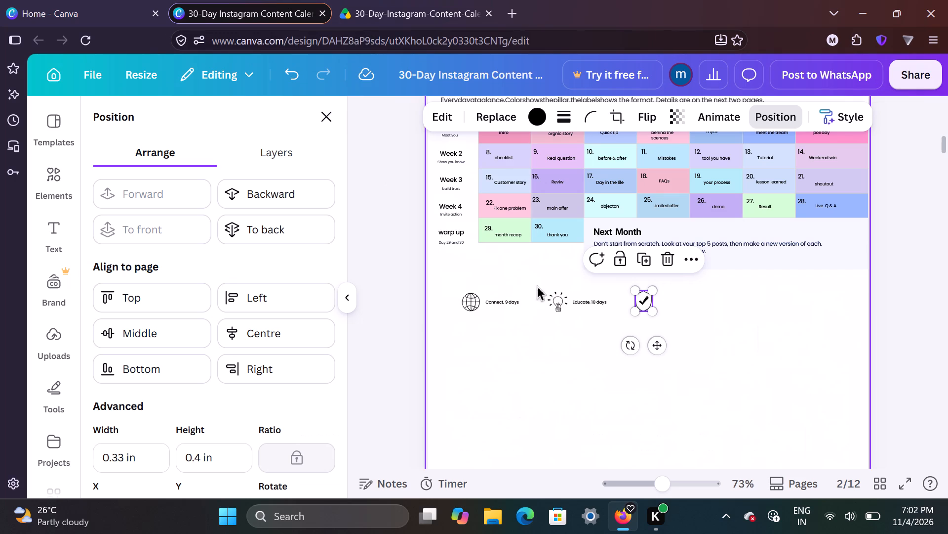
pyautogui.click(588, 301)
pyautogui.click(630, 276)
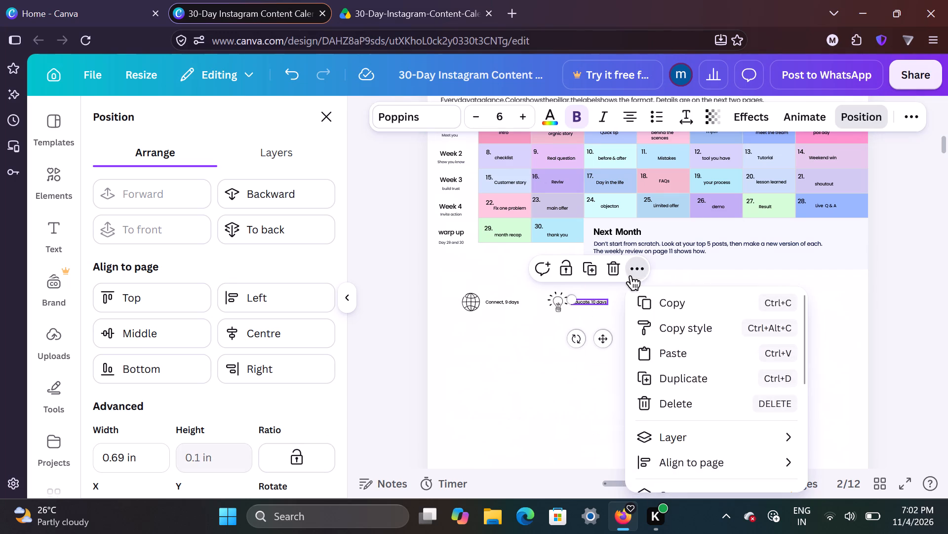
pyautogui.click(671, 381)
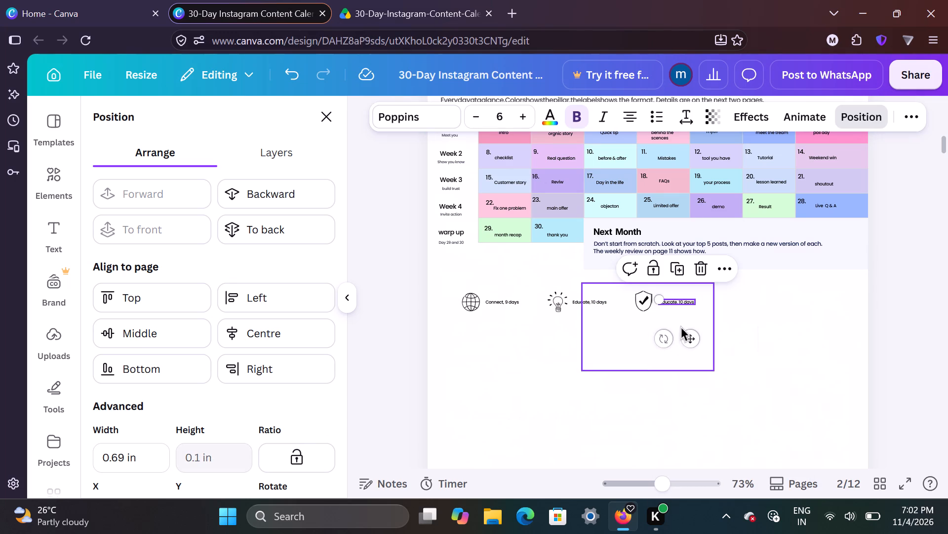
# Replace the duplicated label's text beside the shield icon with the copied "Prove, 6 days".
pyautogui.doubleClick(680, 298)
pyautogui.click(680, 298)
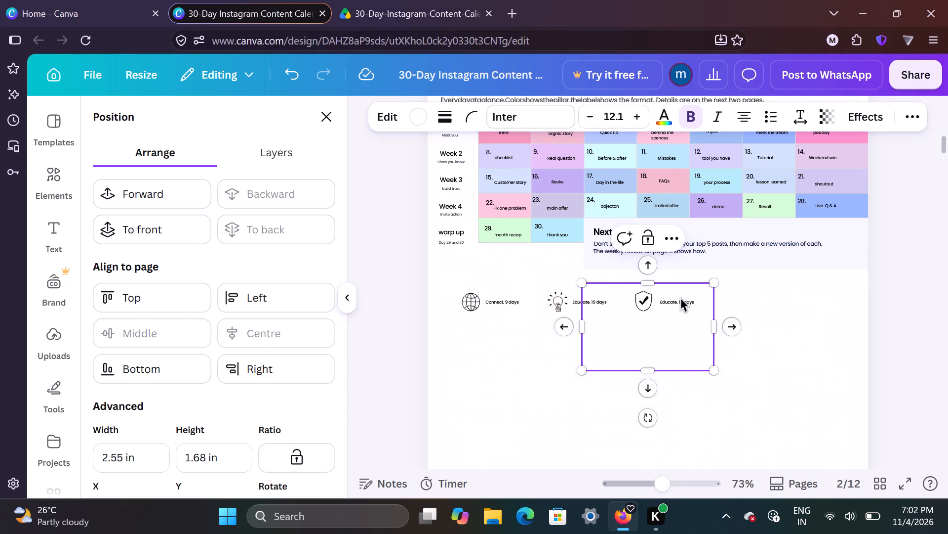
pyautogui.click(679, 307)
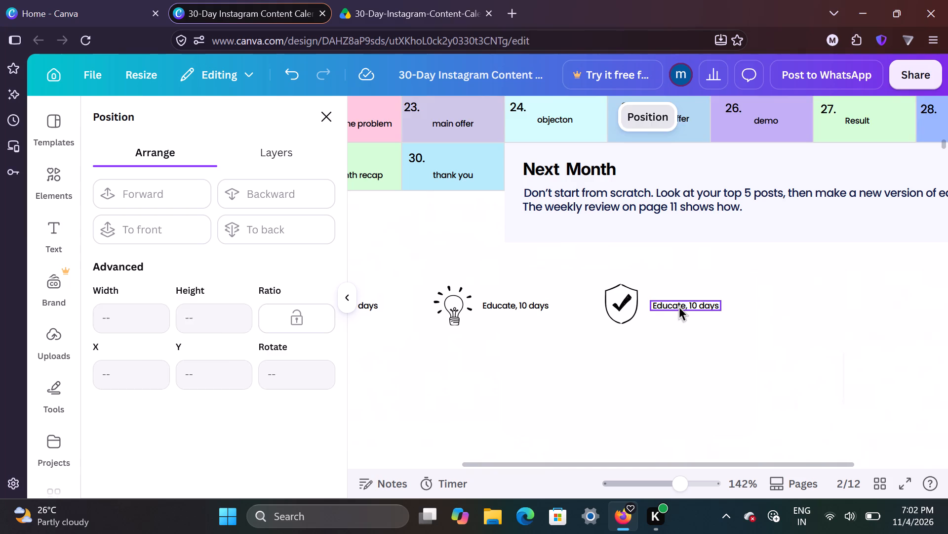
pyautogui.doubleClick(679, 307)
pyautogui.doubleClick(679, 307)
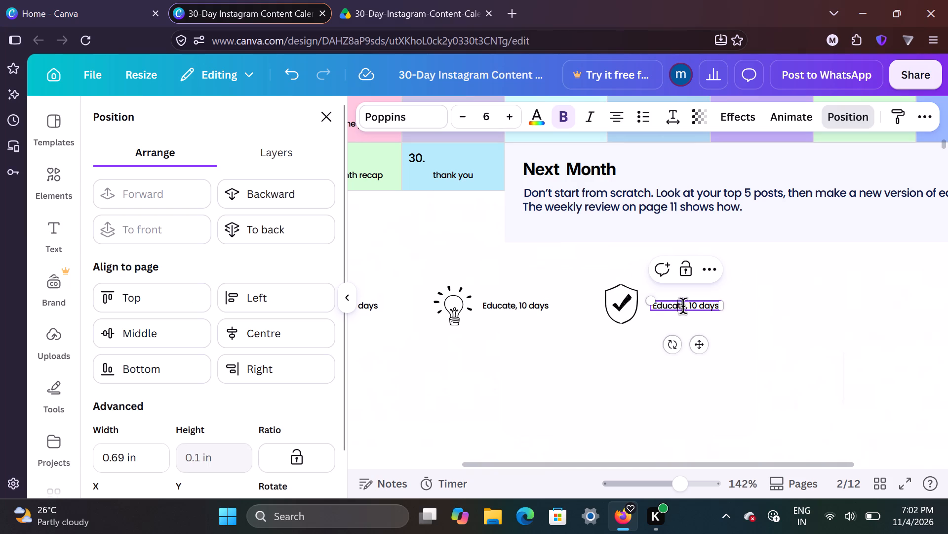
pyautogui.tripleClick(690, 305)
pyautogui.press('BackSpace')
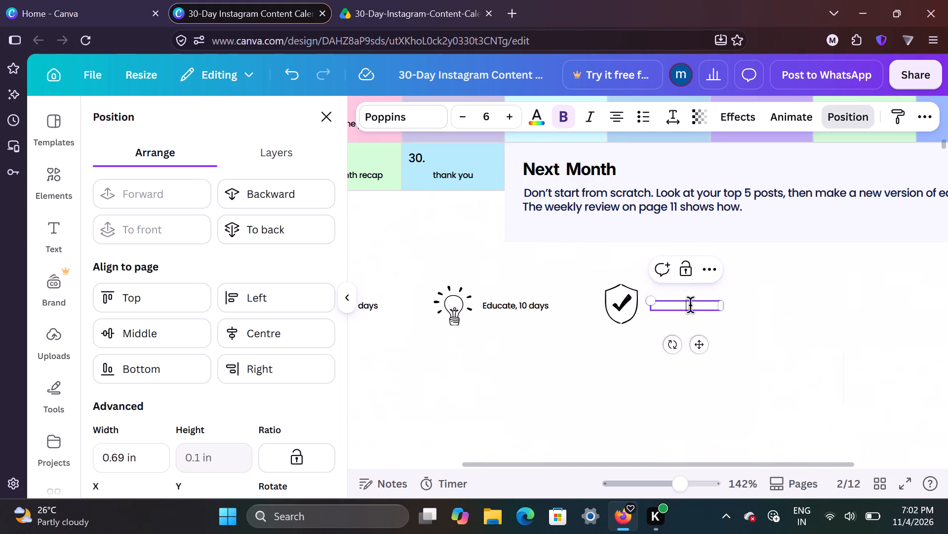
pyautogui.hotkey('ctrl', 'v')
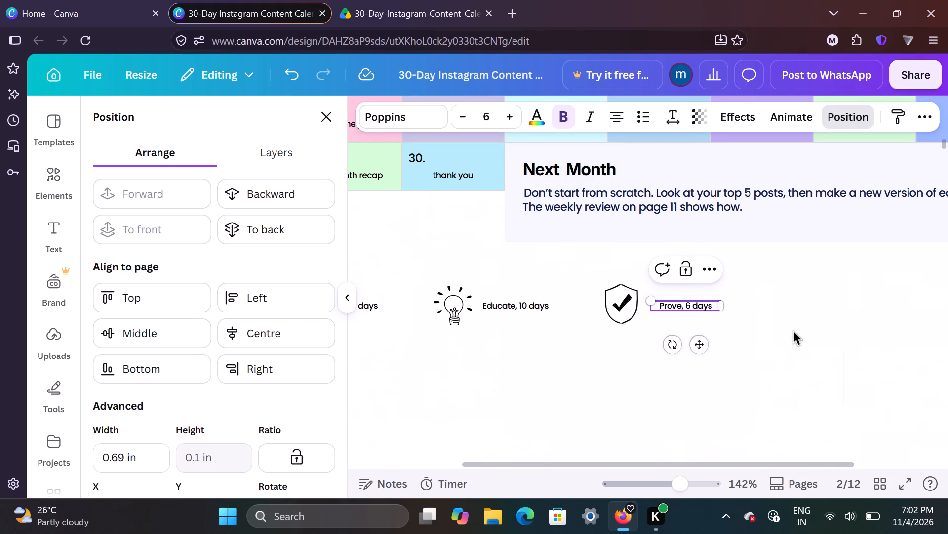
pyautogui.click(793, 331)
pyautogui.click(857, 337)
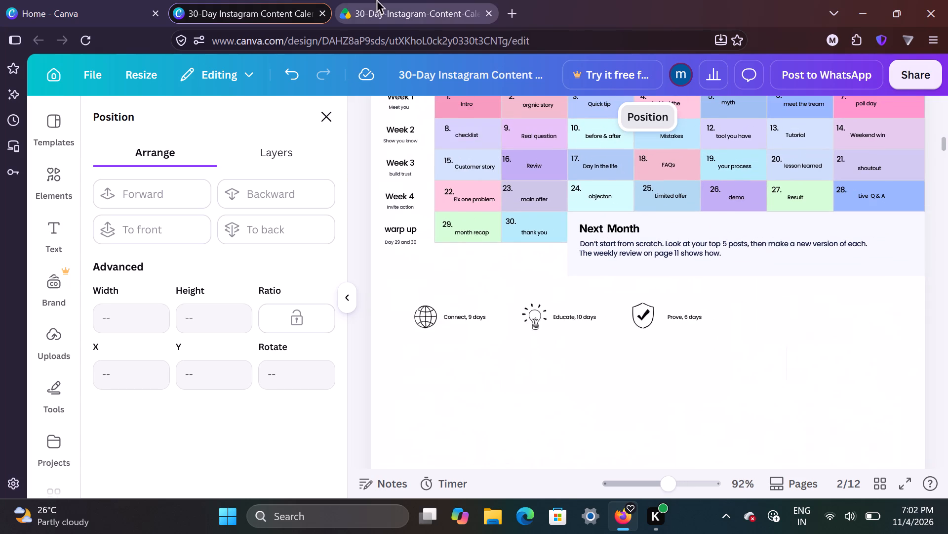
# Check the legend row in the reference PDF and add the hand-drawn price tag from the Magic recommendations graphics to page 2.
pyautogui.click(377, 0)
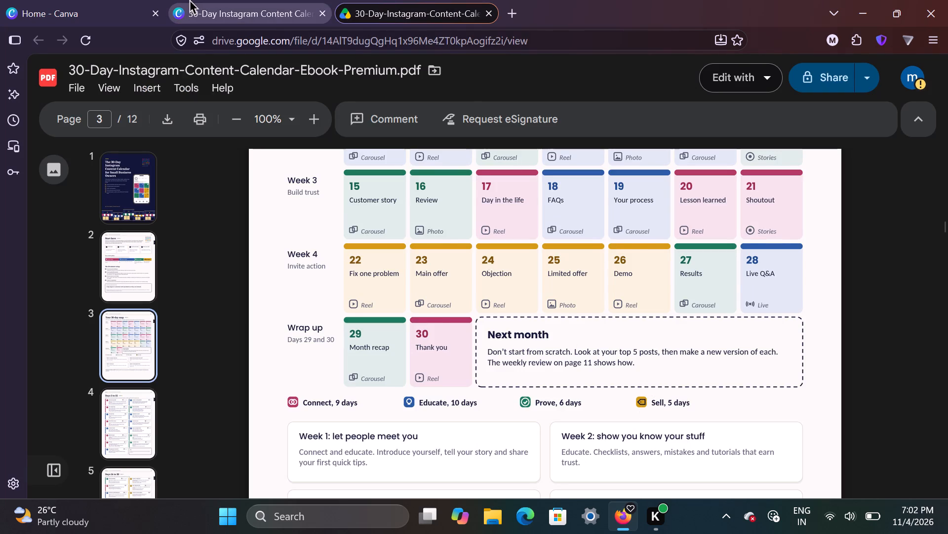
pyautogui.click(190, 0)
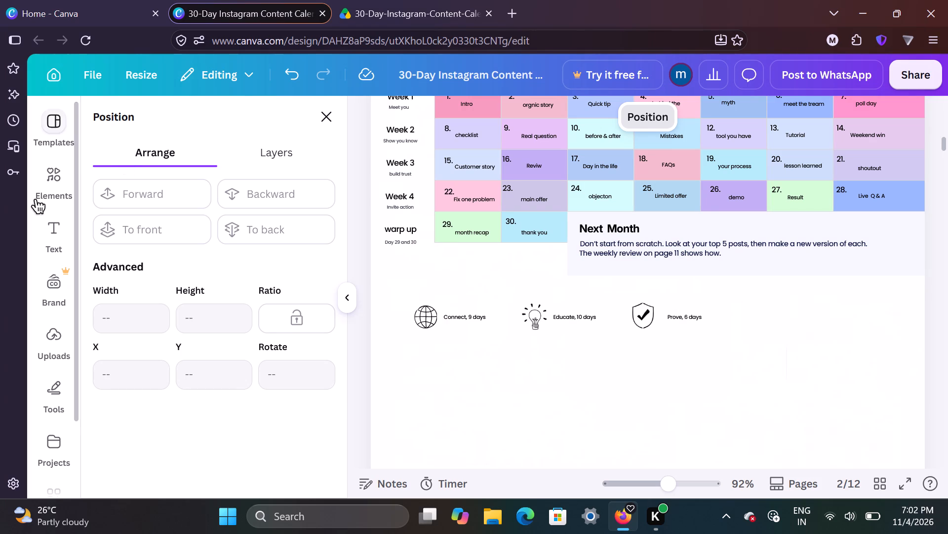
pyautogui.click(46, 186)
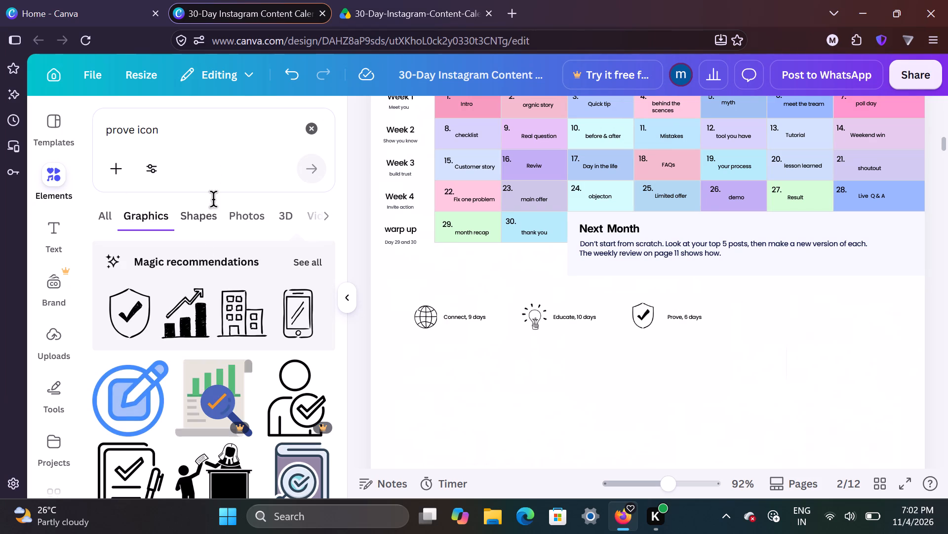
pyautogui.click(296, 265)
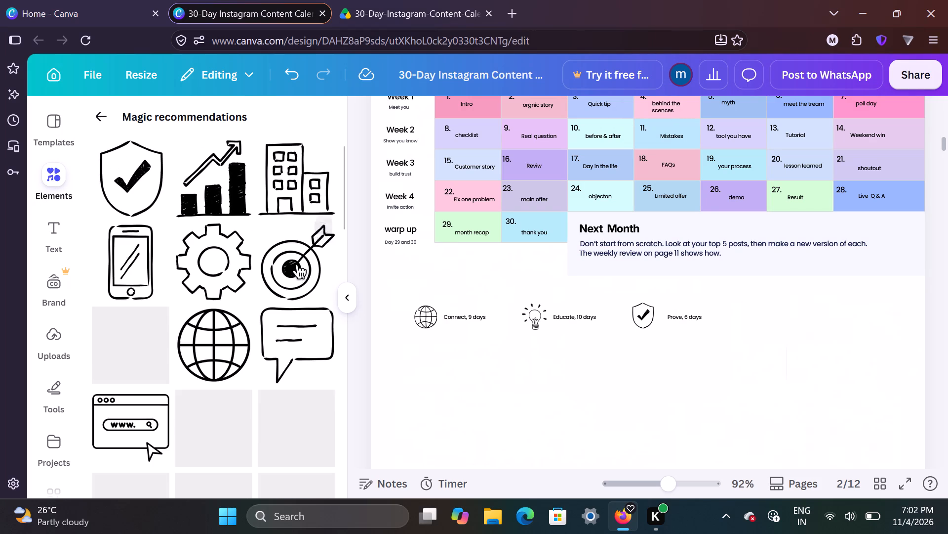
pyautogui.scroll(-2, 293, 309)
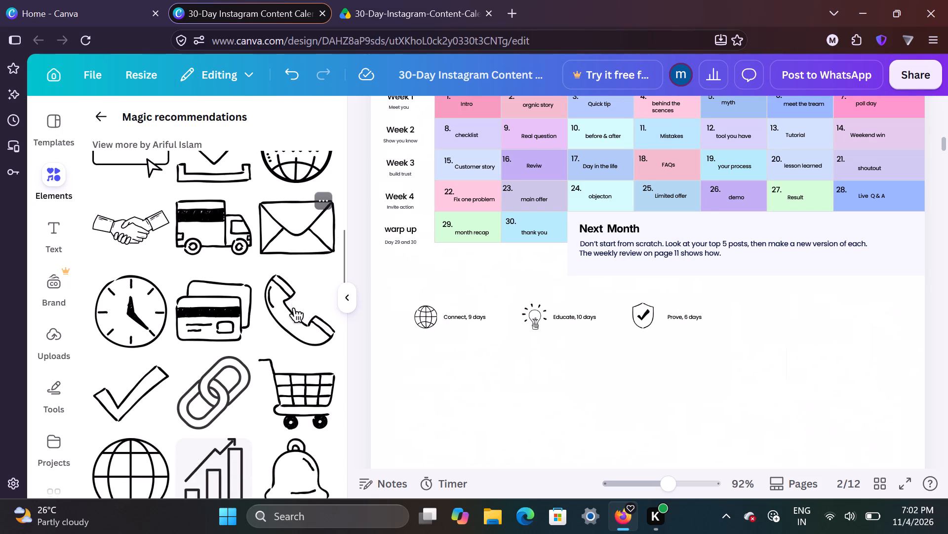
pyautogui.scroll(-1, 293, 309)
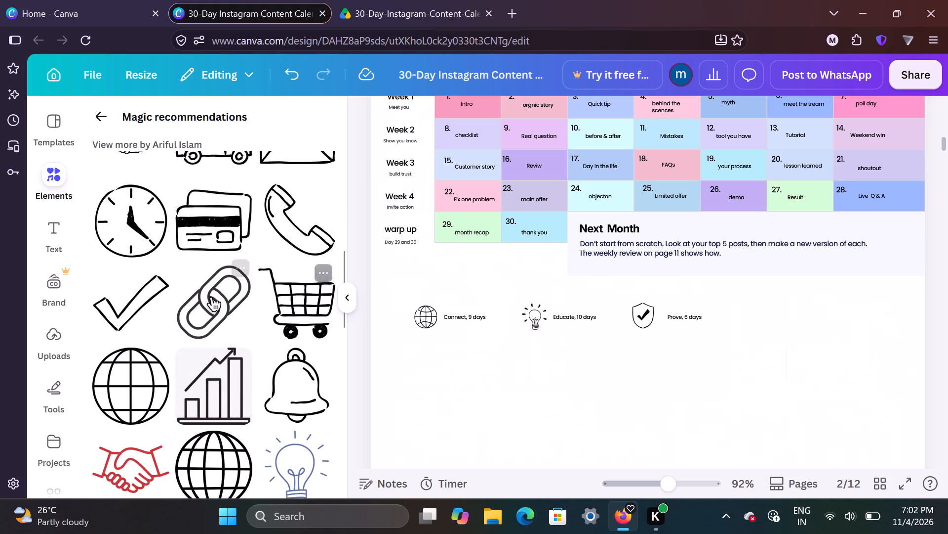
pyautogui.scroll(1, 202, 296)
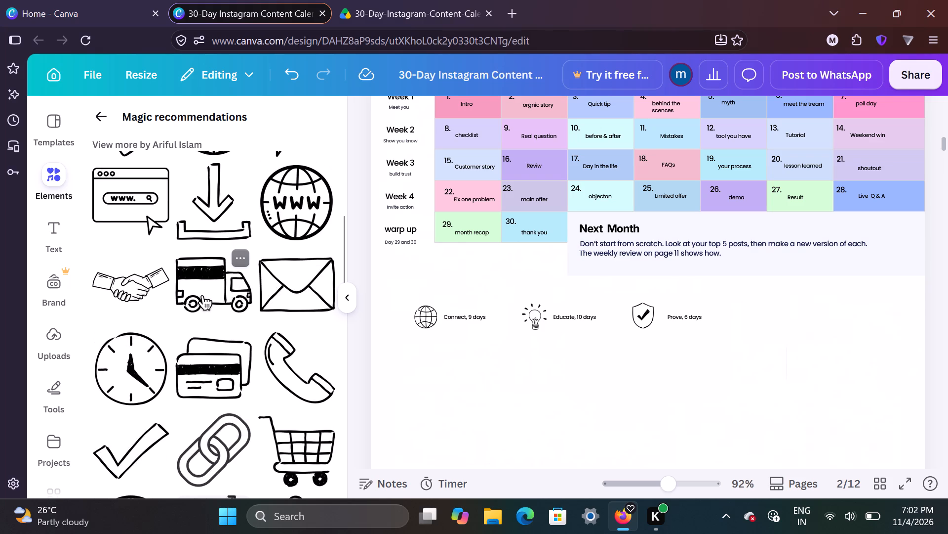
pyautogui.scroll(-6, 202, 296)
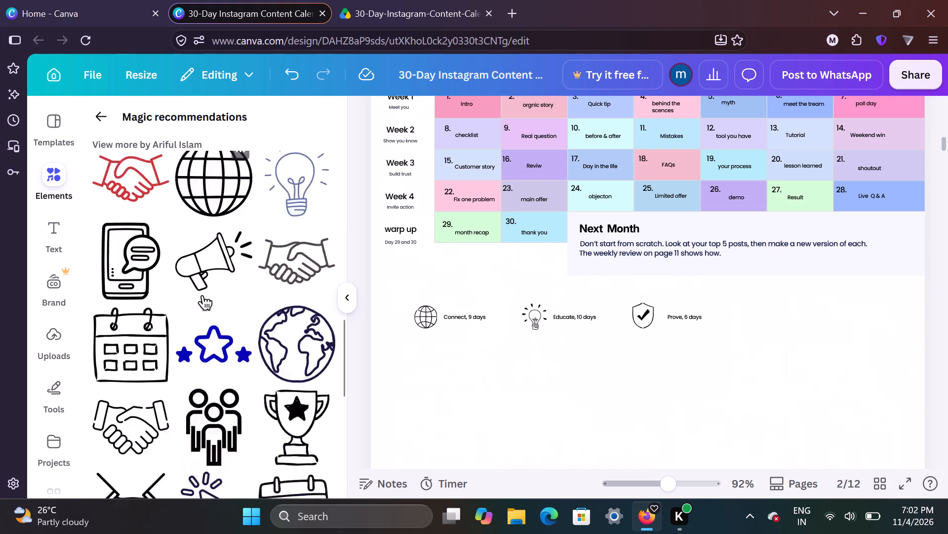
pyautogui.scroll(-3, 202, 296)
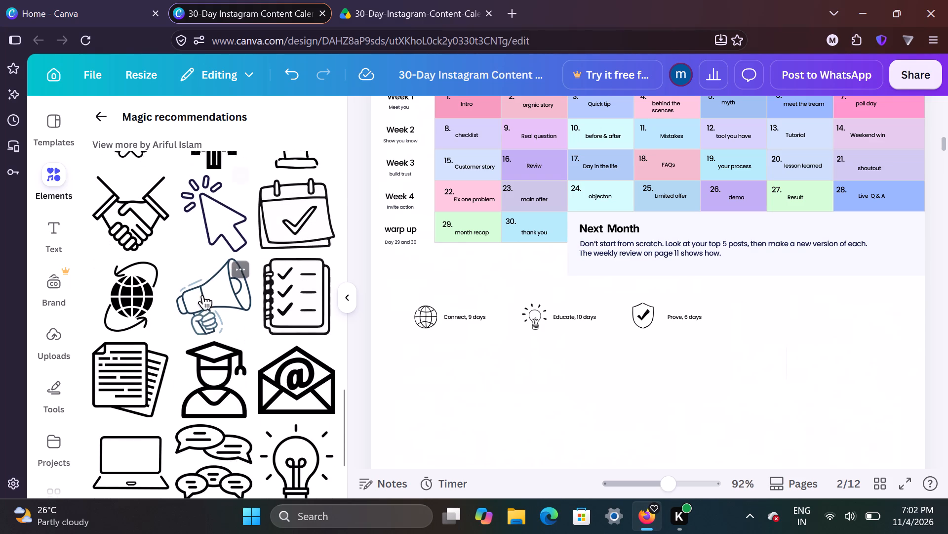
pyautogui.scroll(-2, 202, 296)
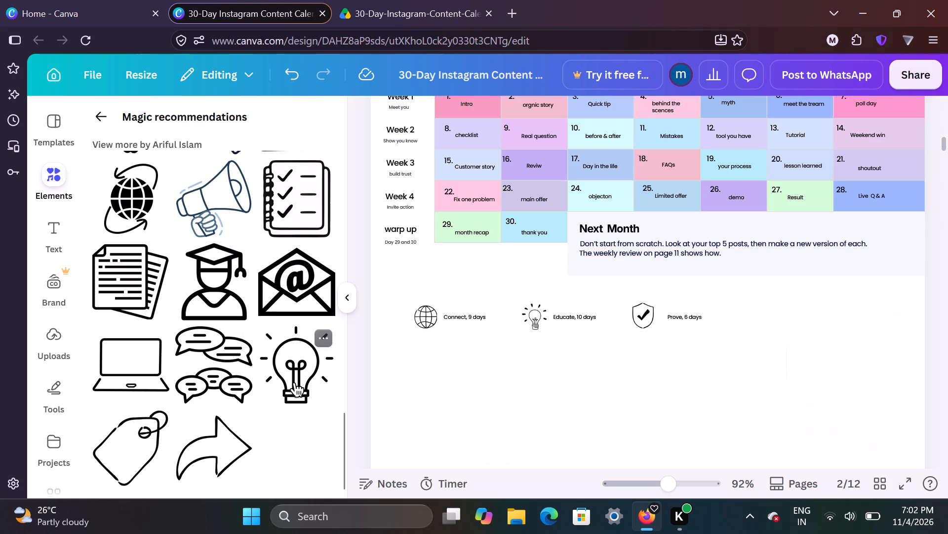
pyautogui.click(143, 444)
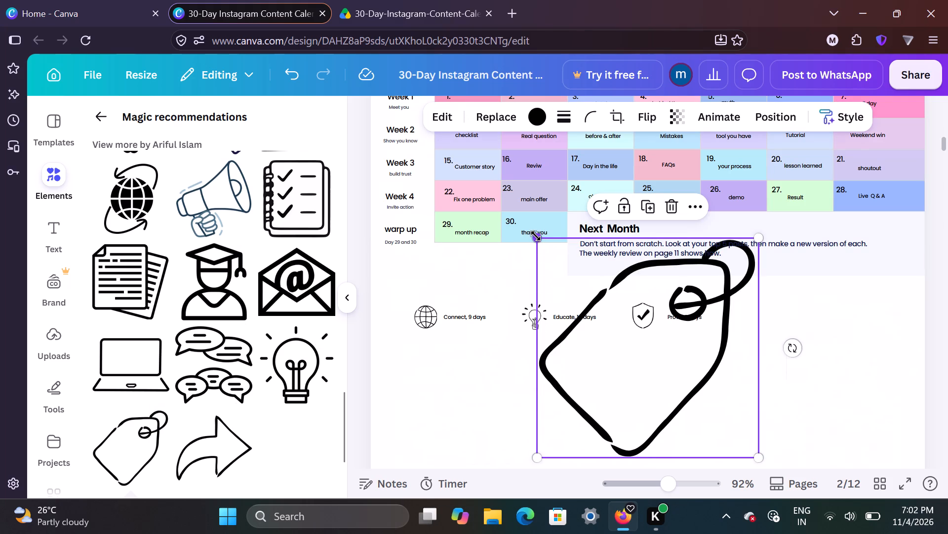
# Try pale and grey colours on the price tag, settling on the near-black colour from the One Sweet Day palette.
pyautogui.click(540, 126)
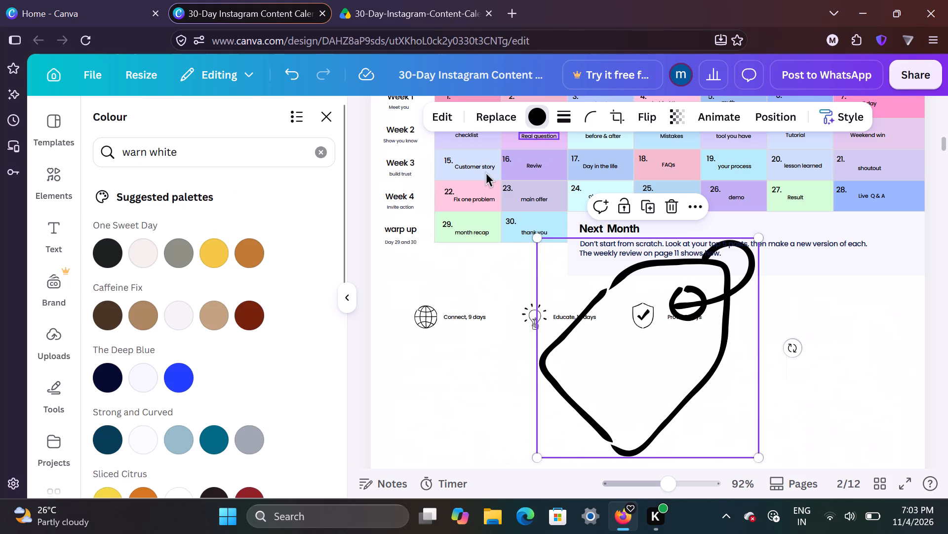
pyautogui.click(147, 259)
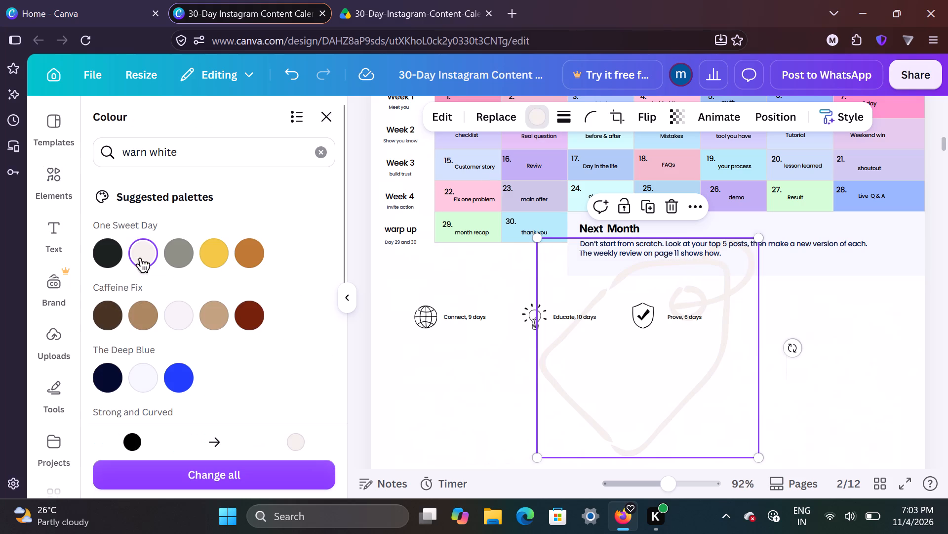
pyautogui.click(188, 332)
pyautogui.click(182, 322)
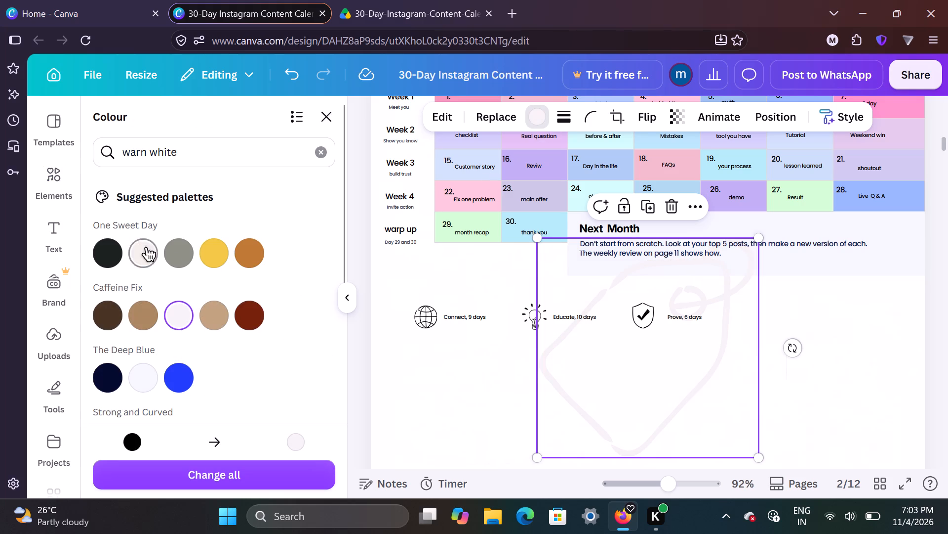
pyautogui.click(173, 252)
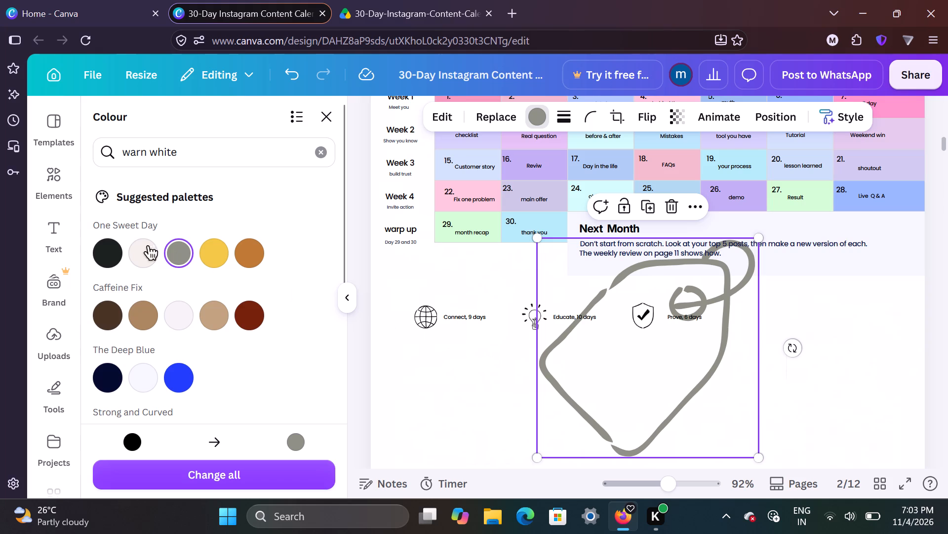
pyautogui.click(112, 246)
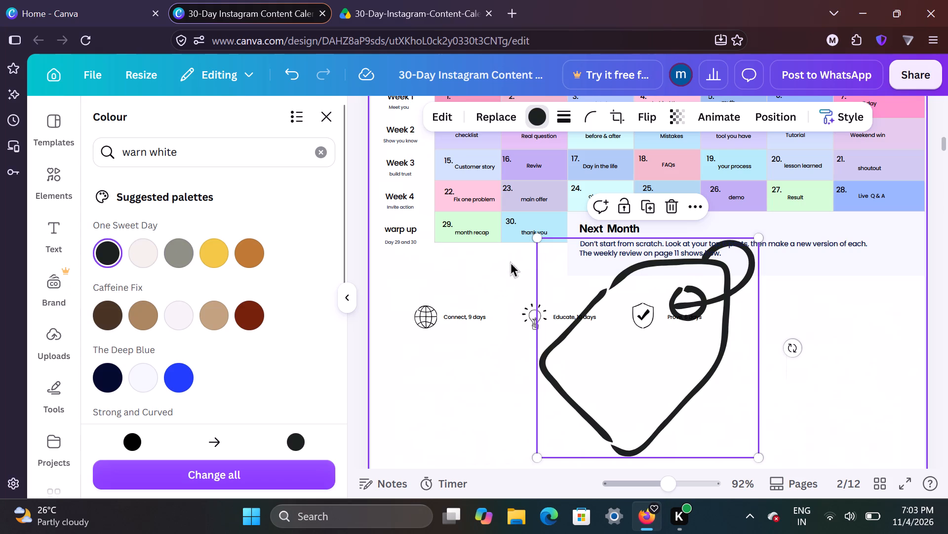
# Shrink the price tag icon to about 0.94 in wide and place it after the "Prove, 6 days" label.
pyautogui.click(540, 237)
pyautogui.moveTo(540, 237); pyautogui.dragTo(660, 359)
pyautogui.click(523, 320)
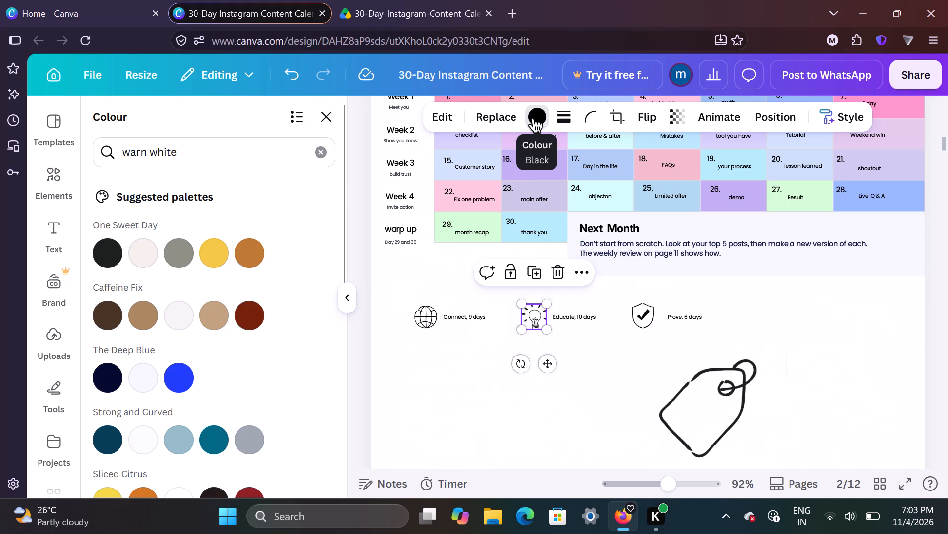
pyautogui.click(728, 400)
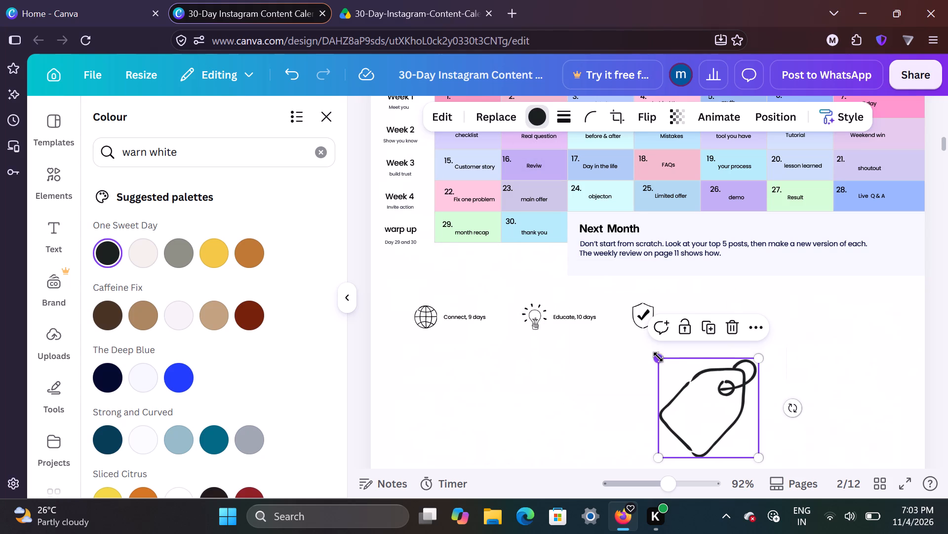
pyautogui.moveTo(658, 356); pyautogui.dragTo(698, 393)
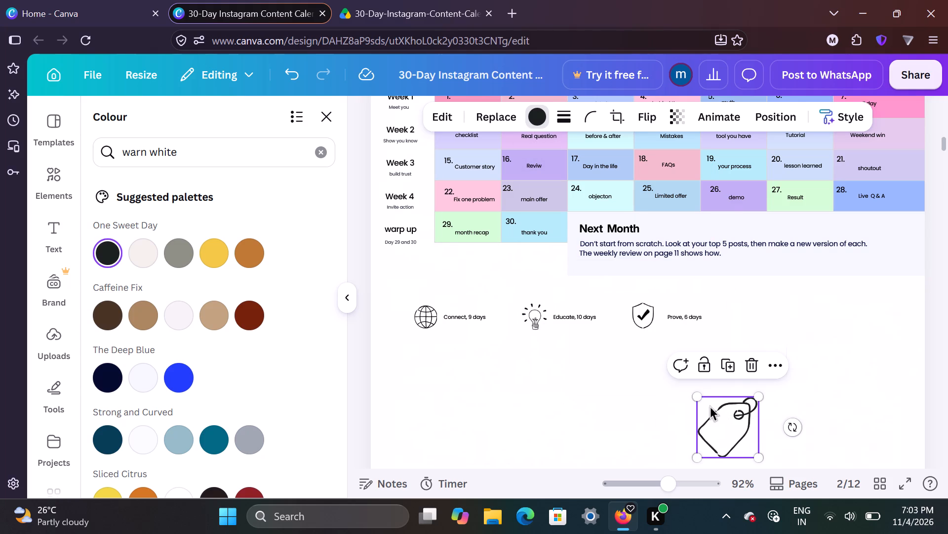
pyautogui.moveTo(710, 406); pyautogui.dragTo(731, 303)
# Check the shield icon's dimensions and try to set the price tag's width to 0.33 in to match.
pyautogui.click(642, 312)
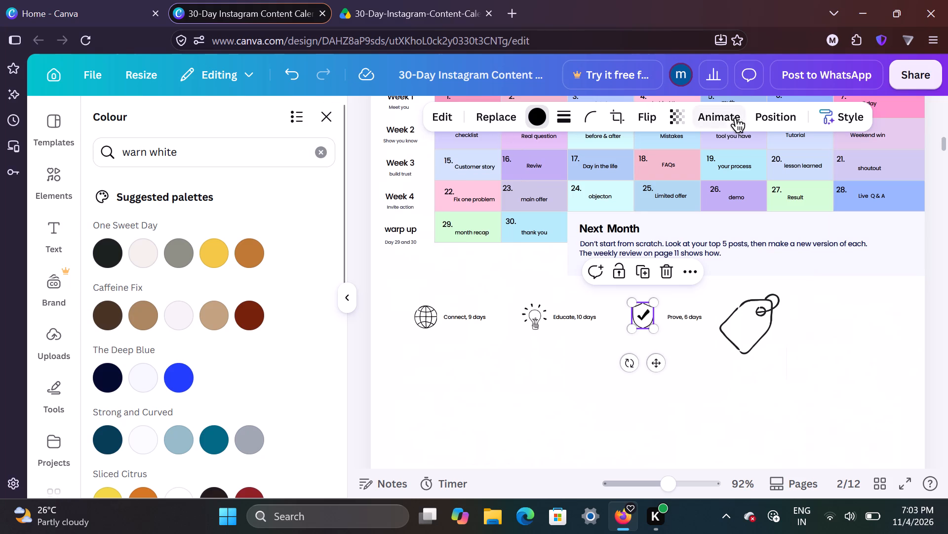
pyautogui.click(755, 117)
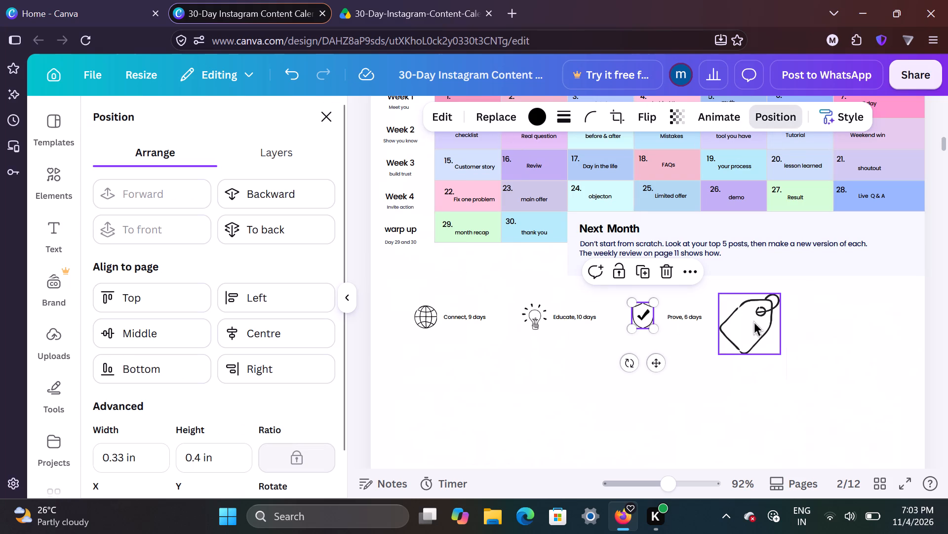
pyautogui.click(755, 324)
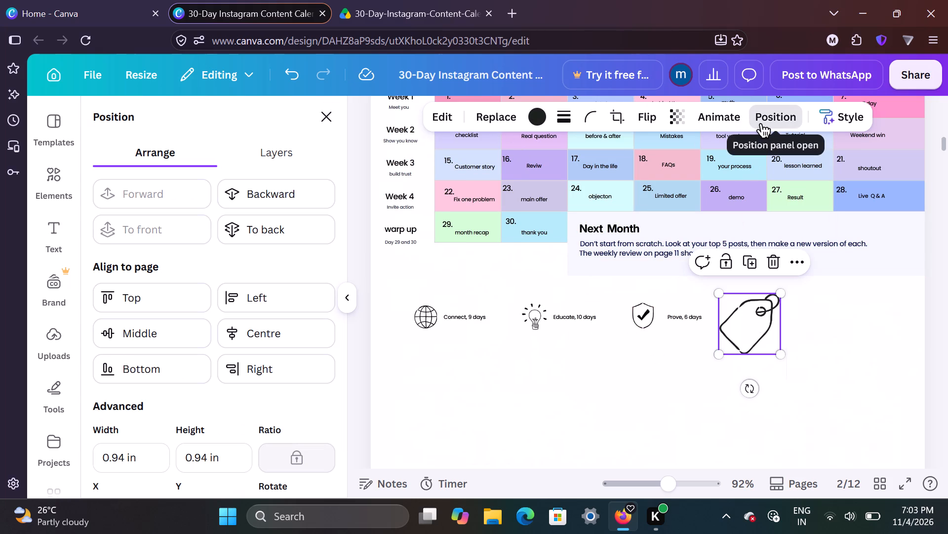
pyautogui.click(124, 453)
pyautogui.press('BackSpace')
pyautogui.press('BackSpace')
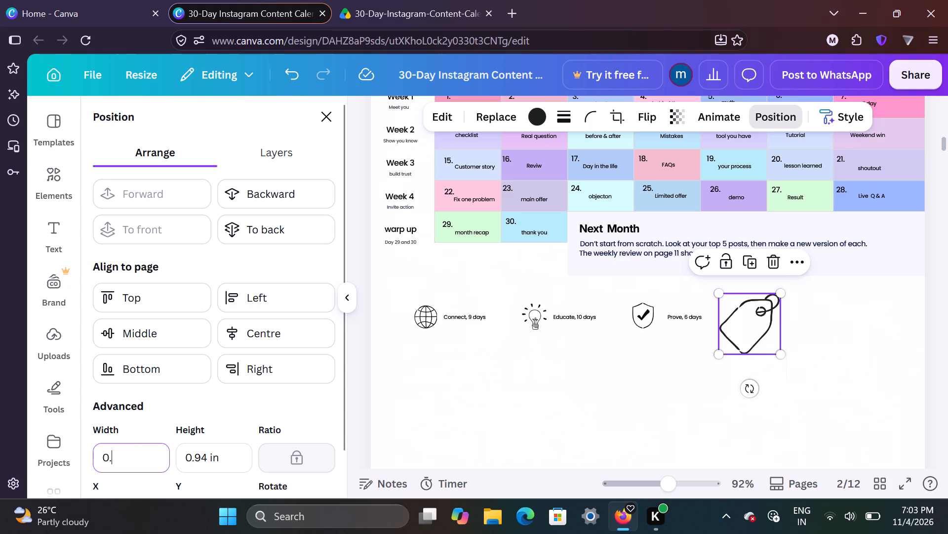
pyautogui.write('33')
# Check the shield icon's size again and set the price tag icon's height to 0.4 in to match.
pyautogui.click(646, 308)
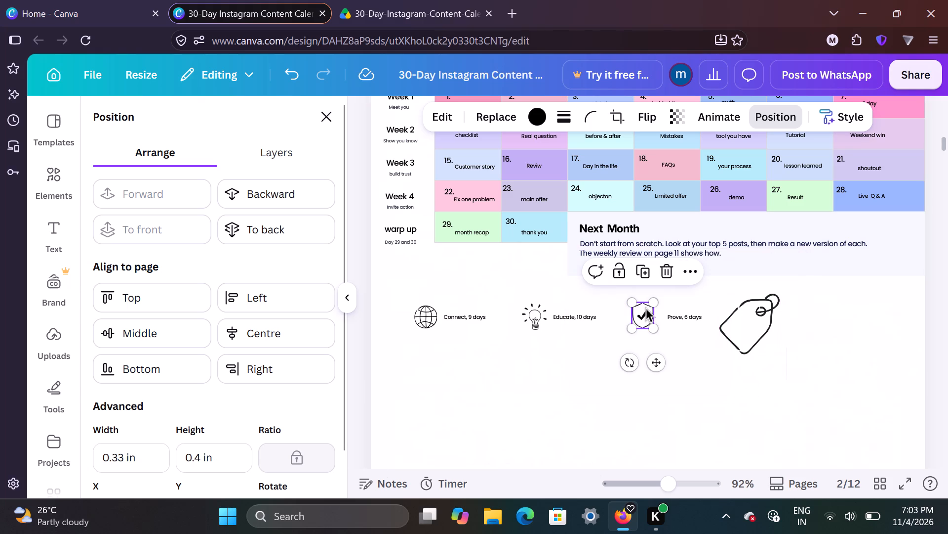
pyautogui.click(751, 320)
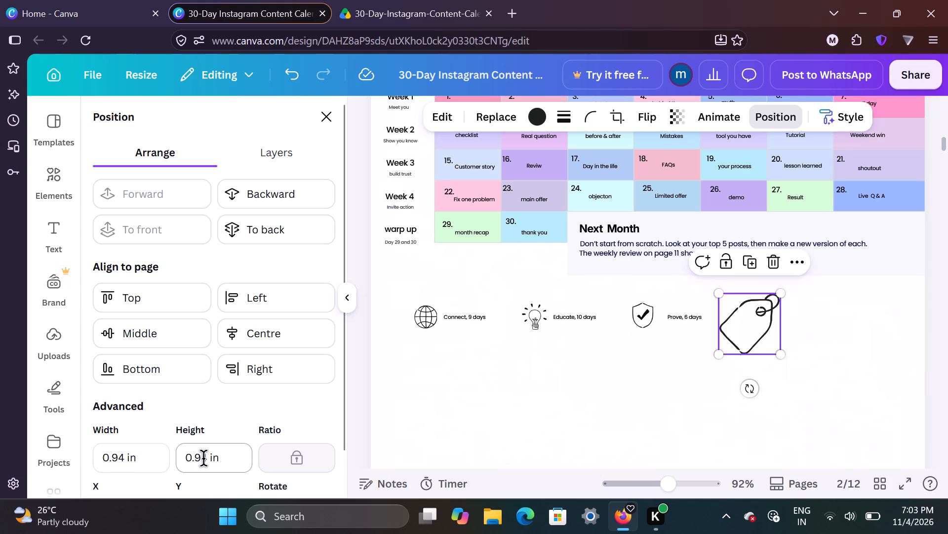
pyautogui.click(203, 457)
pyautogui.press('BackSpace')
pyautogui.press('BackSpace')
pyautogui.press('4')
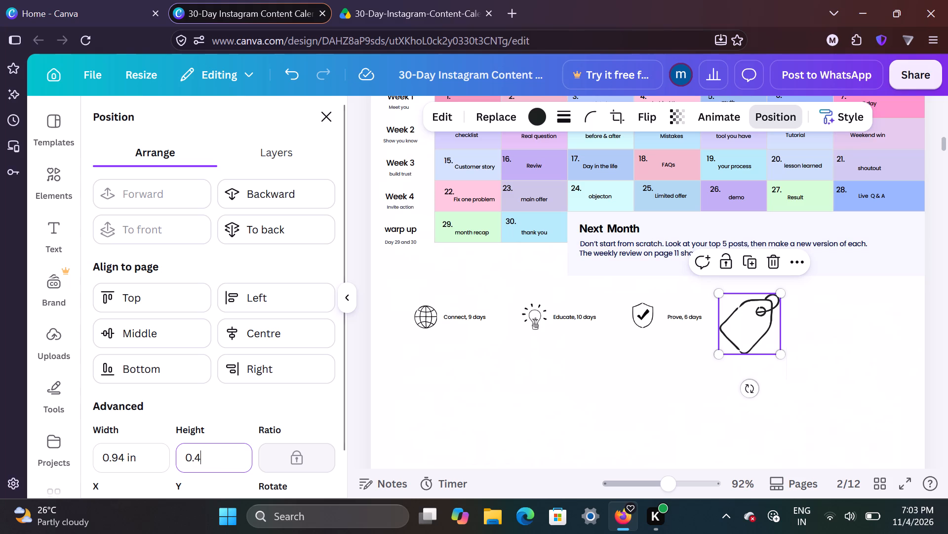
pyautogui.click(552, 396)
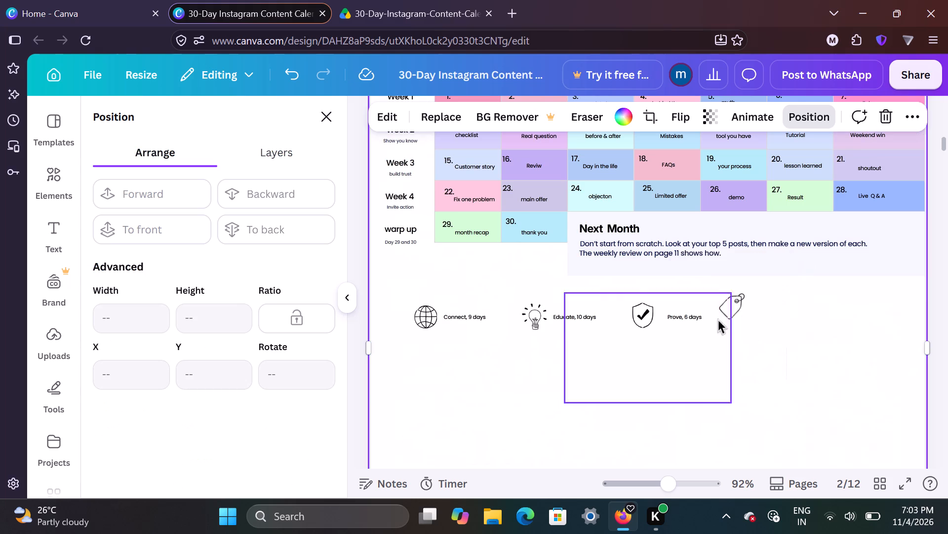
# Reposition the price tag icon after the "Prove, 6 days" label, bottom-aligned with the shield icon and evenly spaced in the legend row.
pyautogui.moveTo(732, 307); pyautogui.dragTo(744, 317)
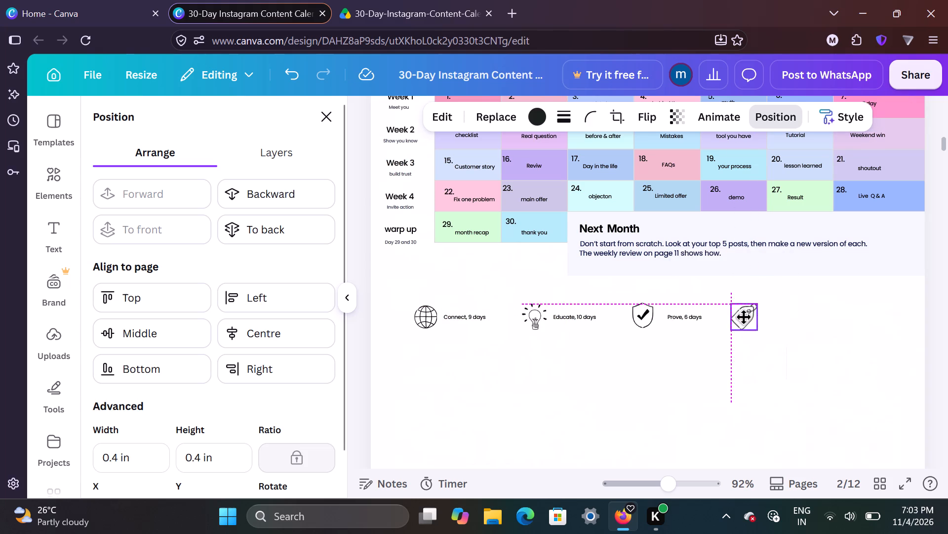
pyautogui.moveTo(744, 317); pyautogui.dragTo(747, 314)
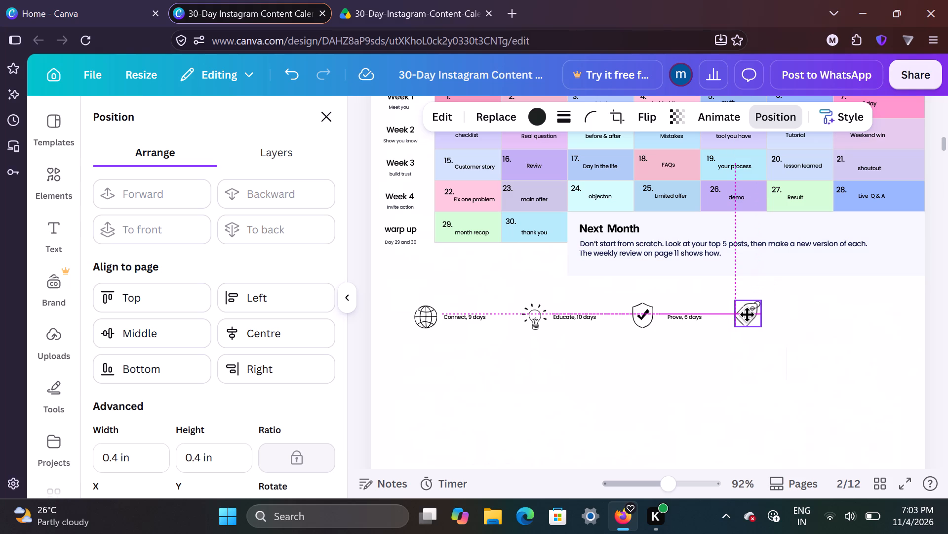
pyautogui.moveTo(747, 314); pyautogui.dragTo(747, 312)
pyautogui.moveTo(747, 312); pyautogui.dragTo(736, 315)
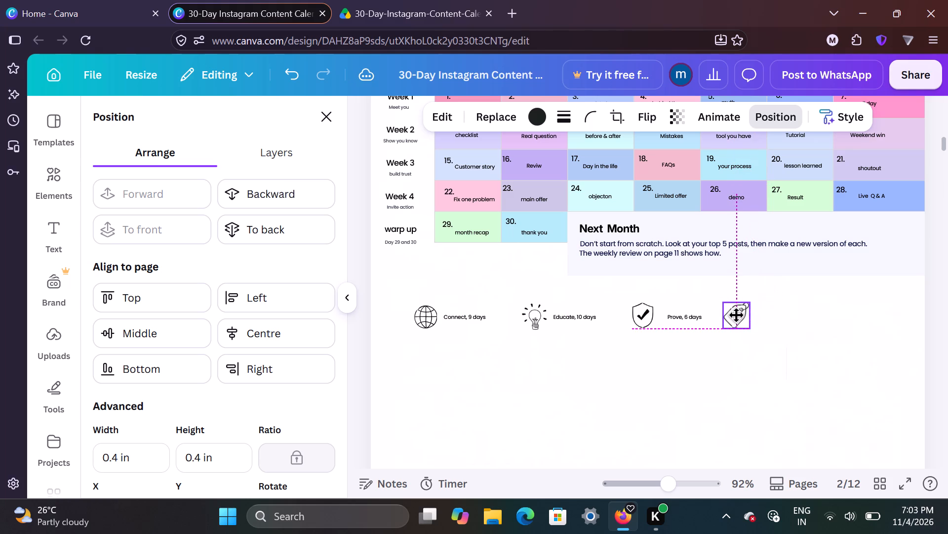
pyautogui.moveTo(736, 315); pyautogui.dragTo(750, 315)
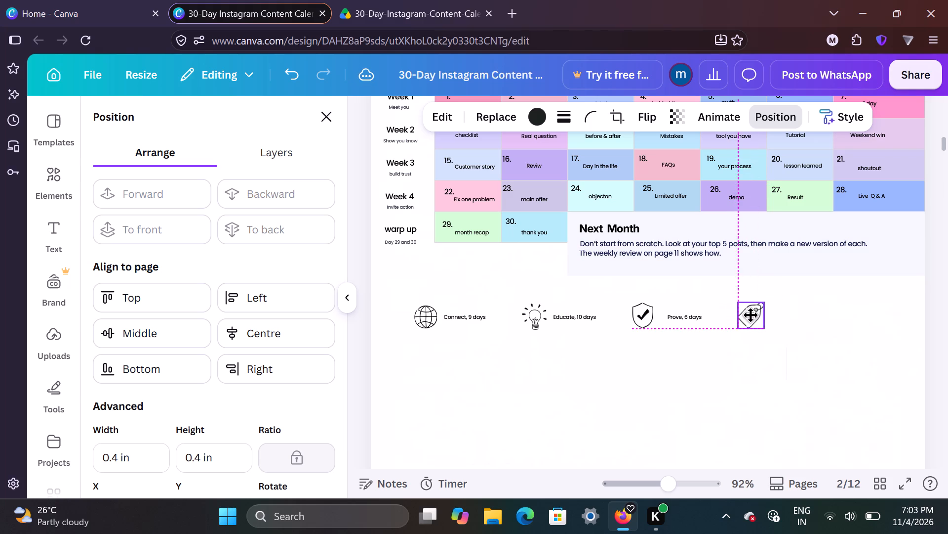
pyautogui.moveTo(750, 315); pyautogui.dragTo(749, 315)
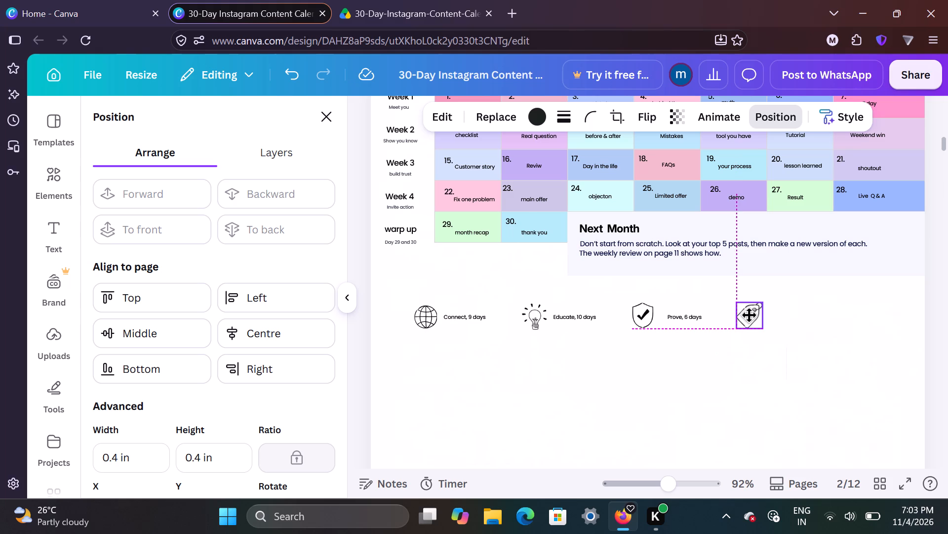
pyautogui.moveTo(749, 315); pyautogui.dragTo(748, 315)
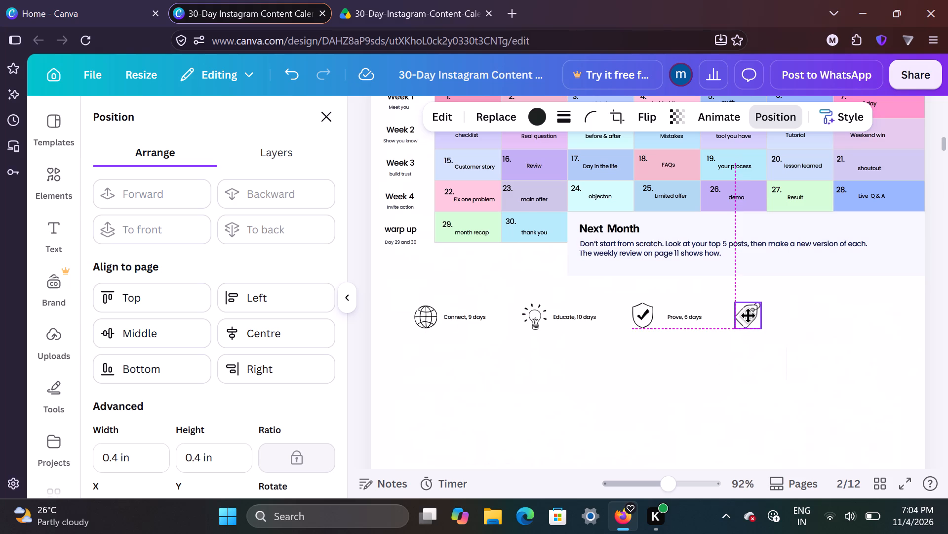
pyautogui.moveTo(748, 315); pyautogui.dragTo(748, 315)
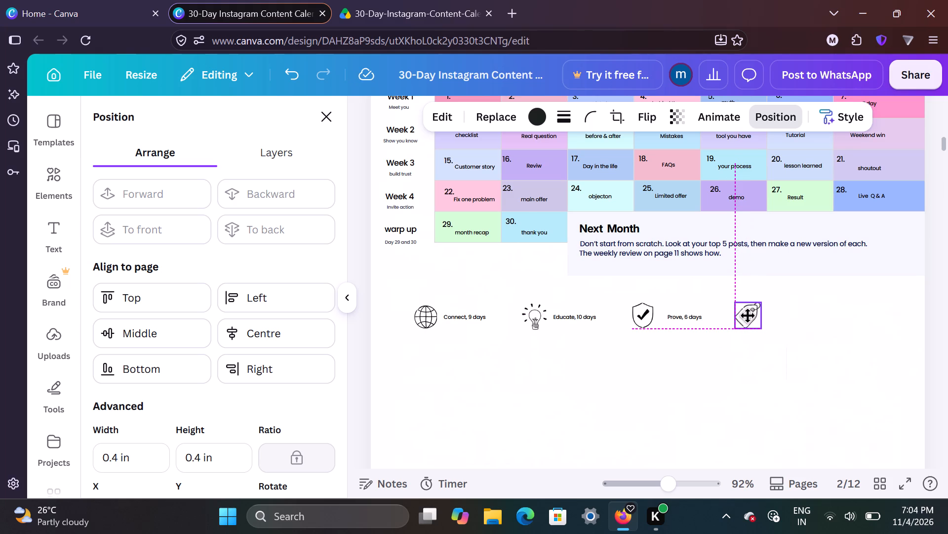
pyautogui.moveTo(748, 315); pyautogui.dragTo(749, 315)
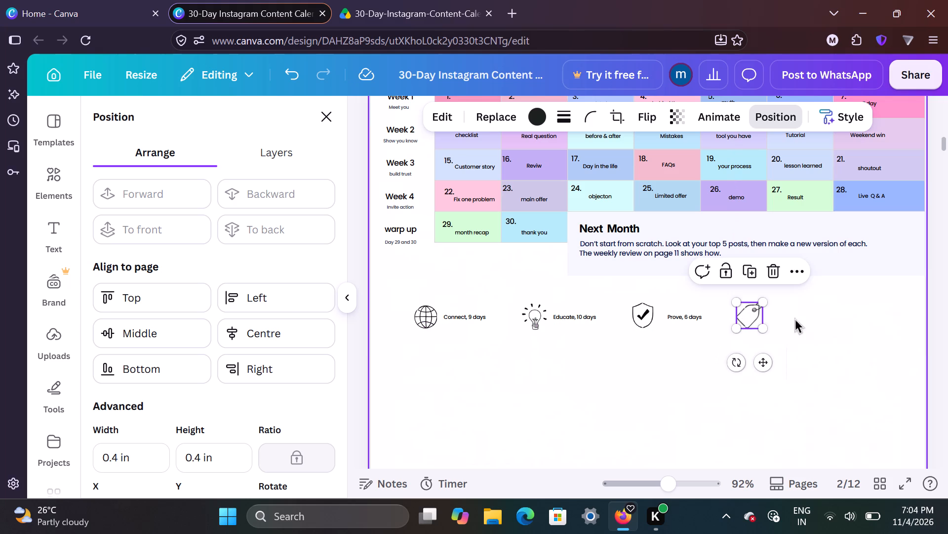
pyautogui.click(853, 351)
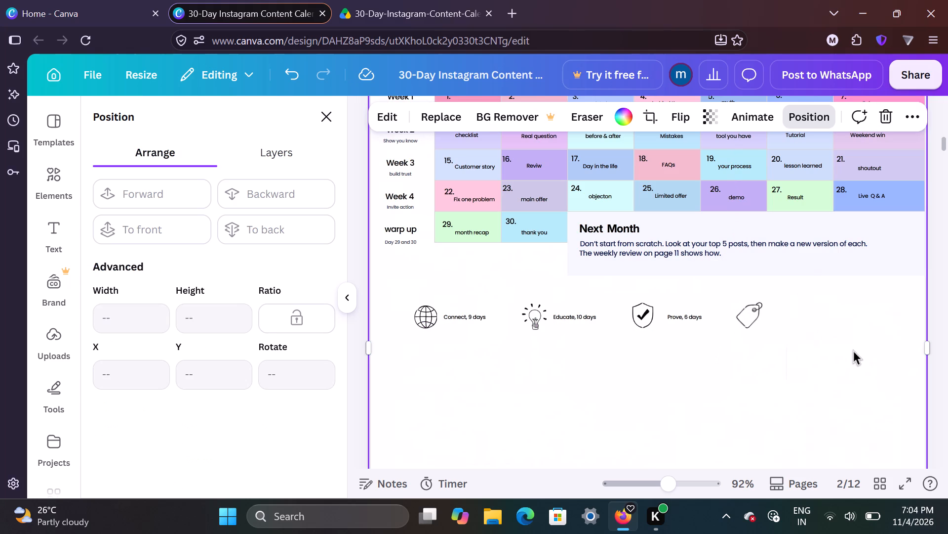
# Copy "Sell, 5 days" from the ebook PDF and put it in a duplicate of the "Prove, 6 days" label beside the price tag.
pyautogui.click(459, 0)
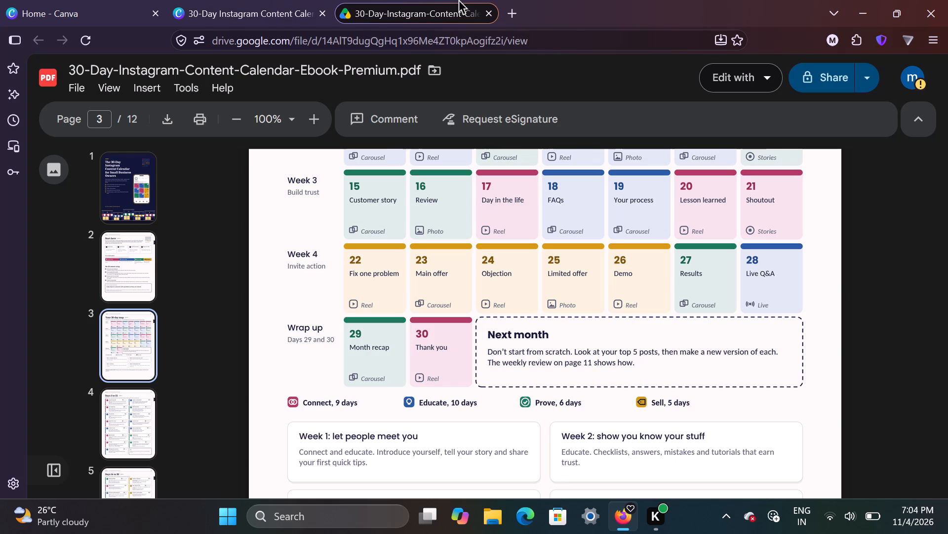
pyautogui.moveTo(700, 409); pyautogui.dragTo(651, 402)
pyautogui.hotkey('ctrl', 'c')
pyautogui.click(651, 402)
pyautogui.click(288, 0)
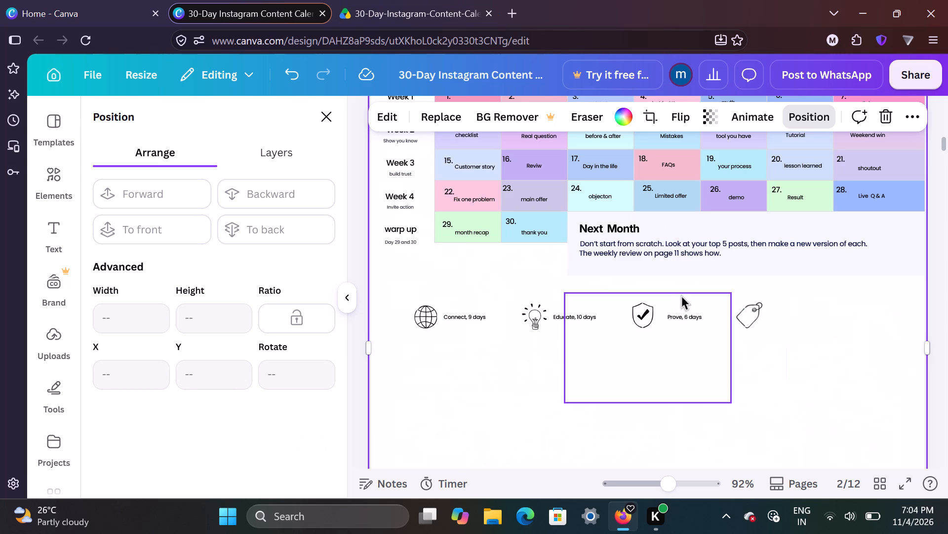
pyautogui.click(685, 314)
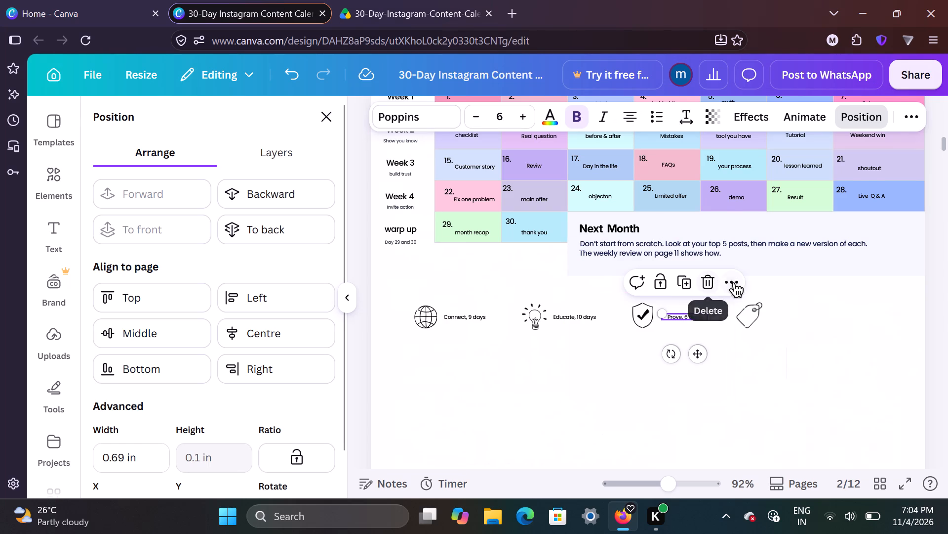
pyautogui.click(734, 284)
pyautogui.click(799, 156)
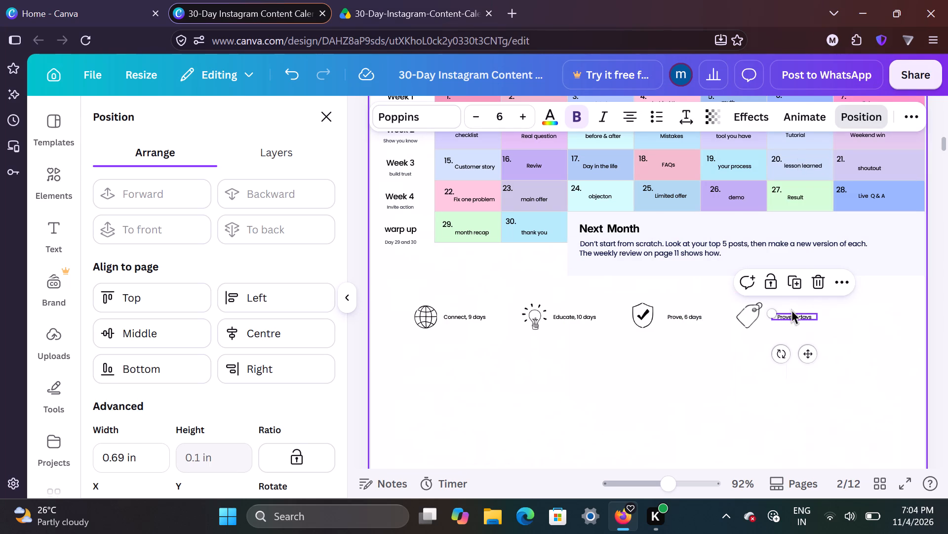
pyautogui.tripleClick(794, 314)
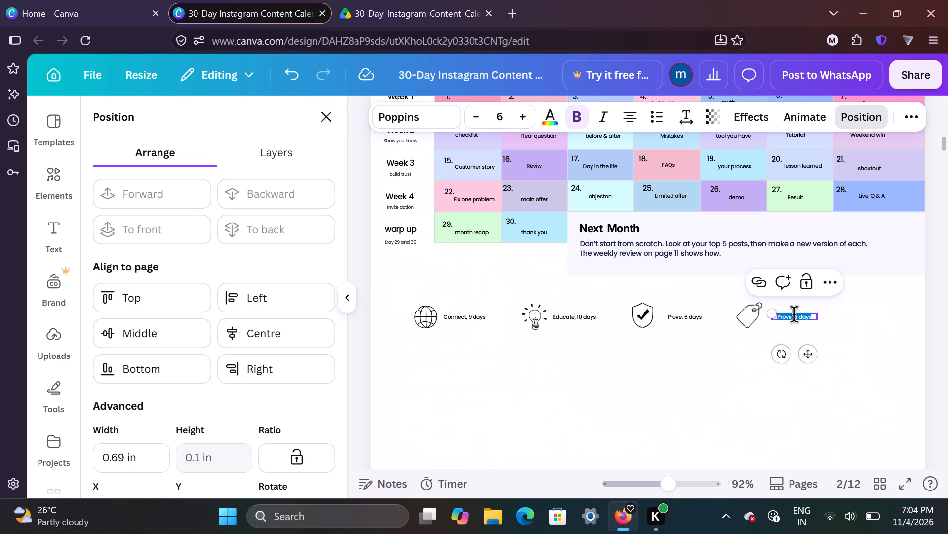
pyautogui.press('BackSpace')
pyautogui.hotkey('ctrl', 'v')
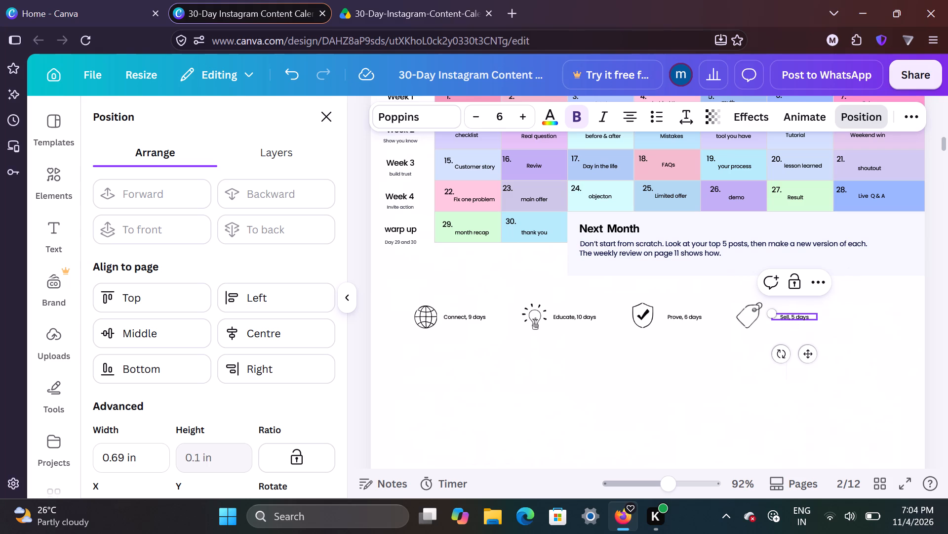
pyautogui.click(891, 352)
# Review page 2's calendar and legend row, and check in the reference PDF what follows below the legend.
pyautogui.scroll(1, 891, 352)
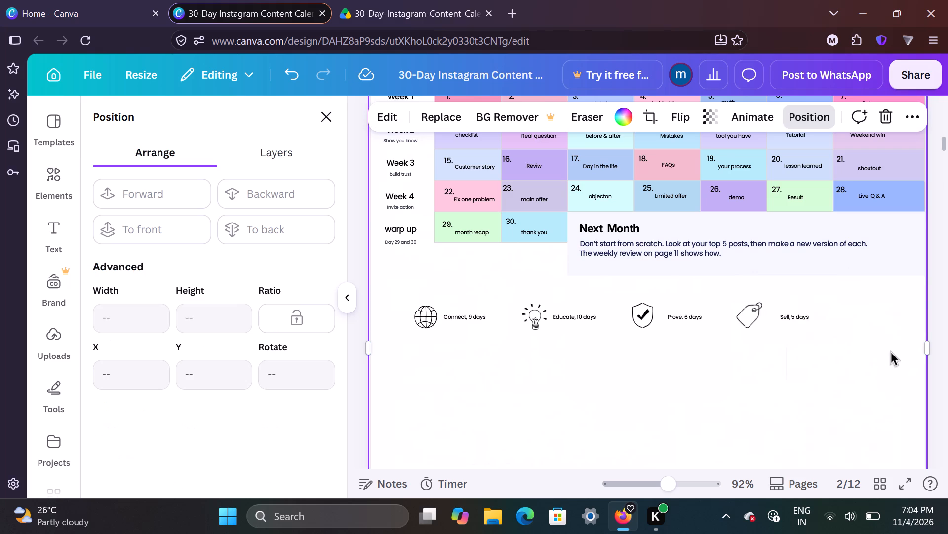
pyautogui.scroll(2, 891, 352)
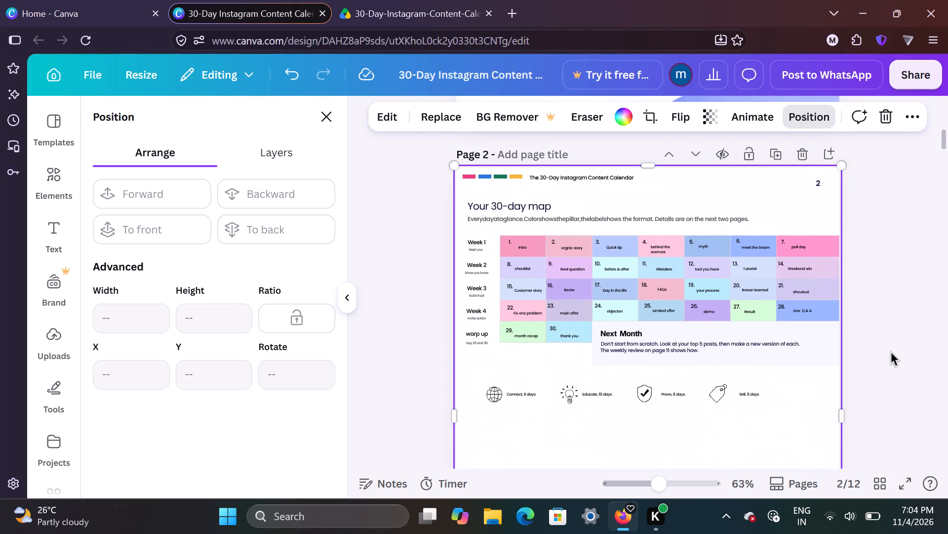
pyautogui.scroll(1, 891, 352)
pyautogui.scroll(-1, 891, 352)
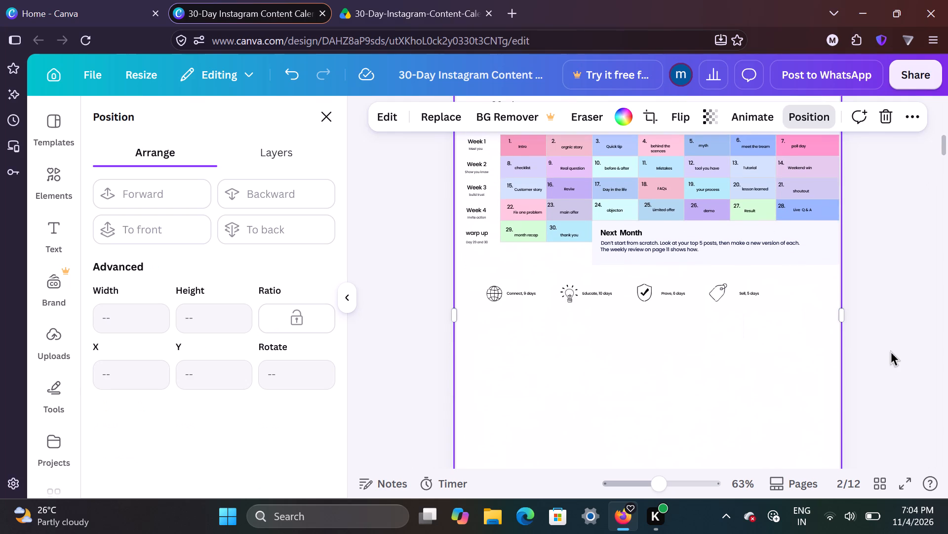
pyautogui.scroll(-1, 891, 352)
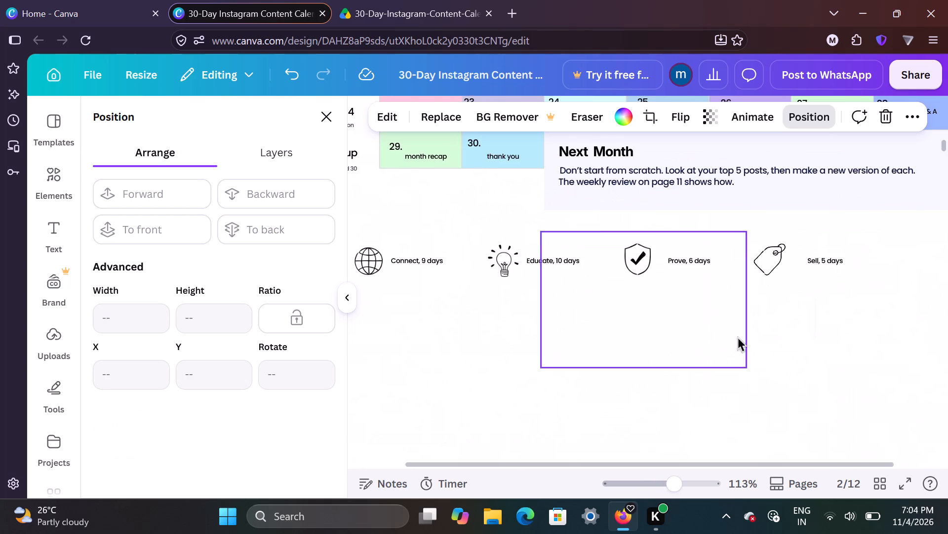
pyautogui.hscroll(-1, 817, 365)
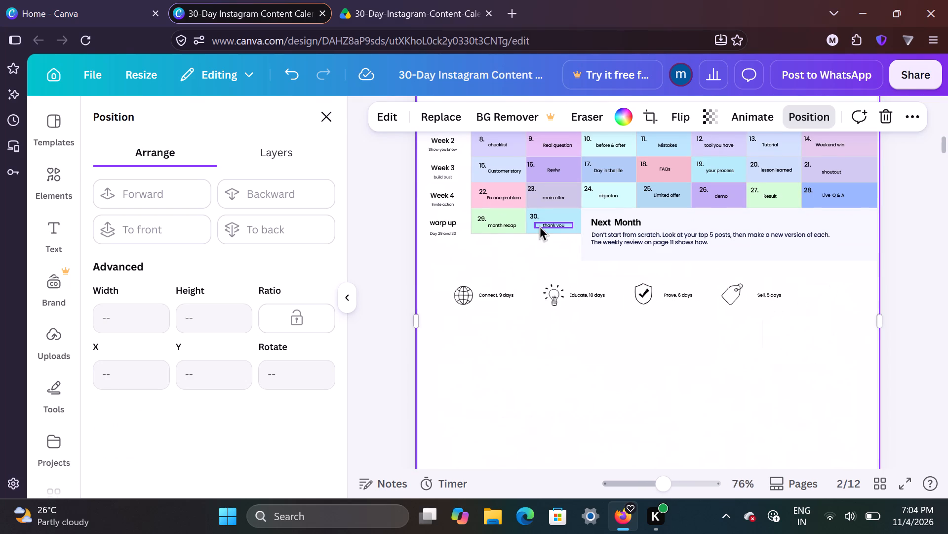
pyautogui.click(419, 0)
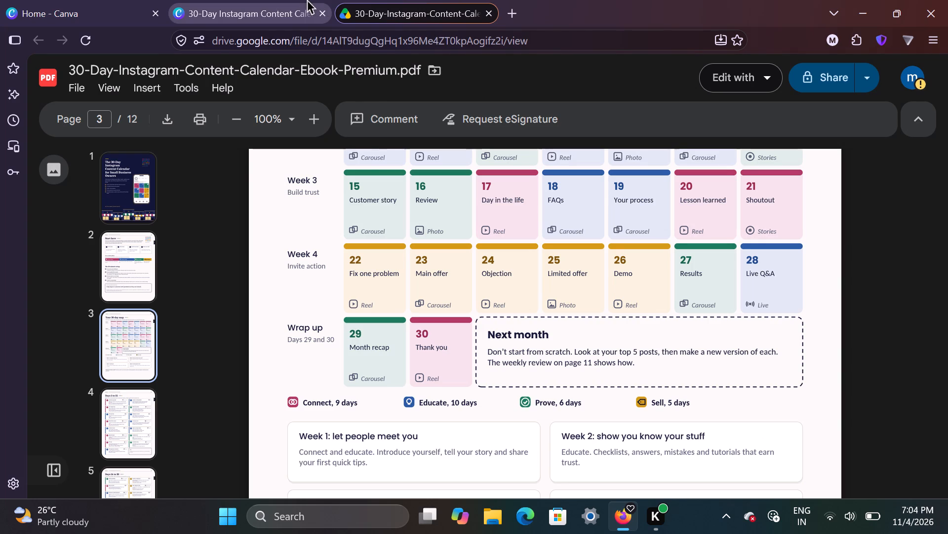
pyautogui.click(245, 3)
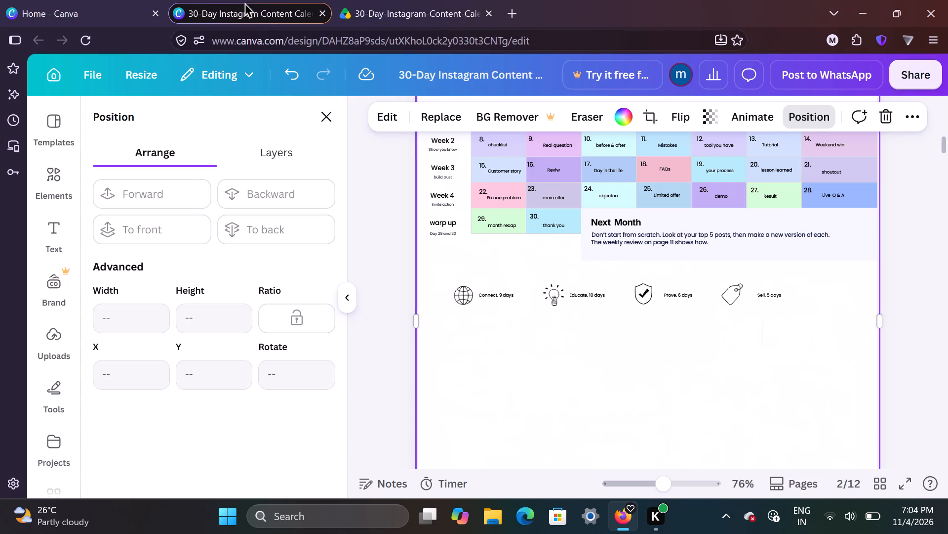
# Leave the Magic recommendations and search the elements library for "column".
pyautogui.click(324, 115)
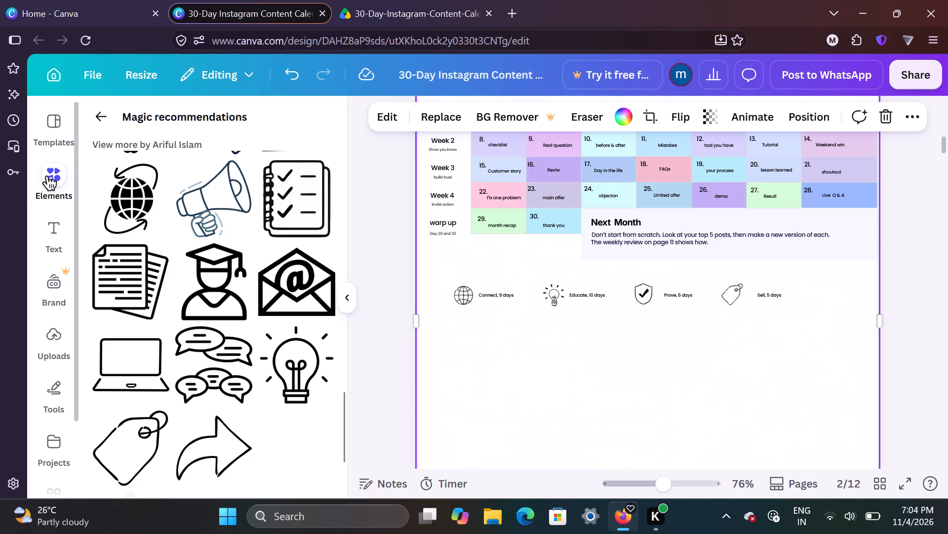
pyautogui.click(46, 177)
pyautogui.click(53, 175)
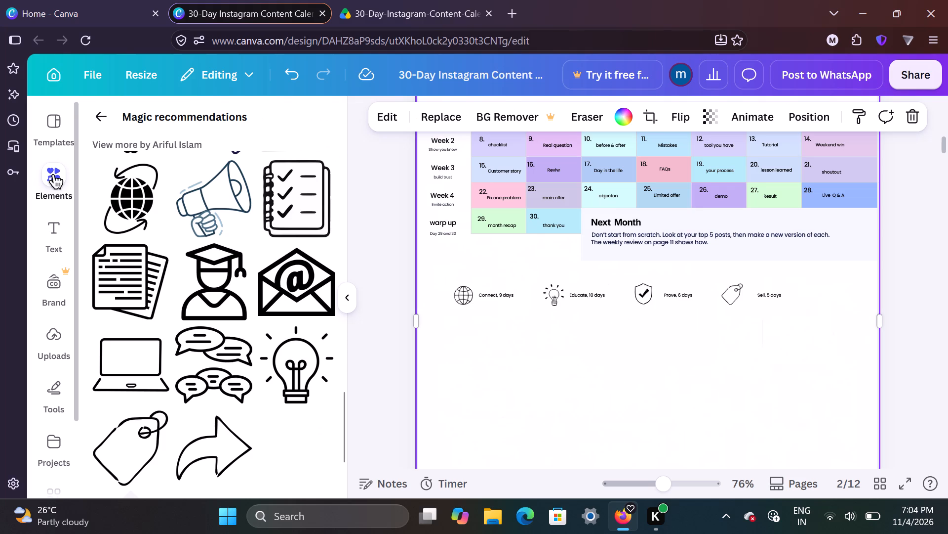
pyautogui.click(106, 122)
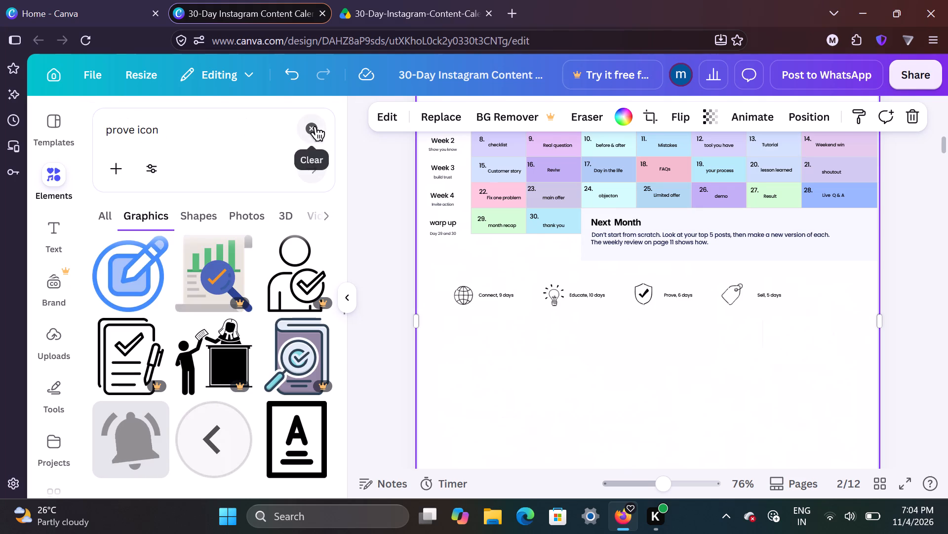
pyautogui.click(314, 127)
pyautogui.write('column')
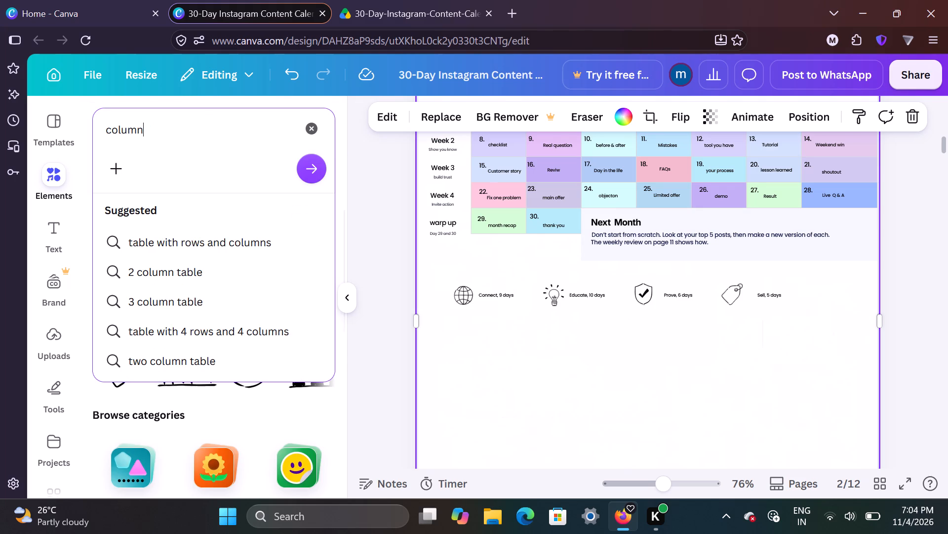
pyautogui.press('Return')
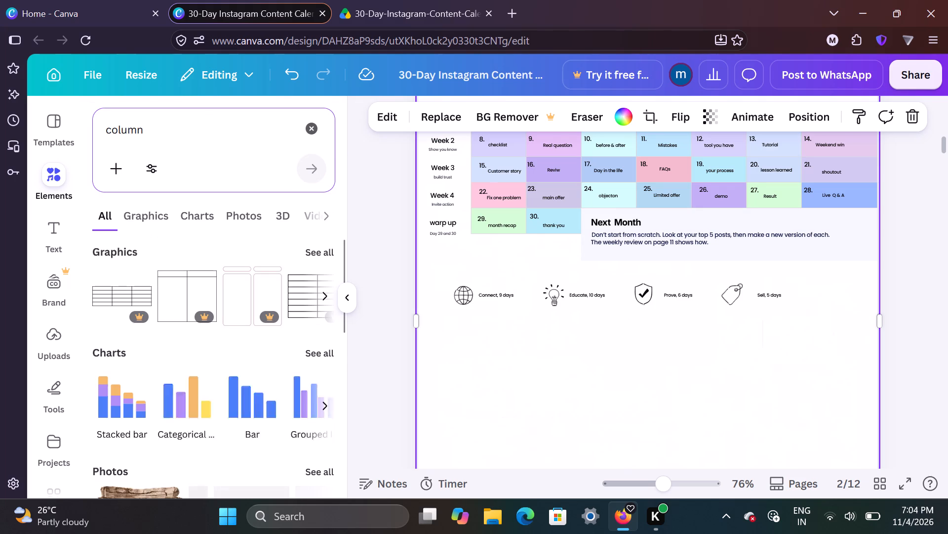
# Look through the column results, mainly the graphics, for a box layout suited to the space below the legend row.
pyautogui.hscroll(-2, 266, 302)
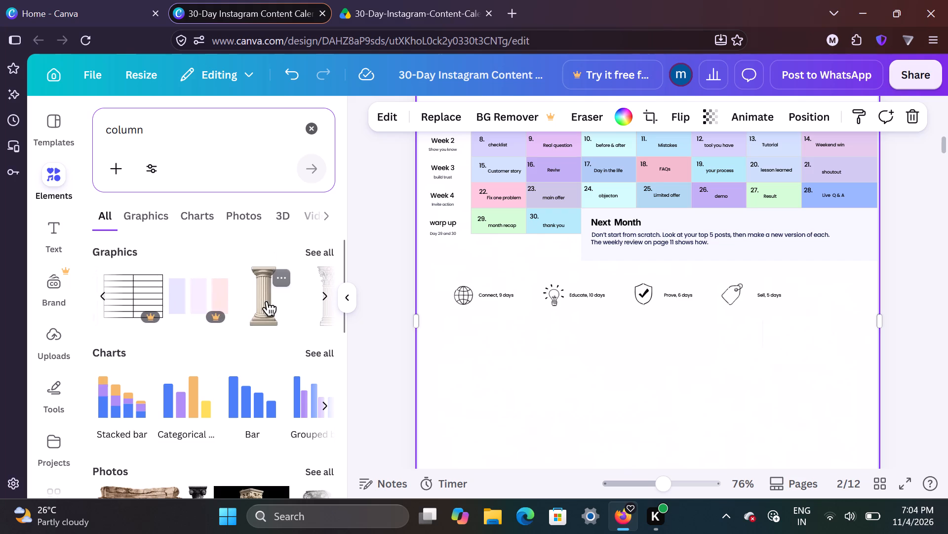
pyautogui.scroll(-4, 266, 302)
pyautogui.scroll(3, 266, 302)
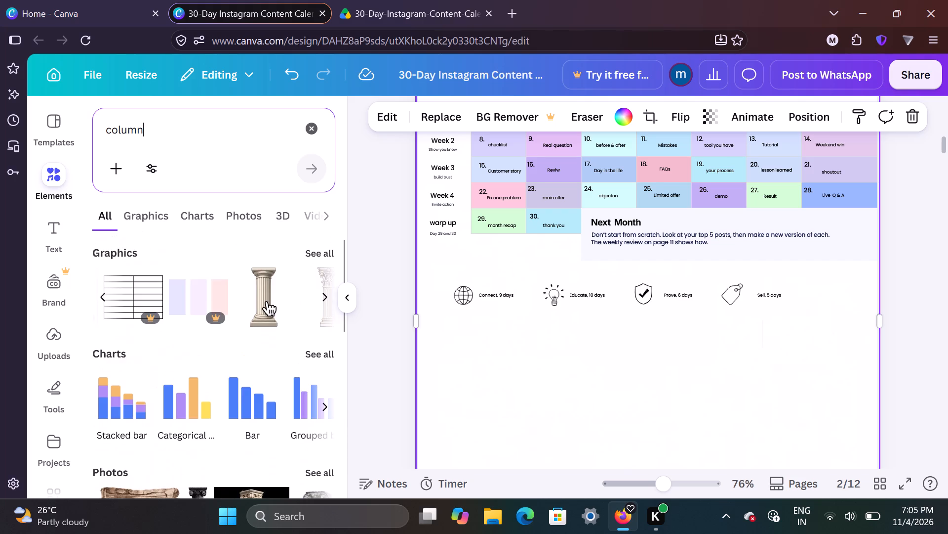
pyautogui.scroll(1, 266, 302)
pyautogui.click(320, 250)
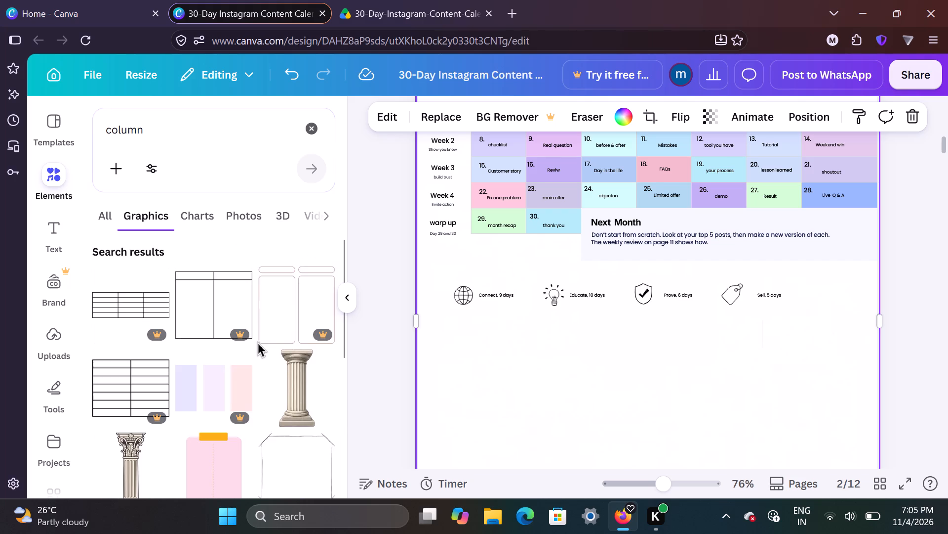
pyautogui.scroll(-4, 258, 343)
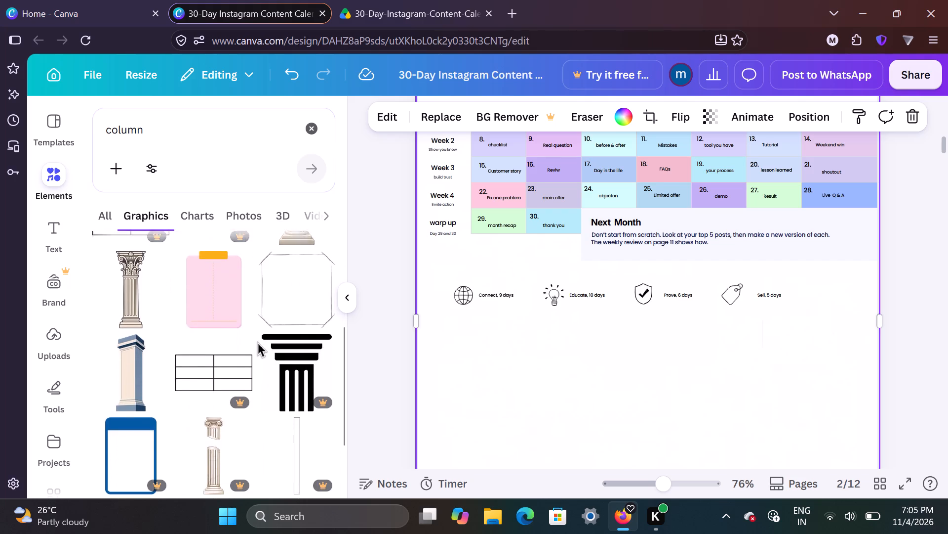
pyautogui.scroll(-3, 258, 343)
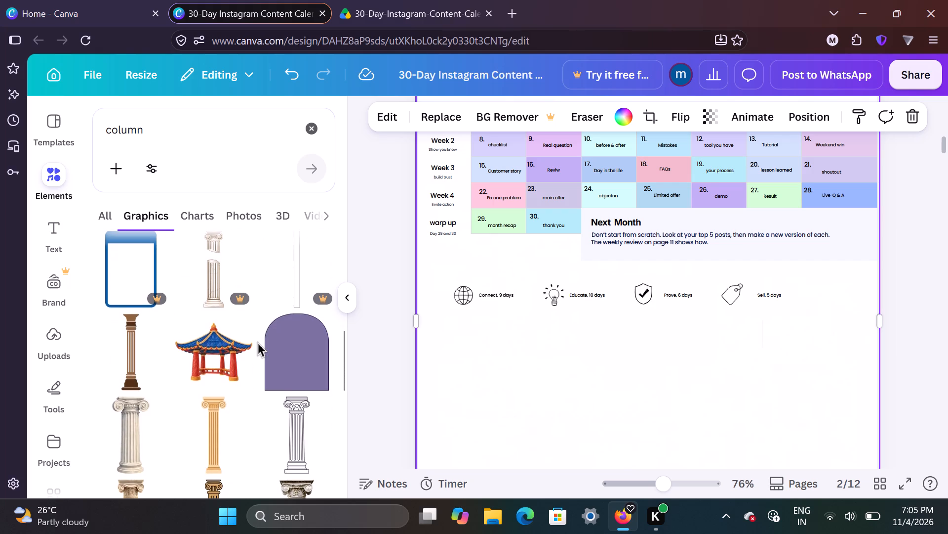
pyautogui.scroll(-5, 258, 343)
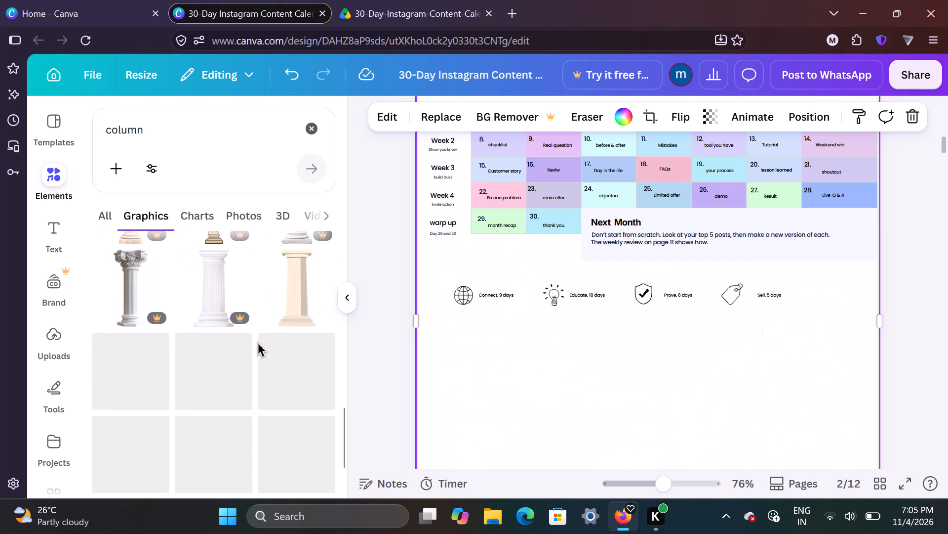
pyautogui.scroll(-5, 258, 343)
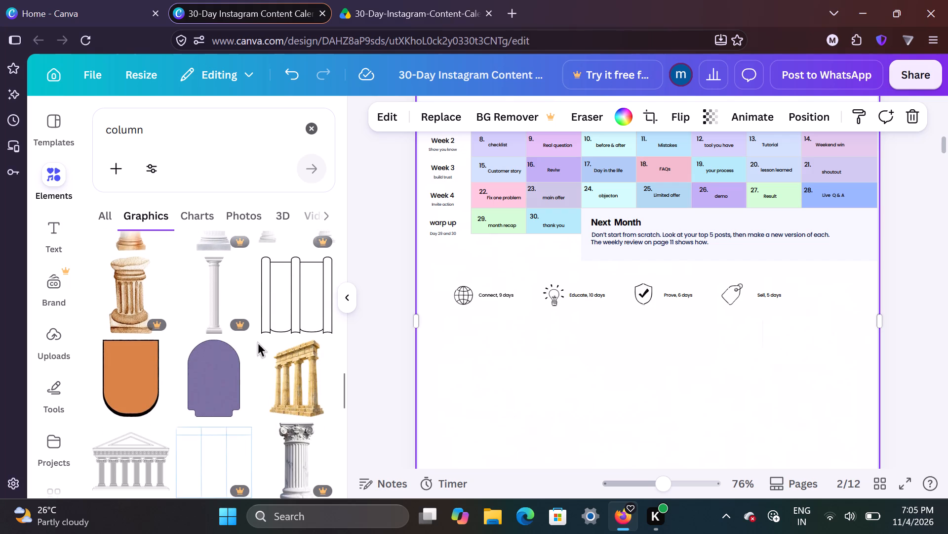
pyautogui.scroll(-4, 258, 343)
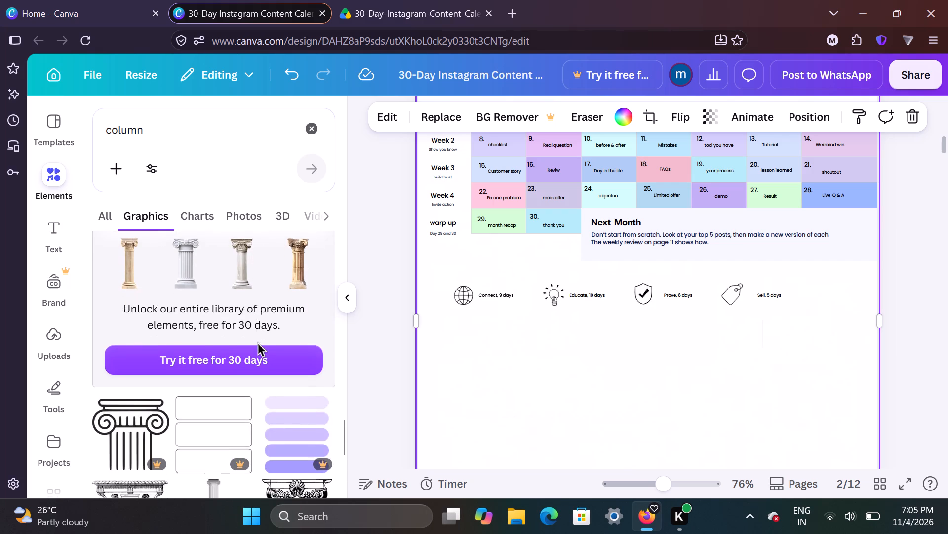
pyautogui.scroll(-5, 258, 343)
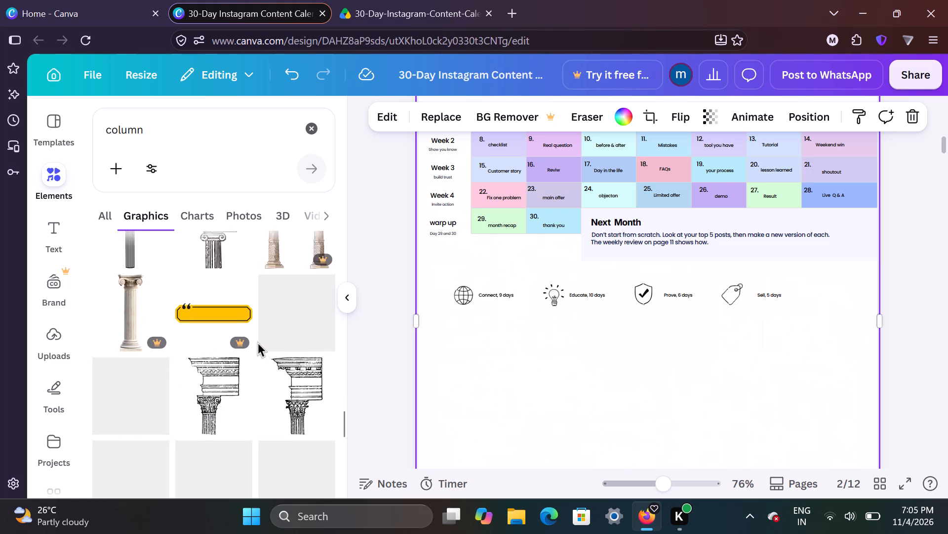
pyautogui.scroll(-4, 258, 343)
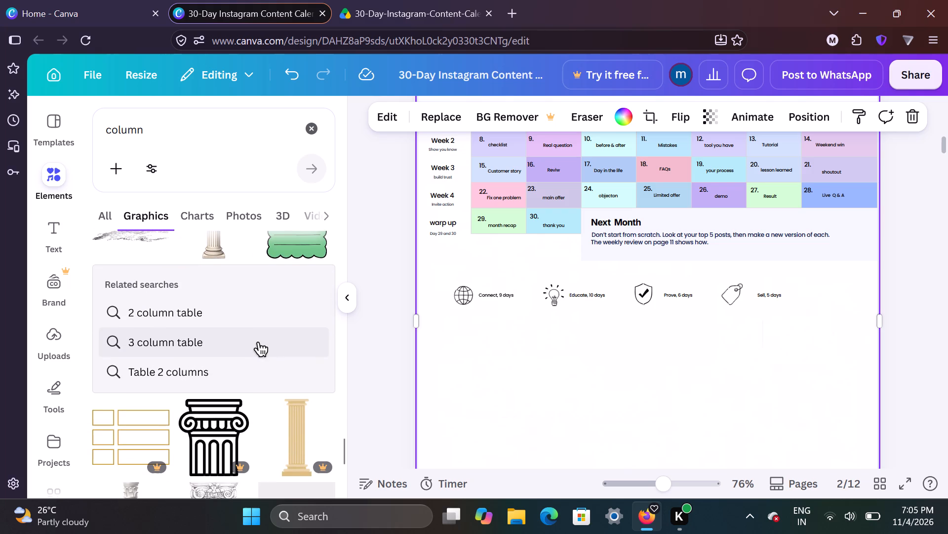
# Search the elements library for "Table 2 columns" and look through the graphics for a suitable two-column box layout.
pyautogui.click(215, 366)
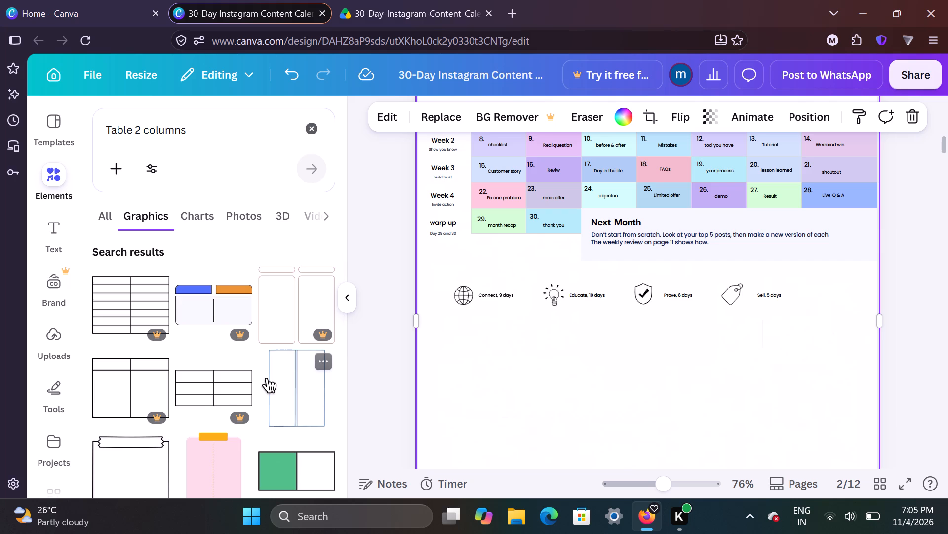
pyautogui.scroll(-1, 266, 379)
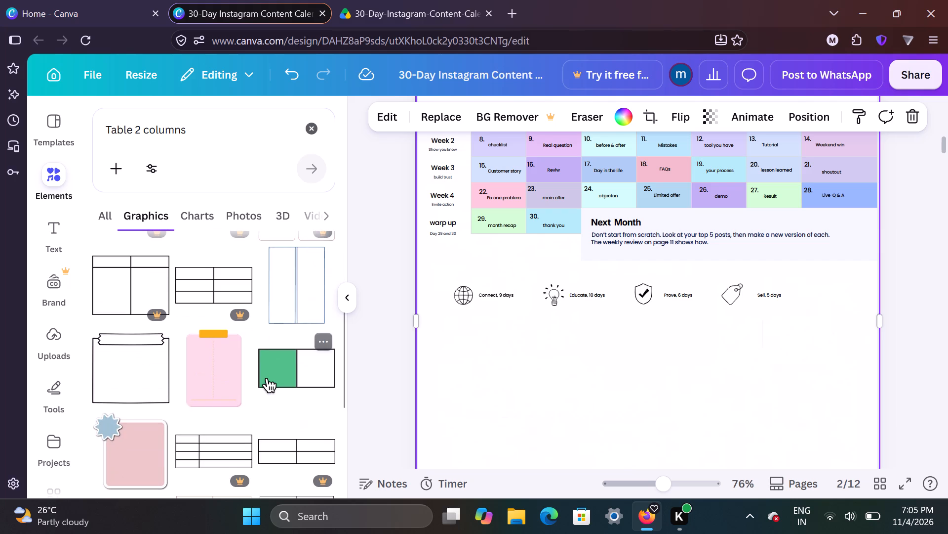
pyautogui.scroll(-4, 266, 379)
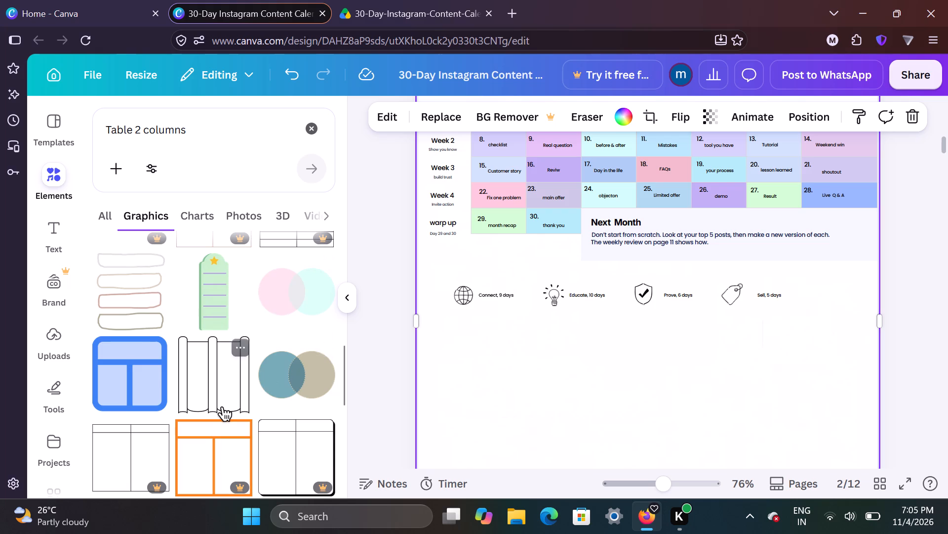
pyautogui.scroll(-4, 222, 407)
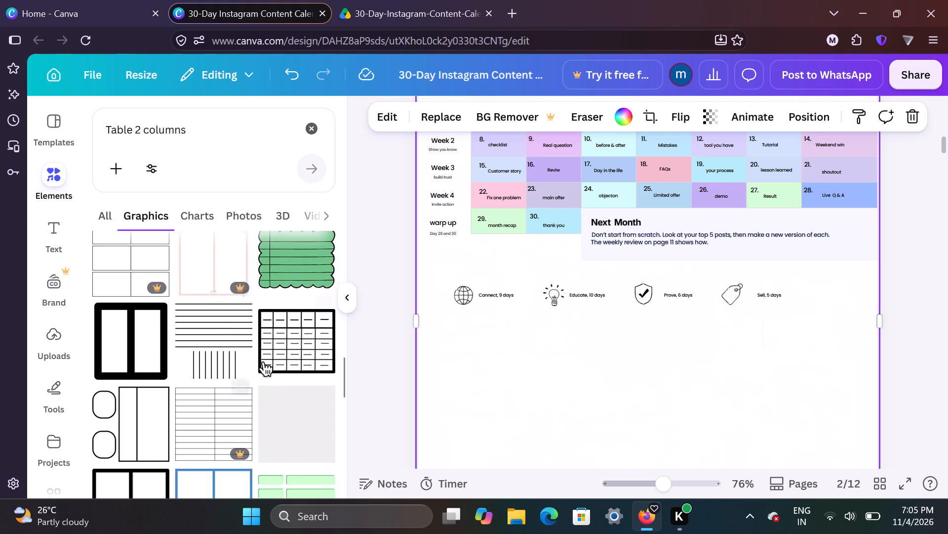
pyautogui.scroll(-3, 263, 362)
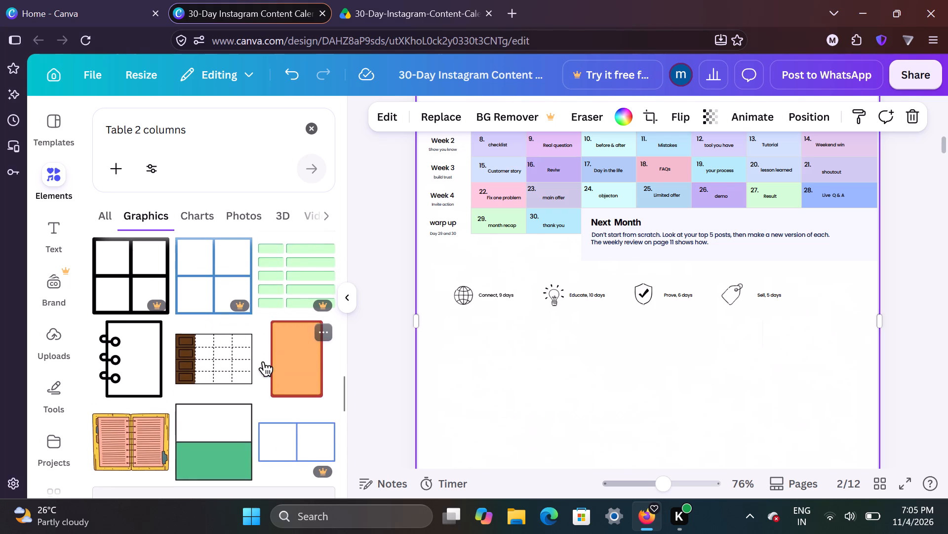
pyautogui.scroll(-4, 263, 362)
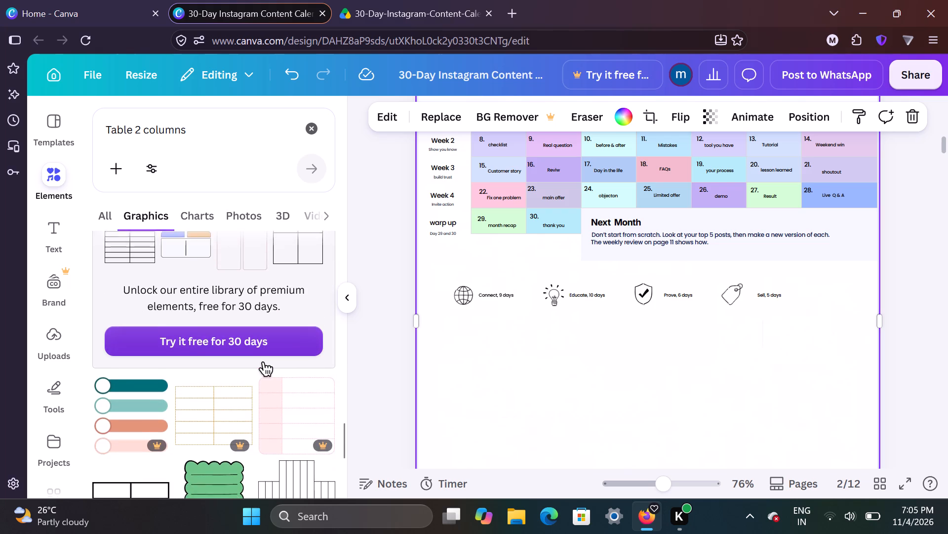
pyautogui.scroll(-2, 263, 362)
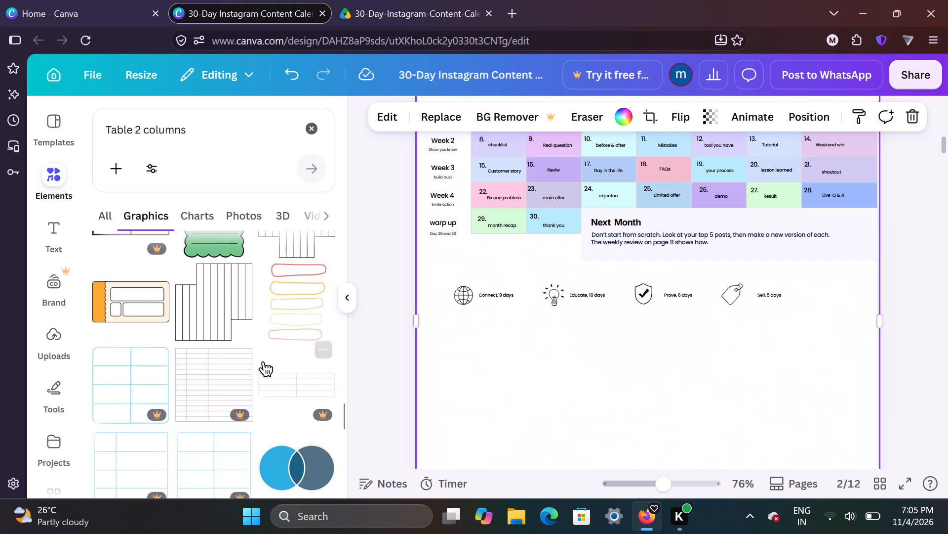
pyautogui.scroll(-2, 210, 365)
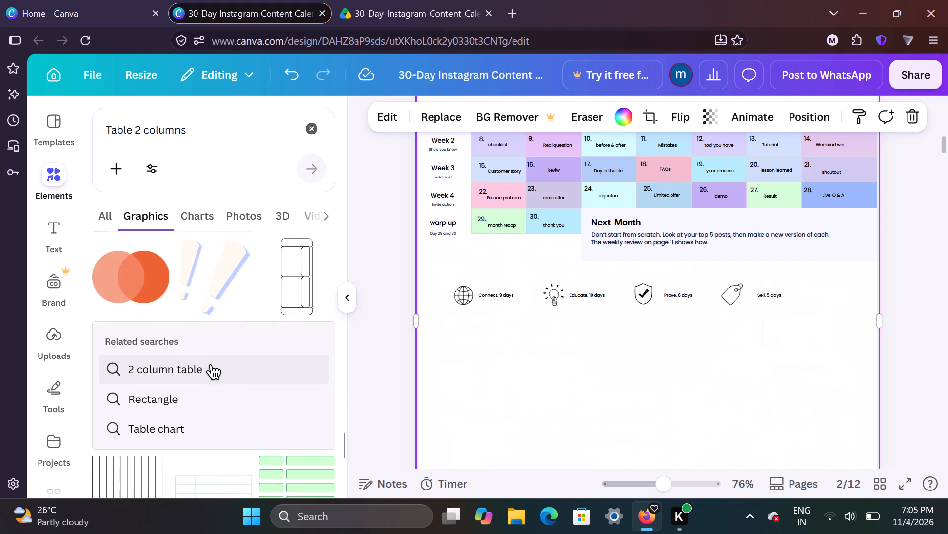
pyautogui.scroll(-1, 210, 365)
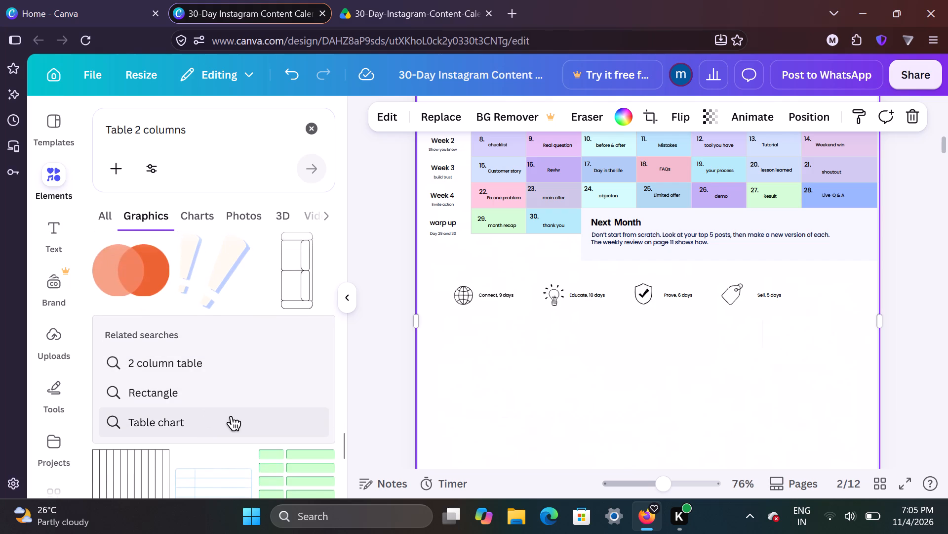
# Check the week boxes below the legend in the reference PDF, and search the elements library for "rectange".
pyautogui.click(360, 0)
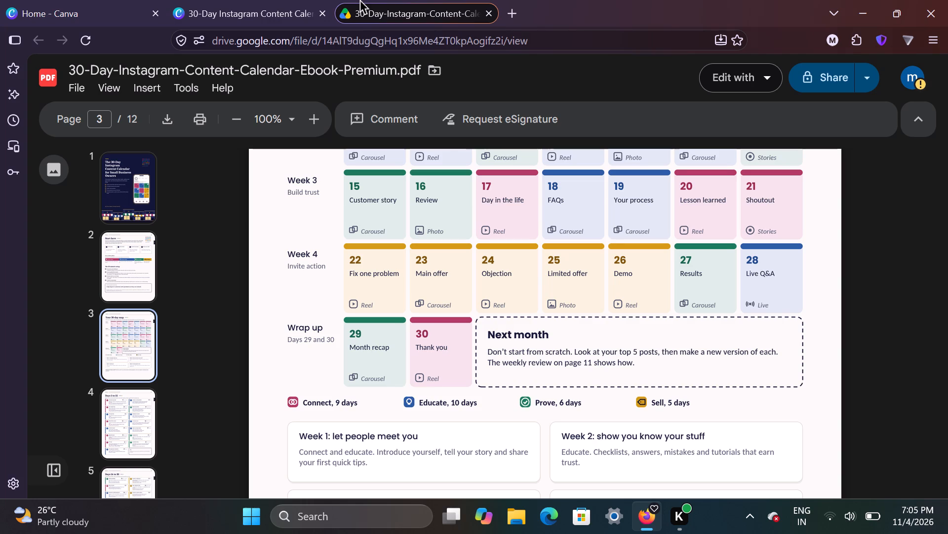
pyautogui.click(270, 0)
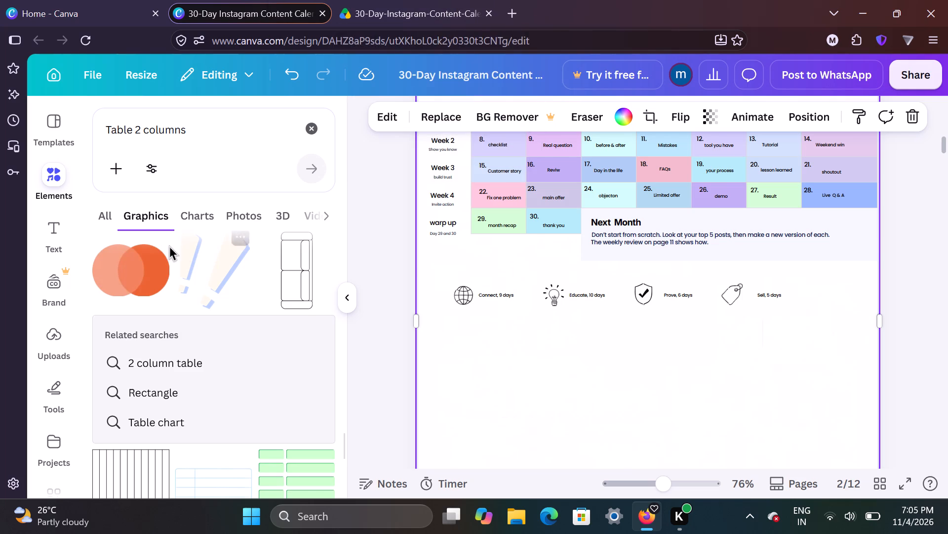
pyautogui.click(311, 128)
pyautogui.click(230, 138)
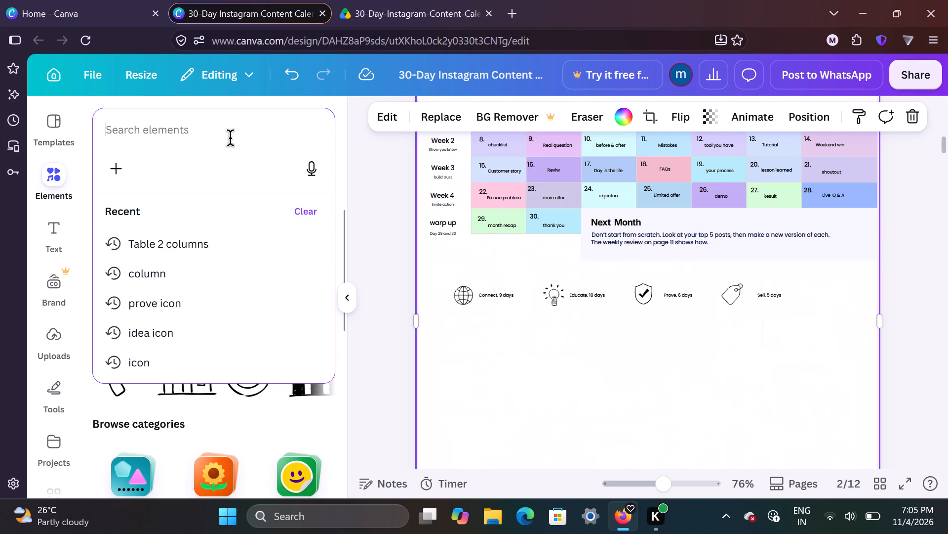
pyautogui.write('rectange')
pyautogui.press('Return')
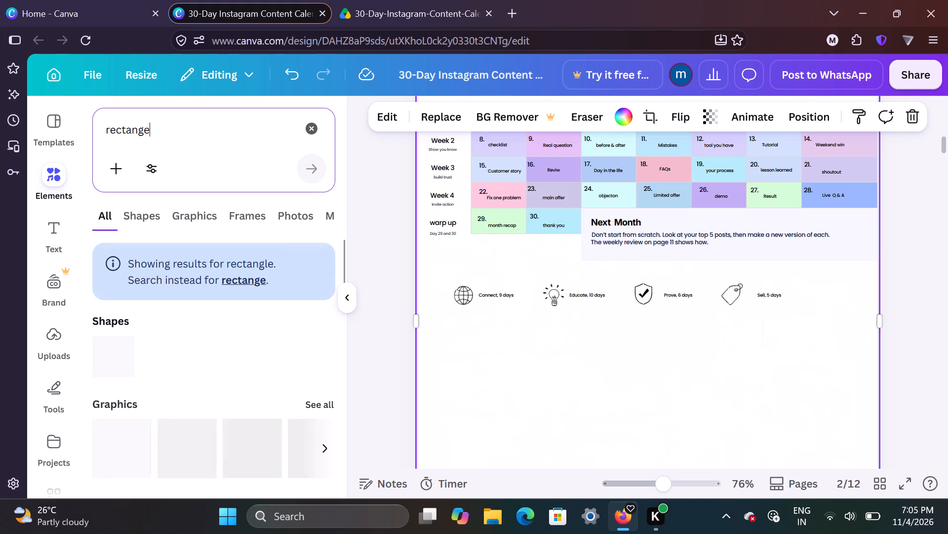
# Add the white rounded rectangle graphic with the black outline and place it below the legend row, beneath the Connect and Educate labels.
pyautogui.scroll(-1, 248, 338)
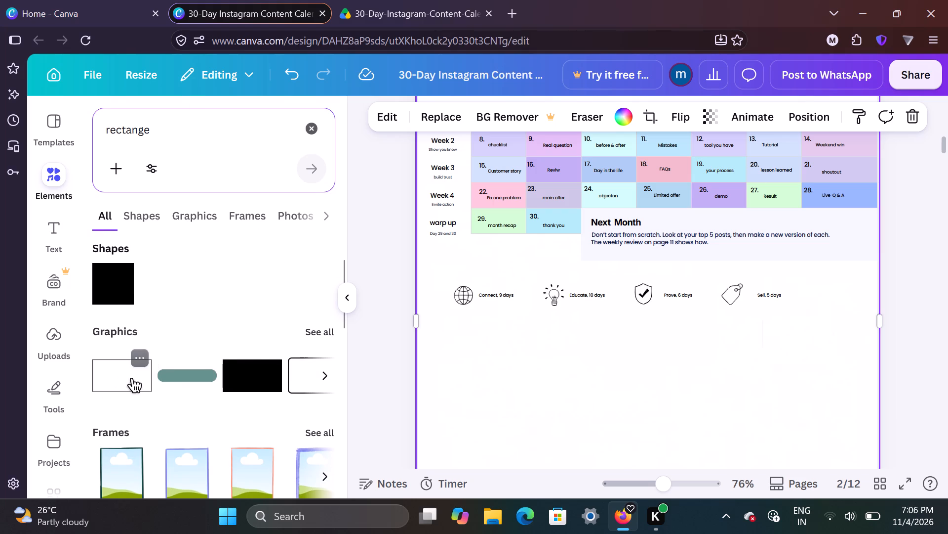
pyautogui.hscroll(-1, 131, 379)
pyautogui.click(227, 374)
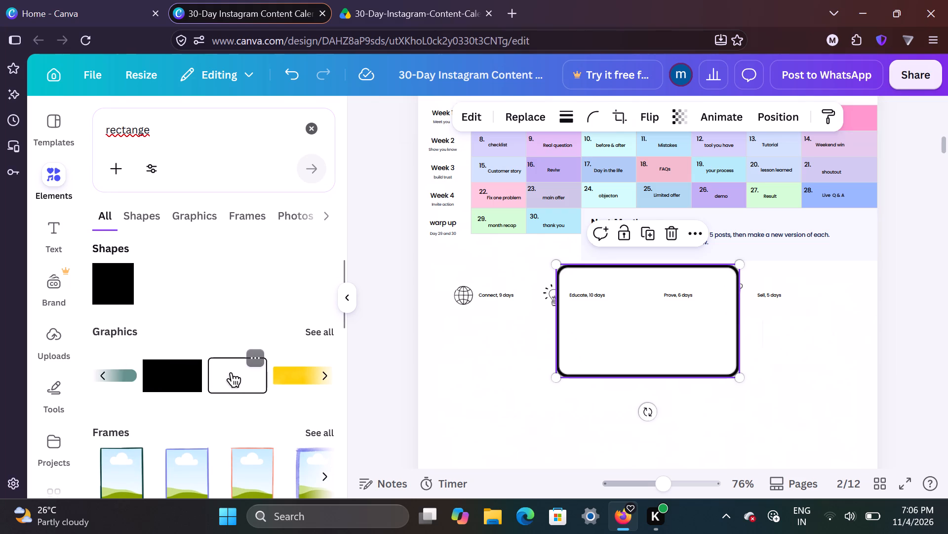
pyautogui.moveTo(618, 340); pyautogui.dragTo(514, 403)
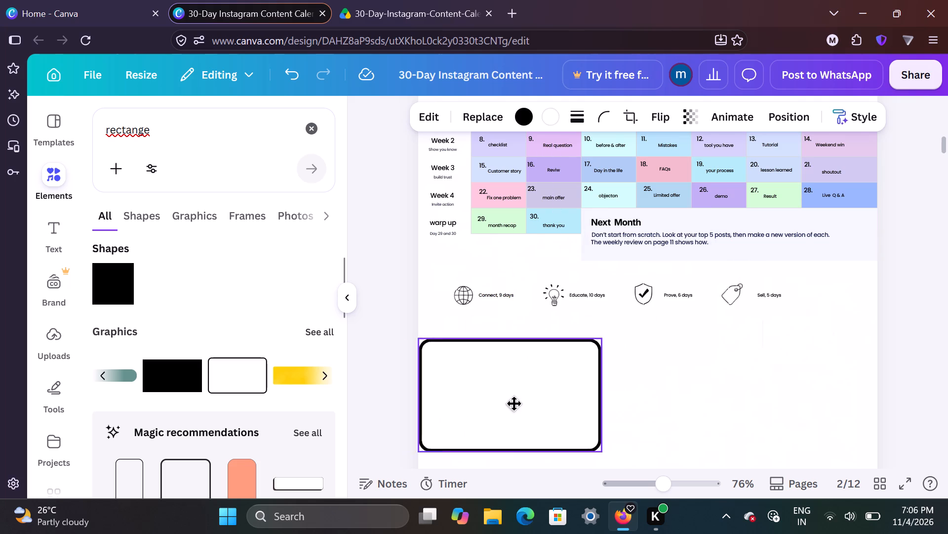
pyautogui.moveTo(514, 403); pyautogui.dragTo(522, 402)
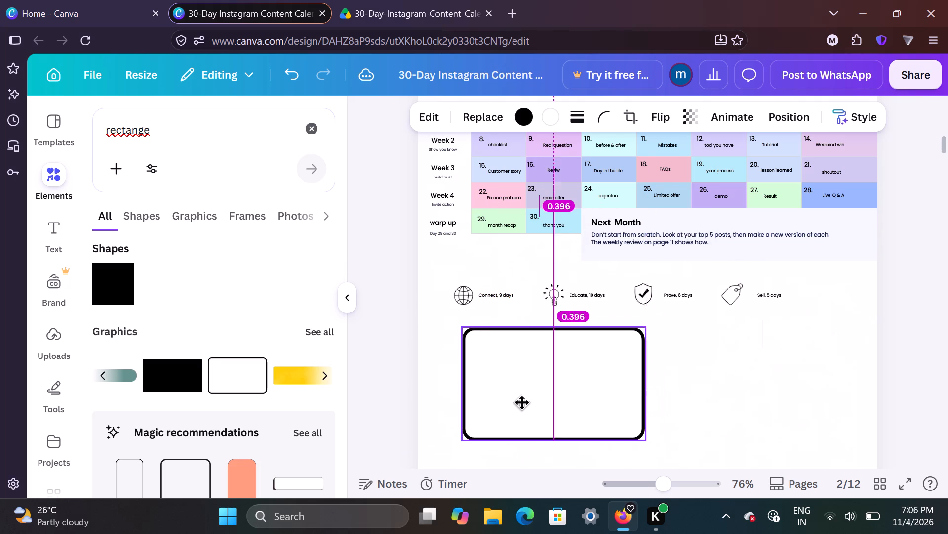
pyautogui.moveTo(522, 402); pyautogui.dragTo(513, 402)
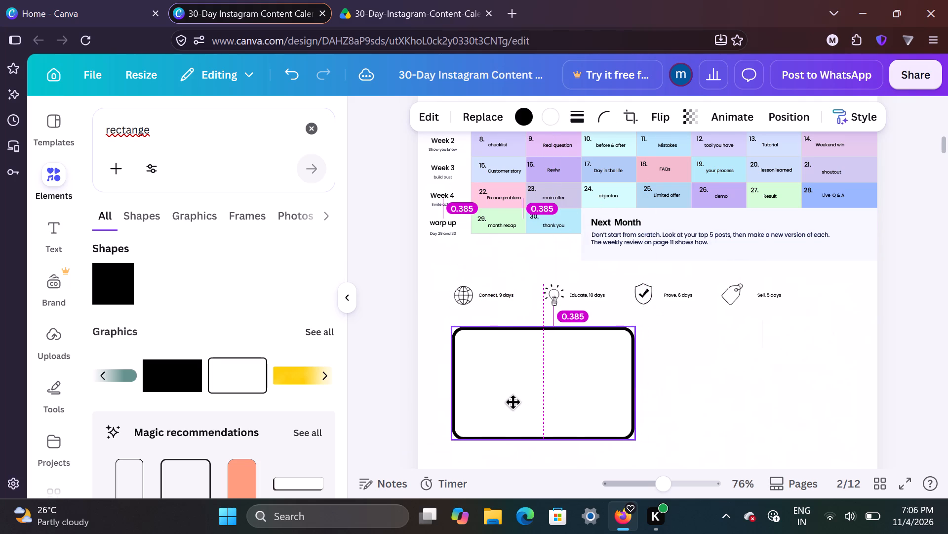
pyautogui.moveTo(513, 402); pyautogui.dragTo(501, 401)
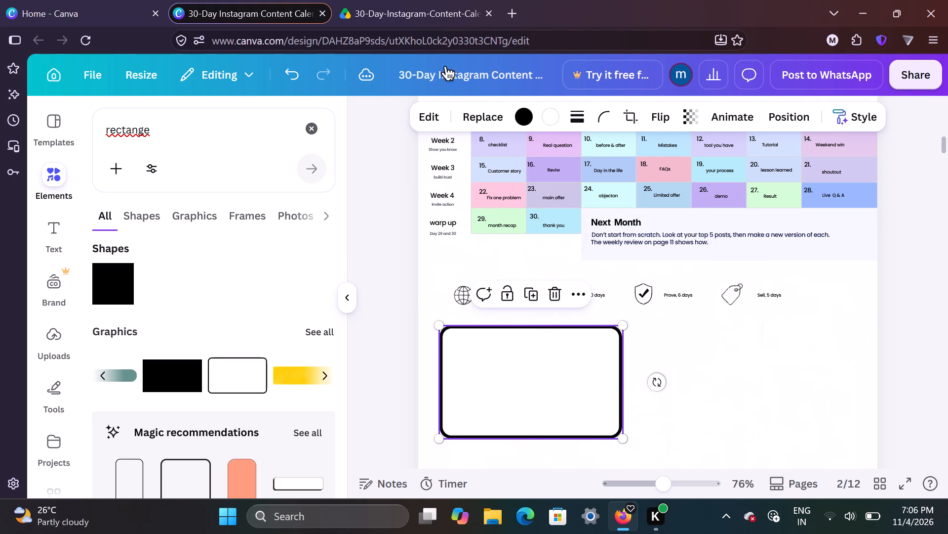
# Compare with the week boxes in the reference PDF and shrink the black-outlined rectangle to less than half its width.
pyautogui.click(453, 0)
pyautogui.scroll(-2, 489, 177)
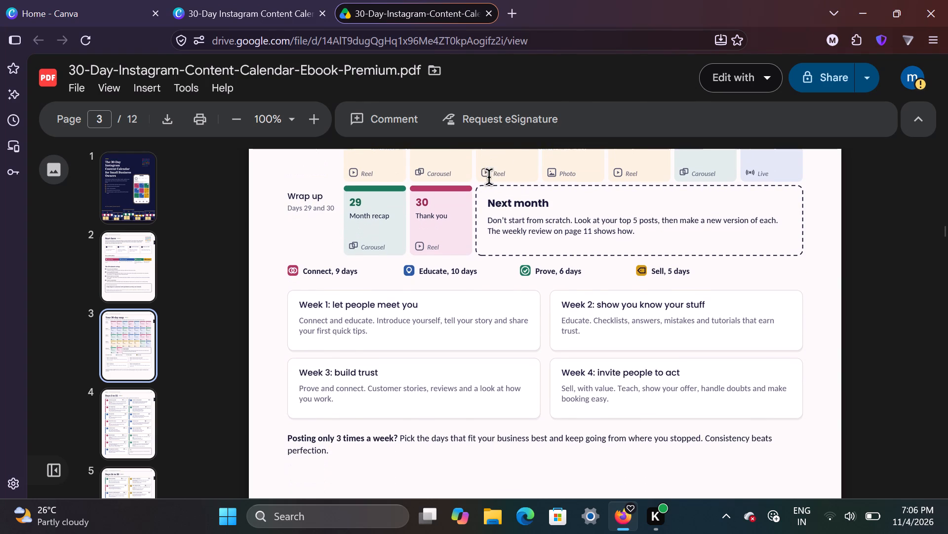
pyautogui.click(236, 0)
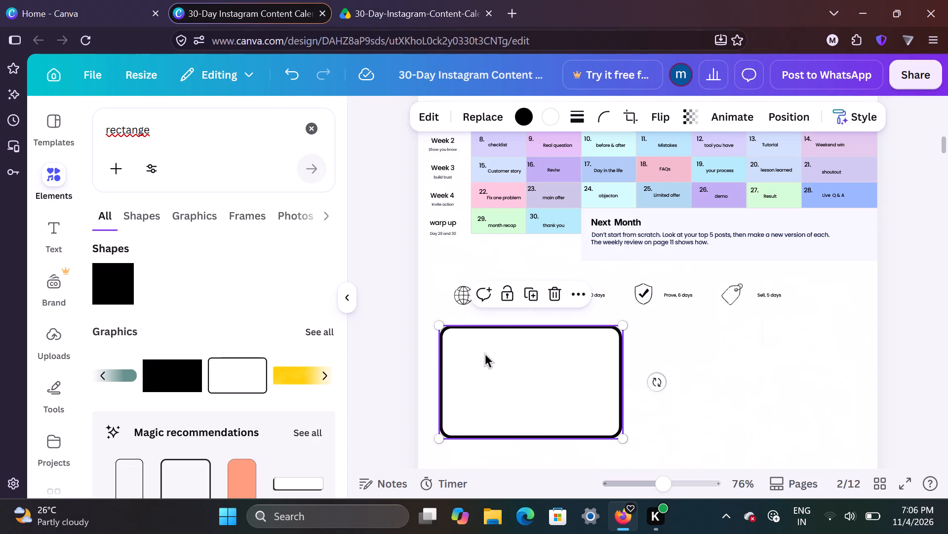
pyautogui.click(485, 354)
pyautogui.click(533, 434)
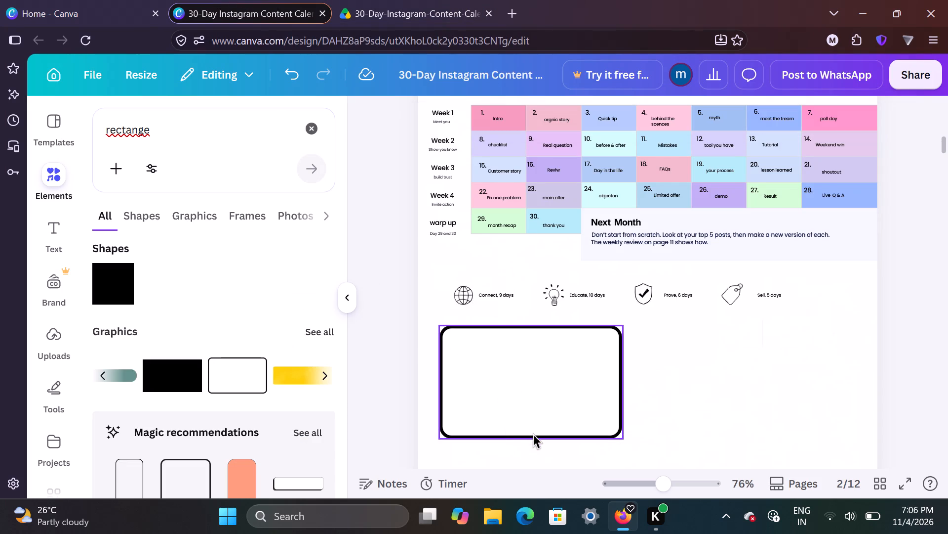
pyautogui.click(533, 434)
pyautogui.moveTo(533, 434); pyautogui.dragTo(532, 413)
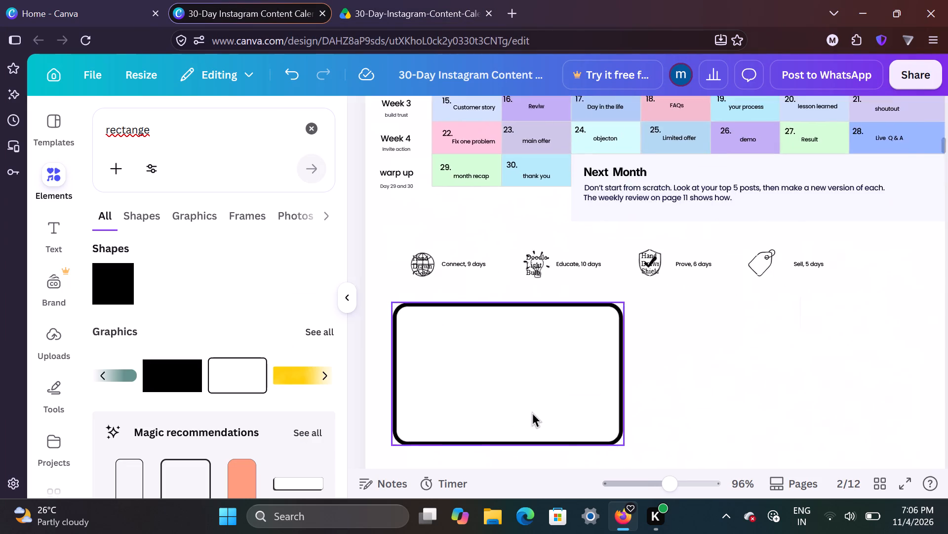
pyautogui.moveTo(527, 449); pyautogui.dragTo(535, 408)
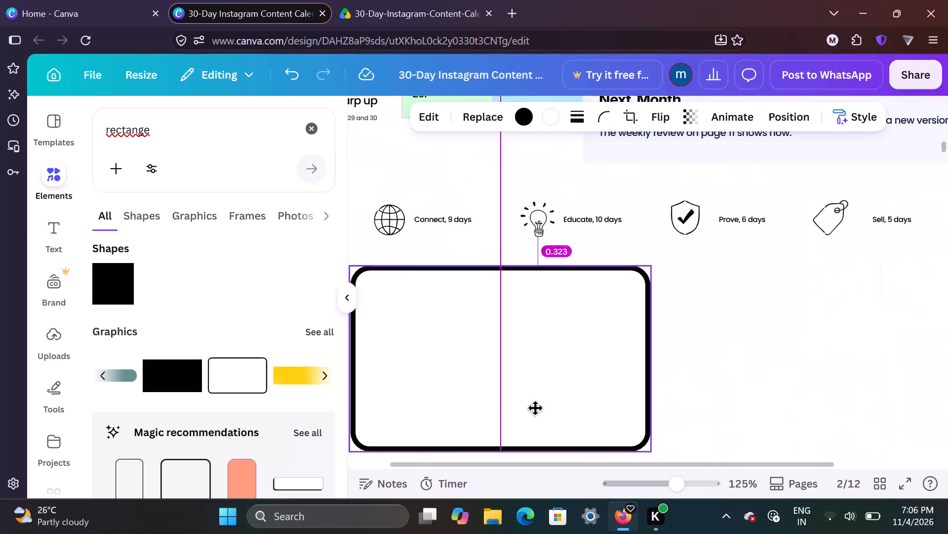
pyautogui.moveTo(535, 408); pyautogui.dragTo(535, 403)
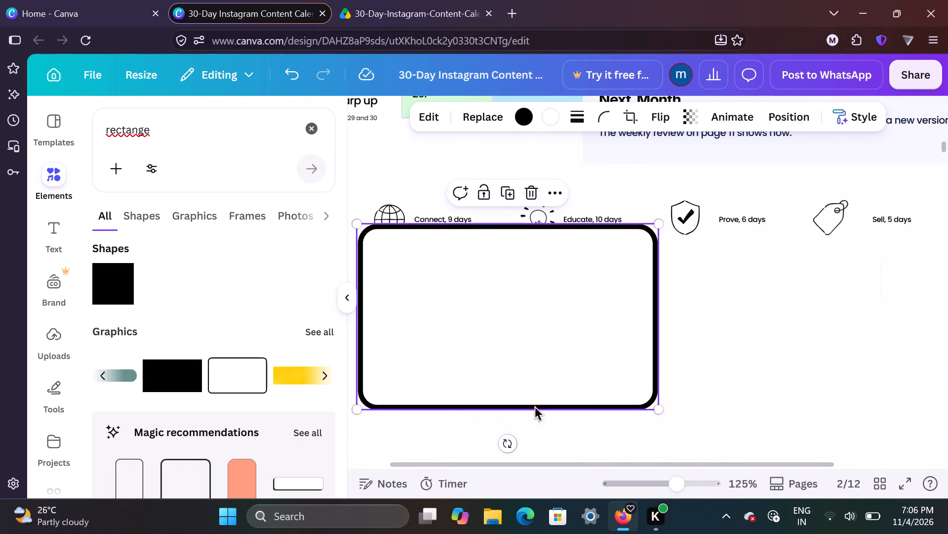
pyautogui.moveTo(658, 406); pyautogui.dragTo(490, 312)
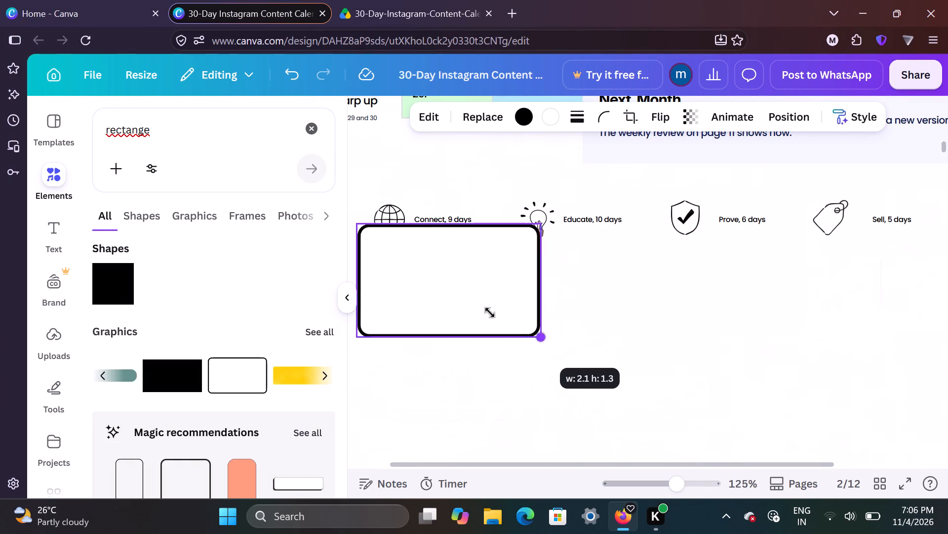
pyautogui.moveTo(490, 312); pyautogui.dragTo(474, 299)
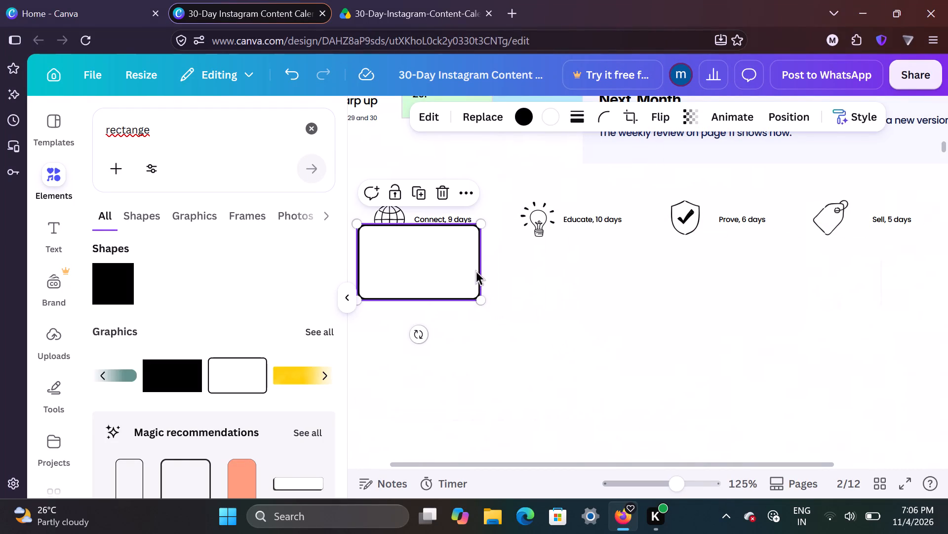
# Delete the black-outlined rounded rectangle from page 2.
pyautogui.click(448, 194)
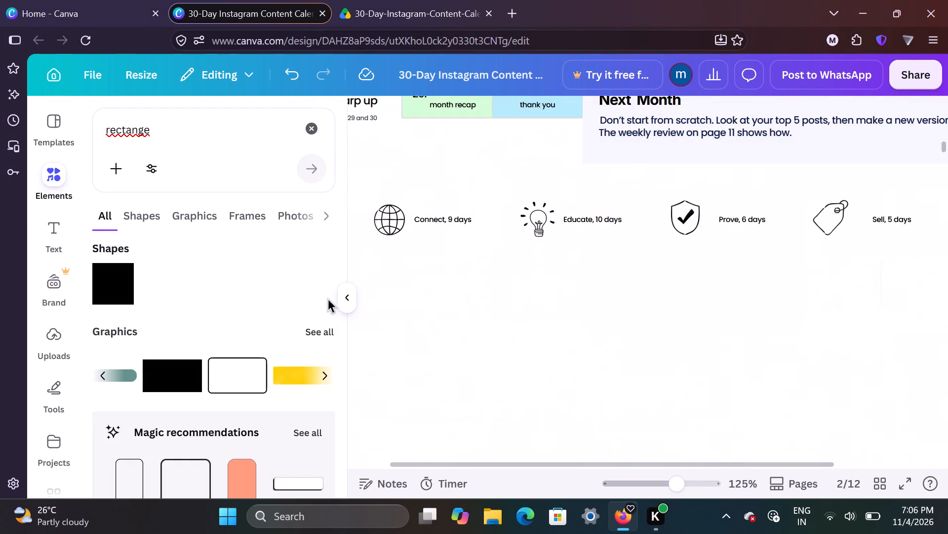
# Add the wide pink rounded rectangle graphic with the darker outline and place it below the Connect and Educate legend items.
pyautogui.hscroll(-2, 263, 366)
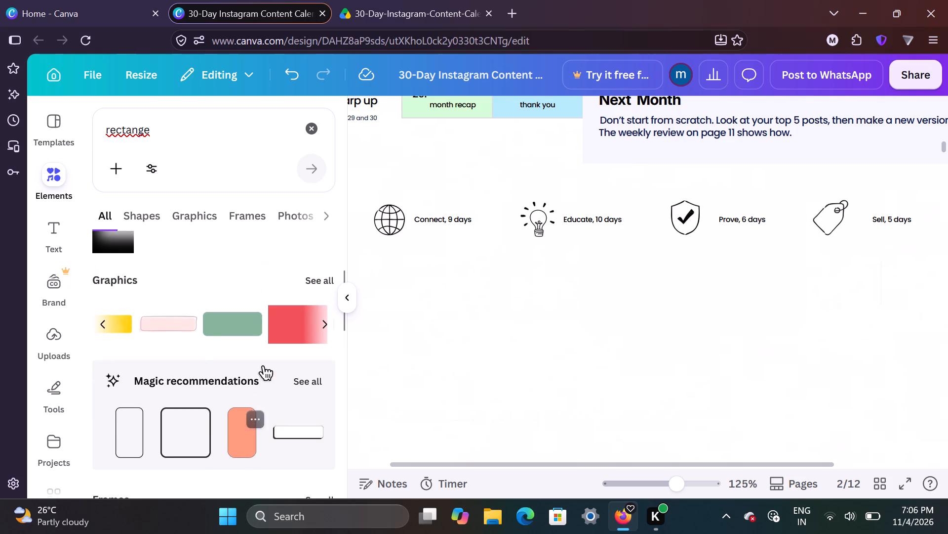
pyautogui.click(183, 332)
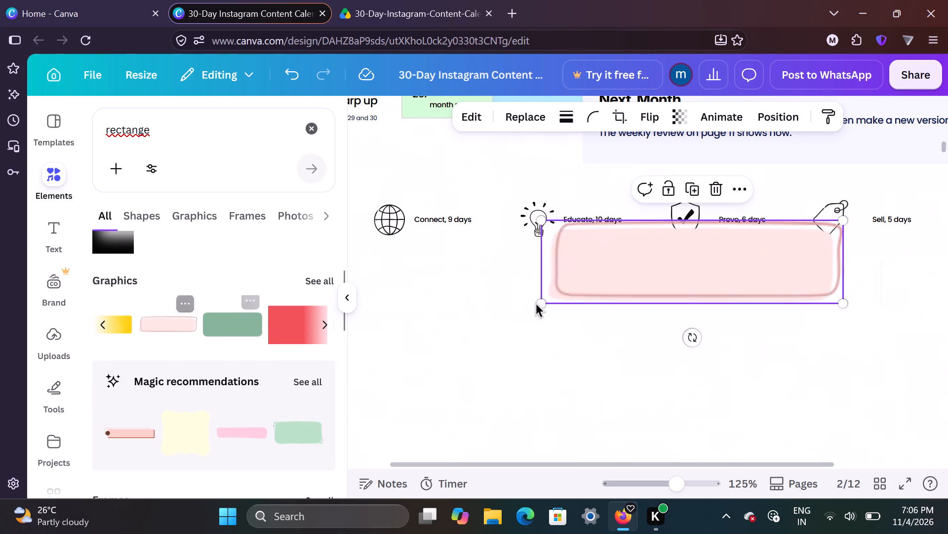
pyautogui.moveTo(673, 268); pyautogui.dragTo(520, 323)
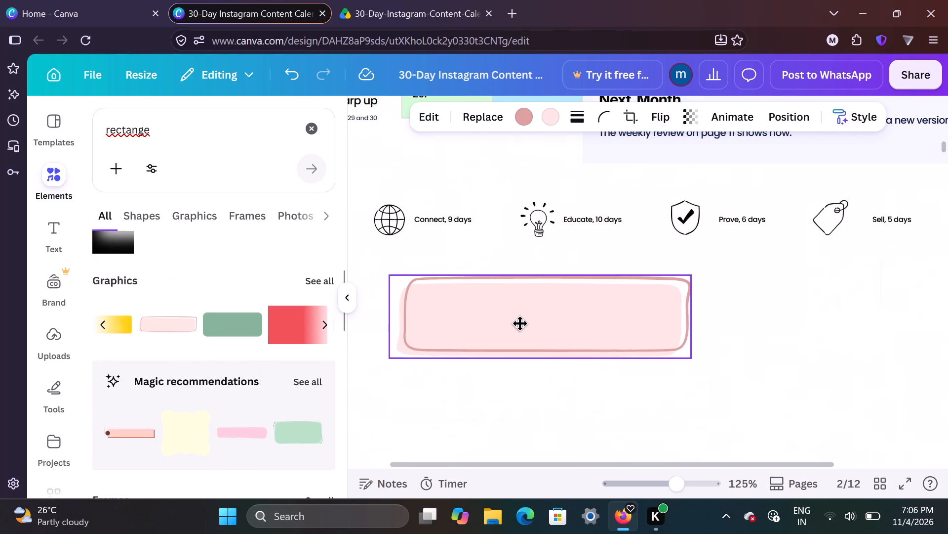
pyautogui.moveTo(520, 323); pyautogui.dragTo(501, 322)
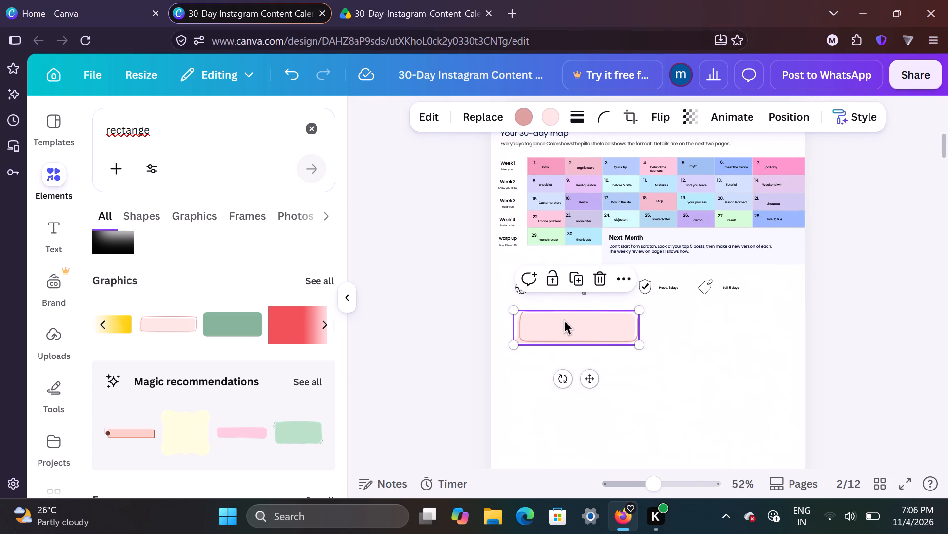
# Change the pink rectangle's fill to the off-white shade from the One Sweet Day palette, keeping its outline colour, and deselect it.
pyautogui.click(546, 121)
pyautogui.click(148, 257)
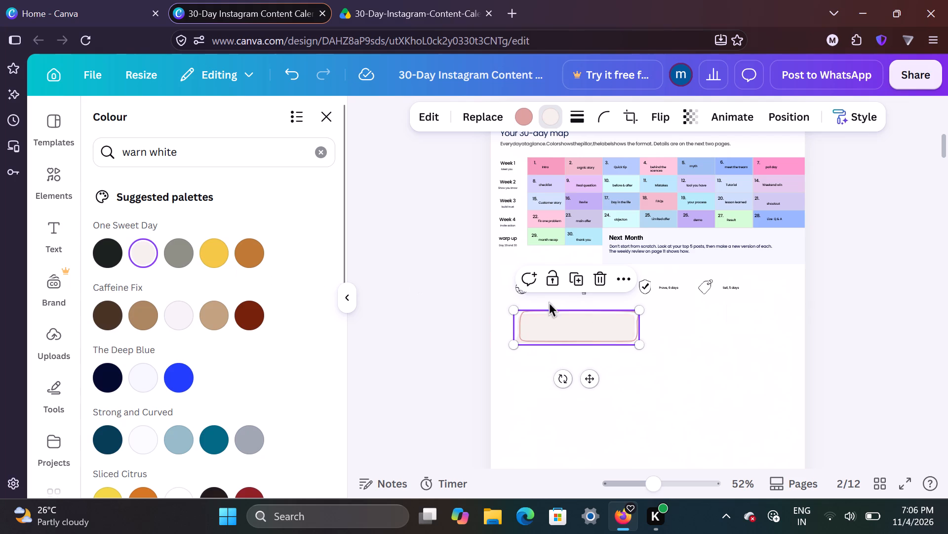
pyautogui.click(758, 339)
pyautogui.click(758, 339)
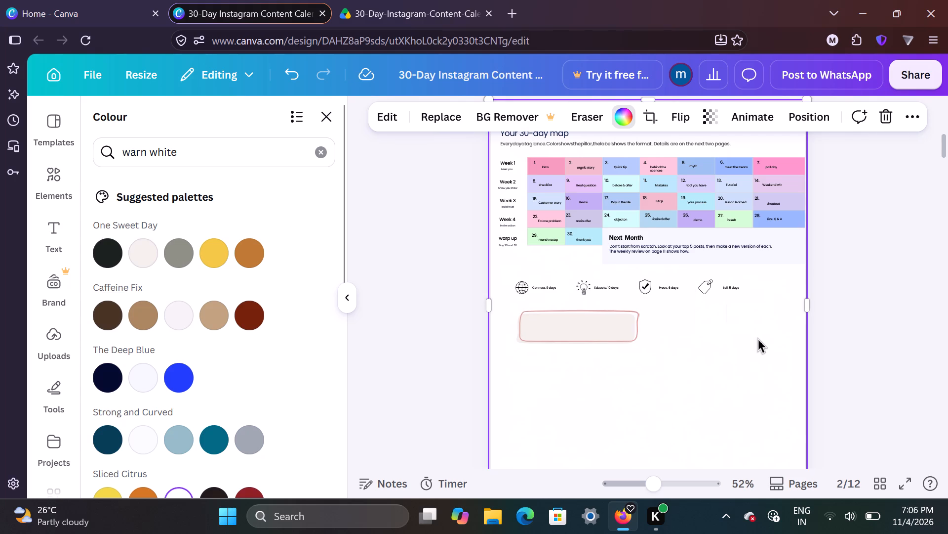
# Change the pink-outlined rectangle's fill to white from the Nutty Batter palette, keeping its outline colour, and deselect it.
pyautogui.click(597, 326)
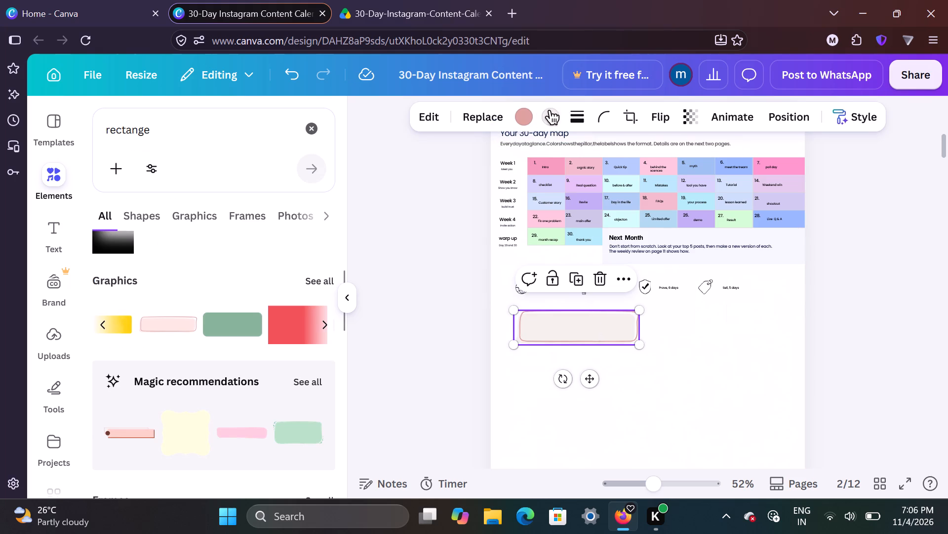
pyautogui.click(548, 119)
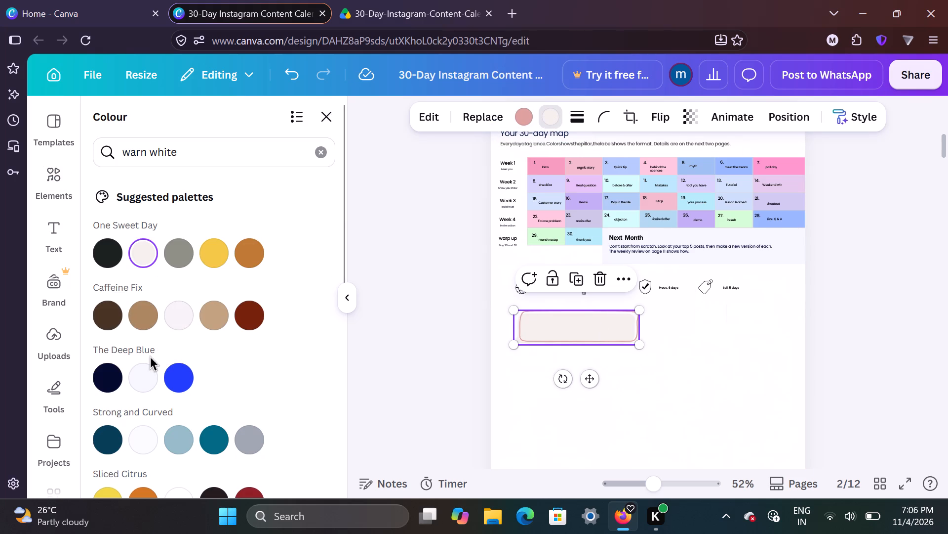
pyautogui.click(203, 197)
pyautogui.scroll(-1, 195, 271)
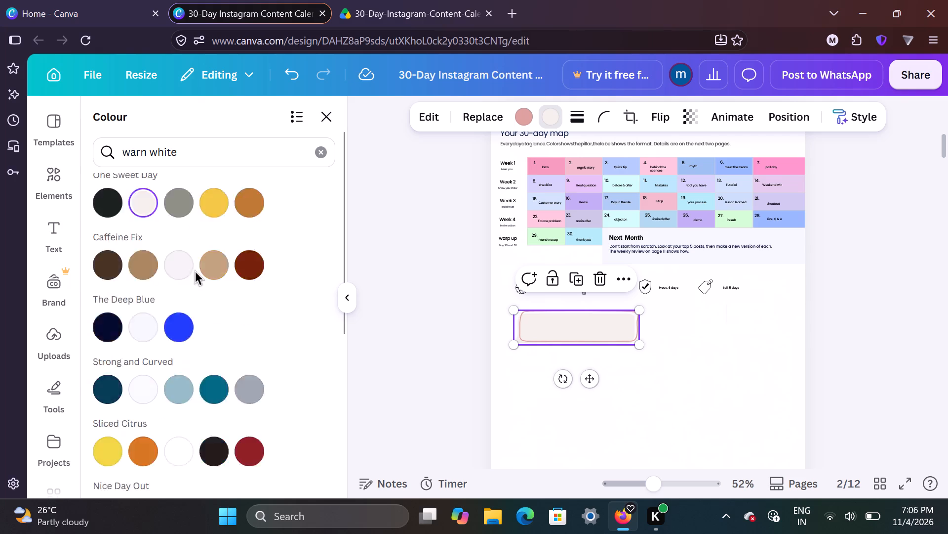
pyautogui.scroll(-3, 195, 271)
pyautogui.click(182, 287)
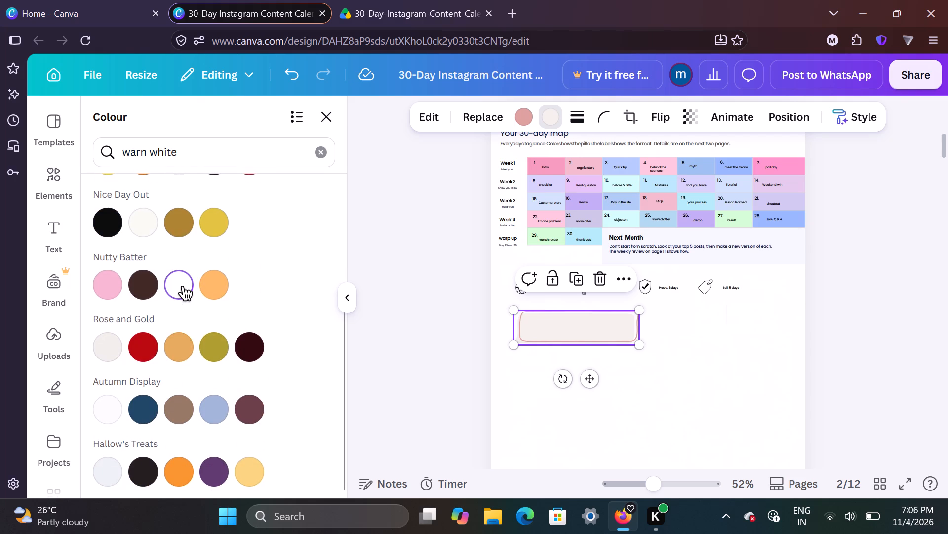
pyautogui.click(699, 374)
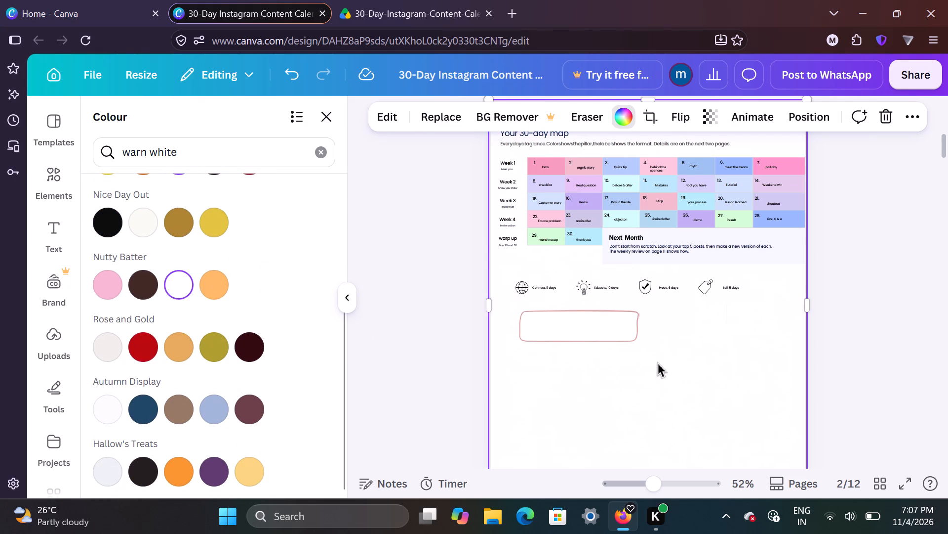
# Shift the pink-outlined rectangle slightly left and down below the legend row, and check it against the week boxes in the reference PDF.
pyautogui.moveTo(586, 330); pyautogui.dragTo(572, 340)
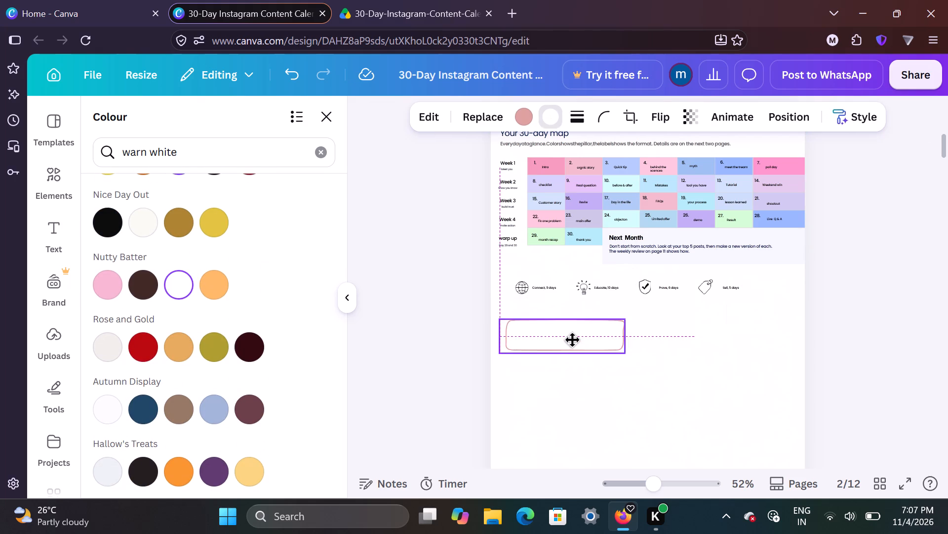
pyautogui.moveTo(572, 340); pyautogui.dragTo(577, 334)
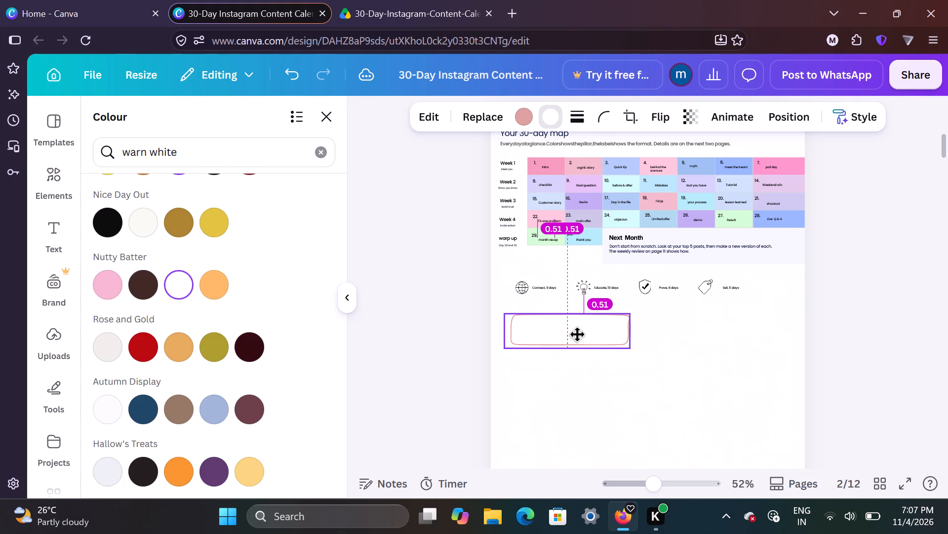
pyautogui.moveTo(577, 334); pyautogui.dragTo(577, 339)
pyautogui.click(429, 0)
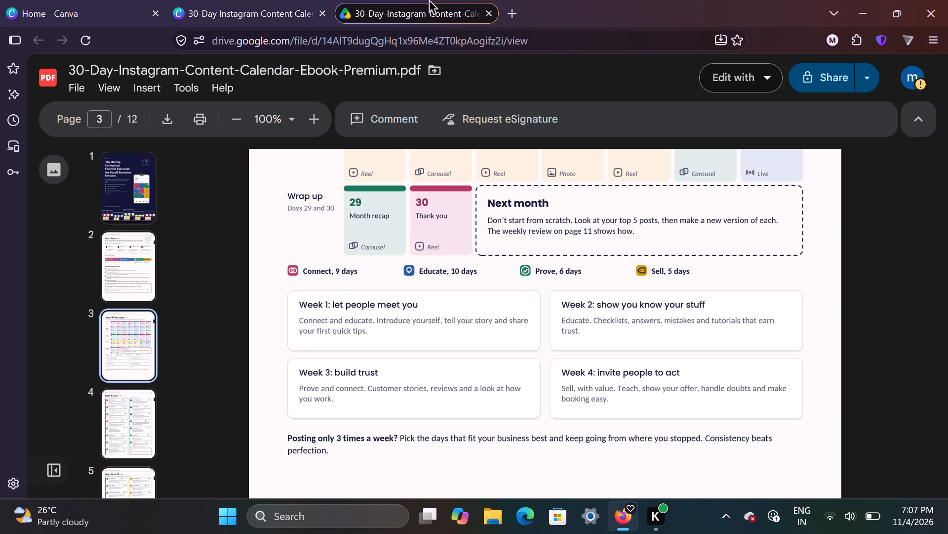
pyautogui.click(227, 0)
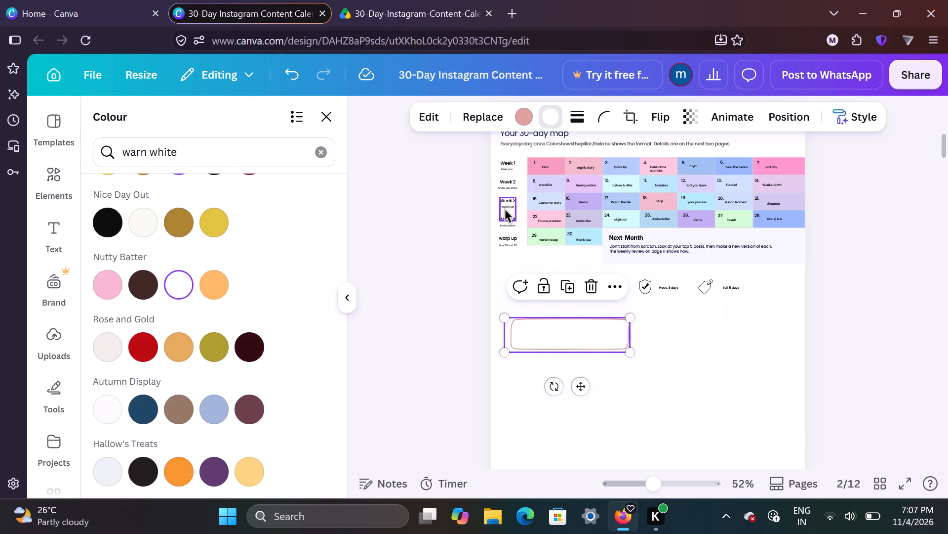
pyautogui.click(744, 373)
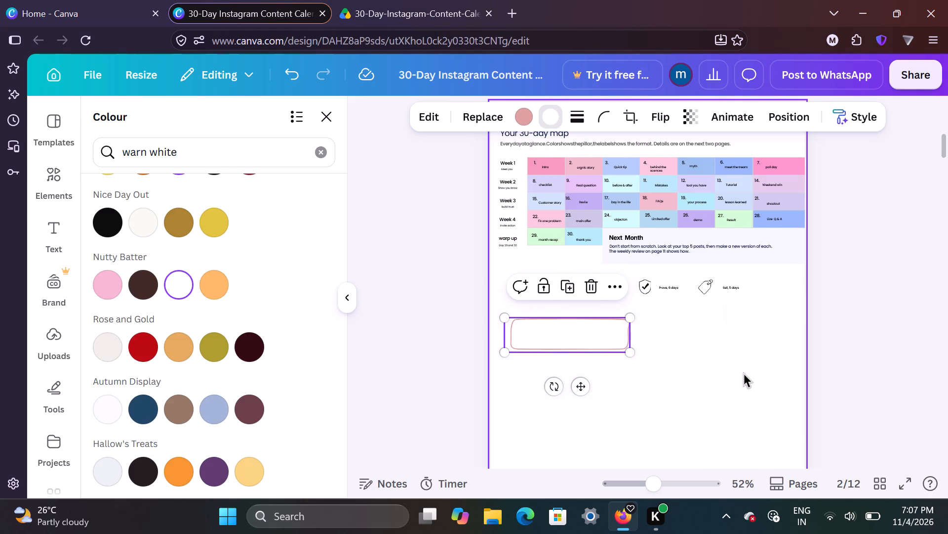
# Duplicate the "Next Month" heading and place the copy inside the pink-outlined rectangle, near its upper-left corner.
pyautogui.scroll(1, 744, 373)
pyautogui.scroll(-1, 744, 373)
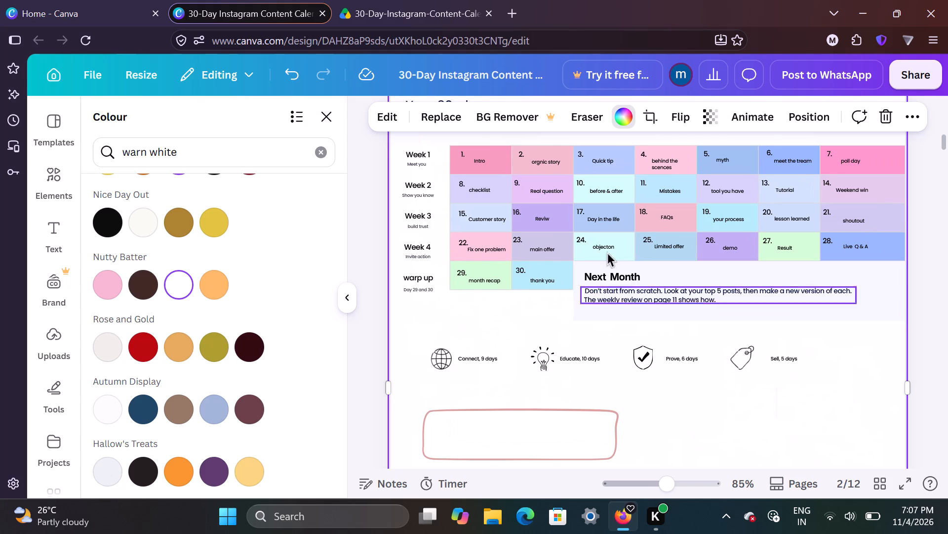
pyautogui.click(608, 278)
pyautogui.click(659, 241)
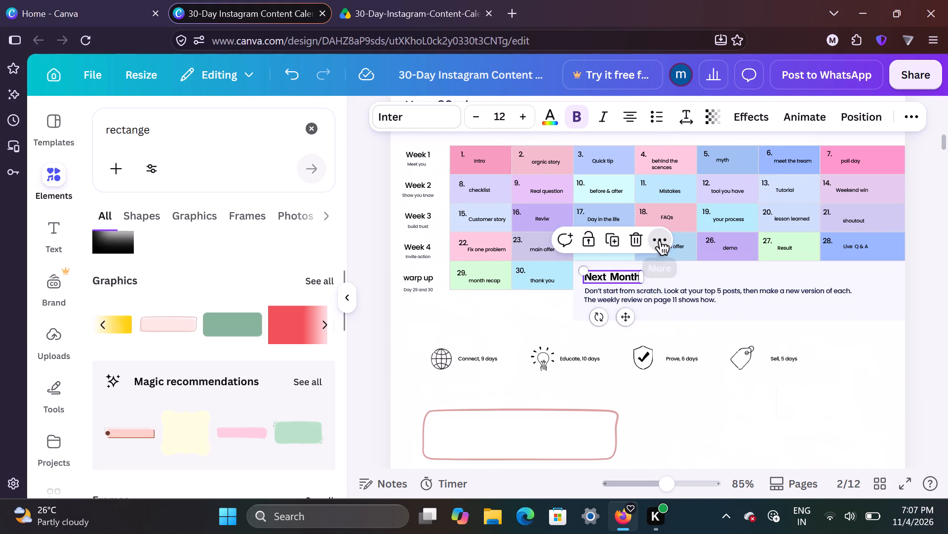
pyautogui.click(696, 352)
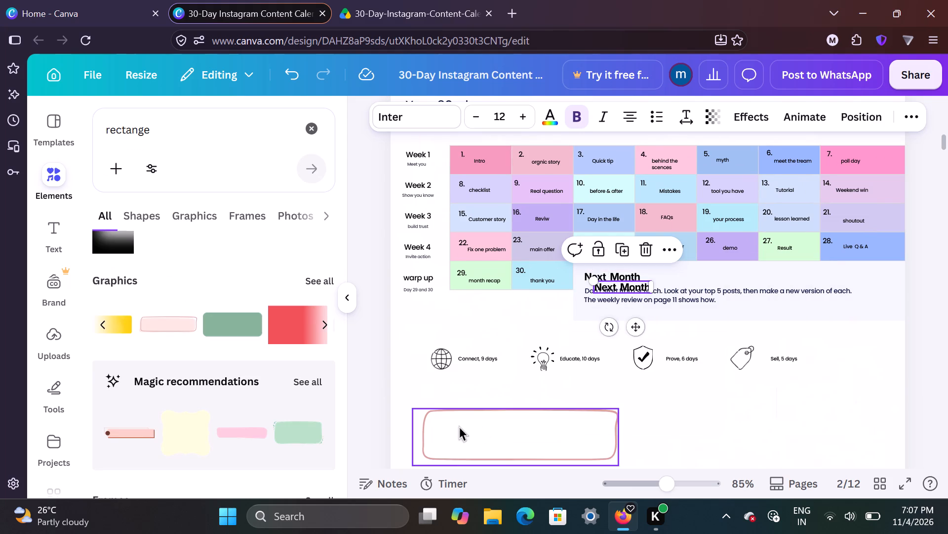
pyautogui.moveTo(633, 323); pyautogui.dragTo(538, 397)
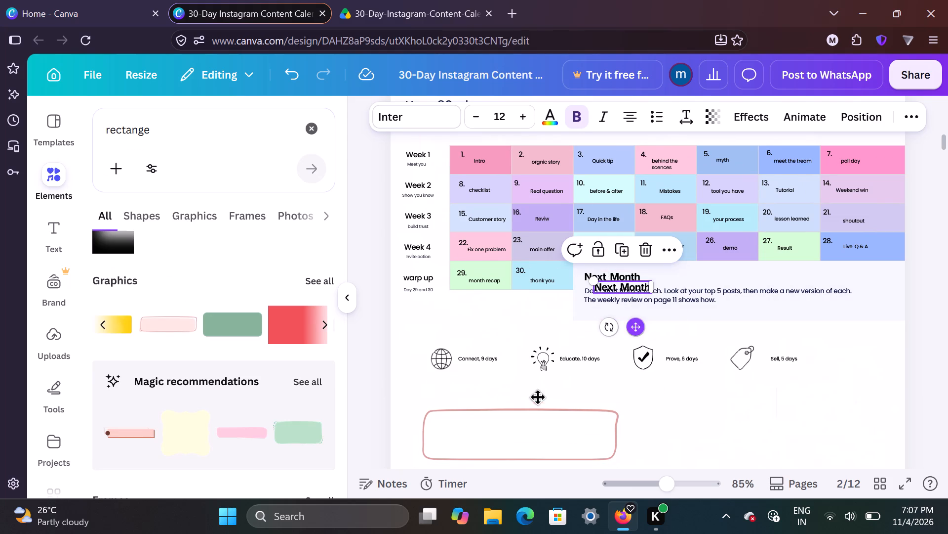
pyautogui.moveTo(538, 397); pyautogui.dragTo(475, 455)
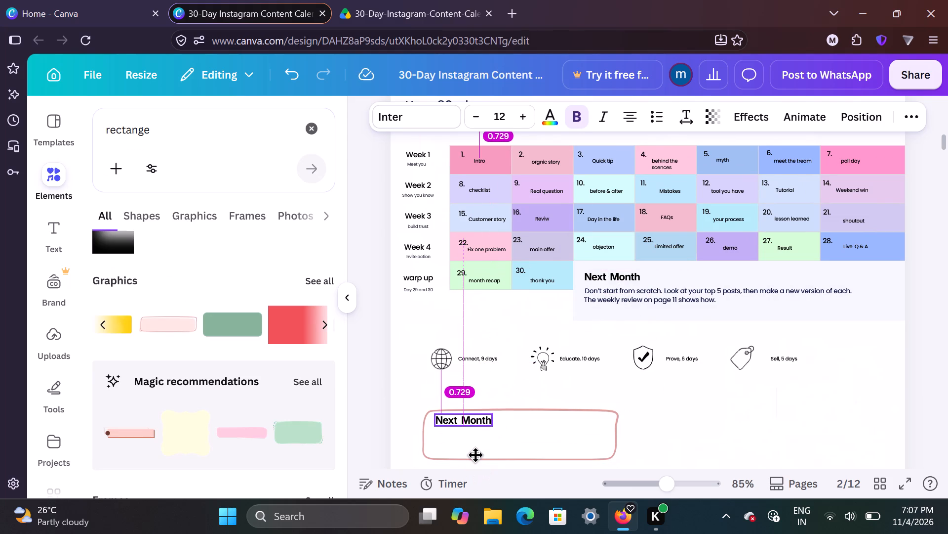
pyautogui.moveTo(475, 455); pyautogui.dragTo(475, 458)
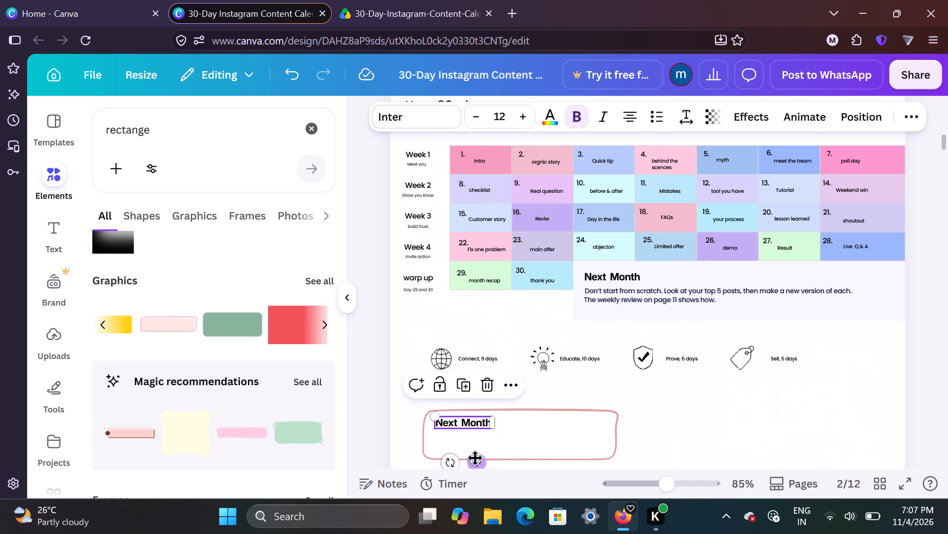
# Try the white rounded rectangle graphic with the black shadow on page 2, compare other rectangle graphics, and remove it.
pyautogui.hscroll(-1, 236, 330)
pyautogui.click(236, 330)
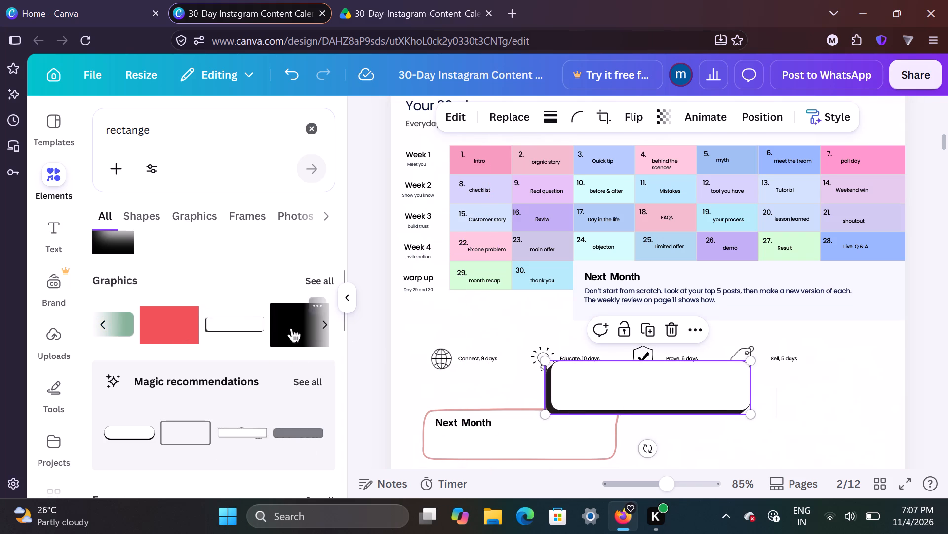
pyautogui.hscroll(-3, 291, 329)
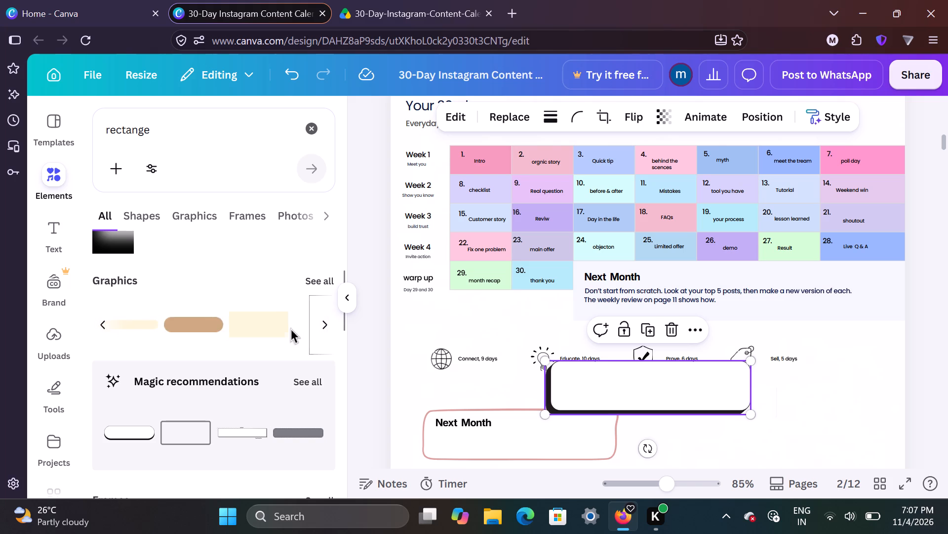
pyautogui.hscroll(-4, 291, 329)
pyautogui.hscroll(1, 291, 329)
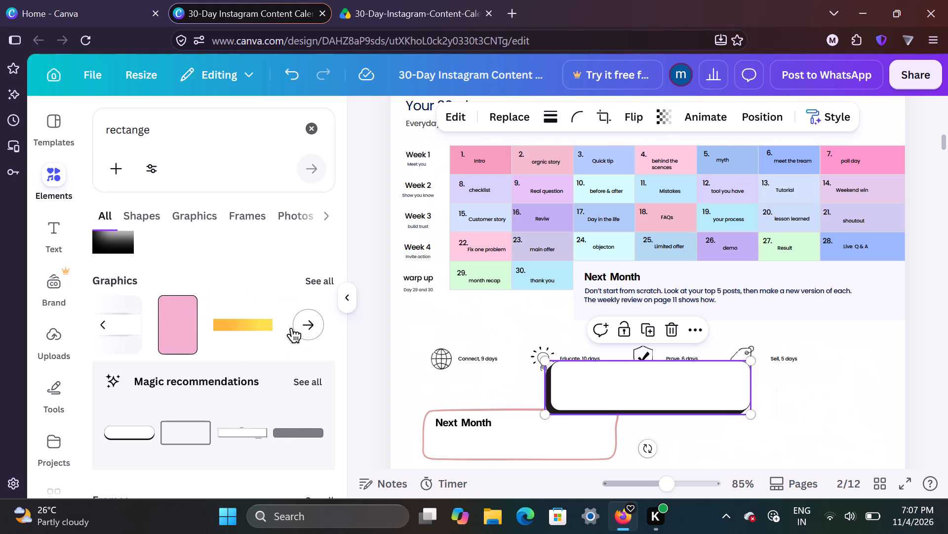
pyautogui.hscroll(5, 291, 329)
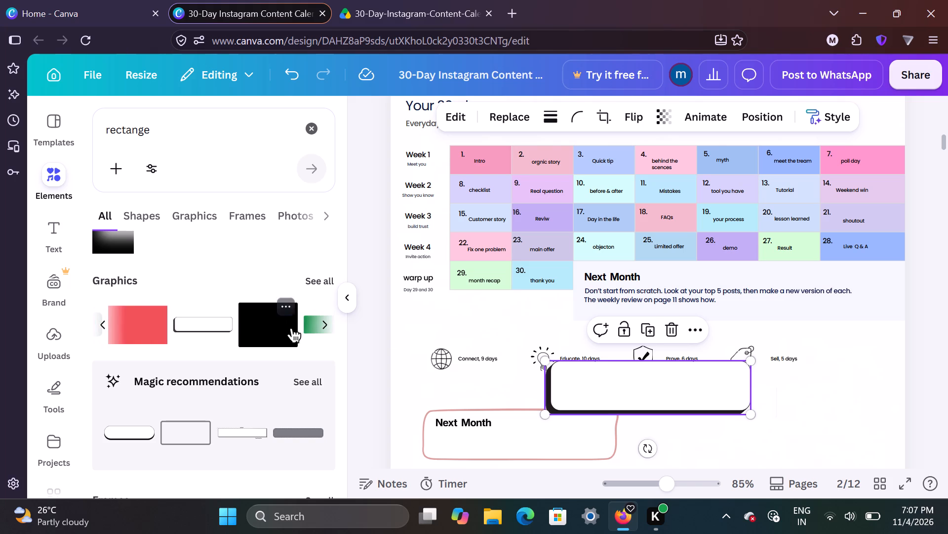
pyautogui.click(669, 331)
# Show all magic recommendations for the rectangle graphics and delete the pink-outlined box behind the lower Next Month heading.
pyautogui.hscroll(1, 198, 327)
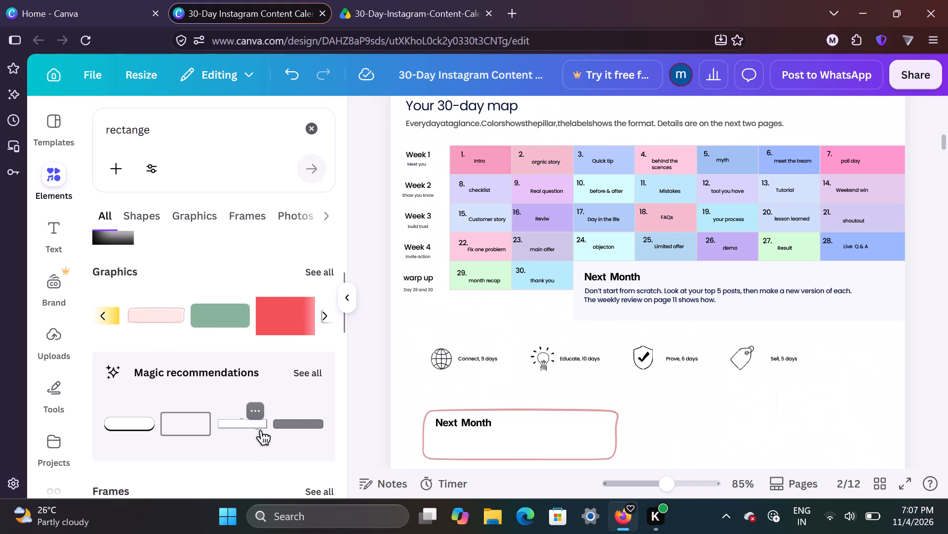
pyautogui.hscroll(-2, 260, 431)
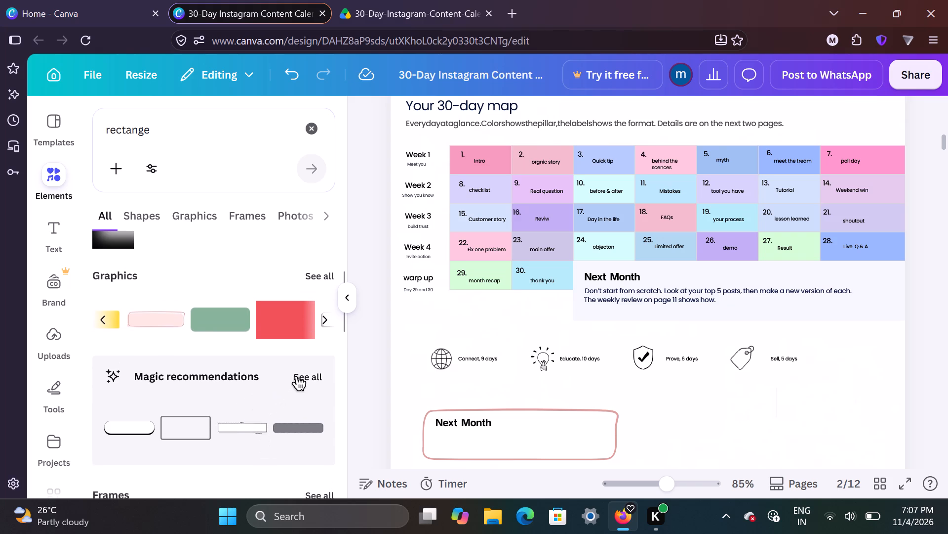
pyautogui.click(296, 377)
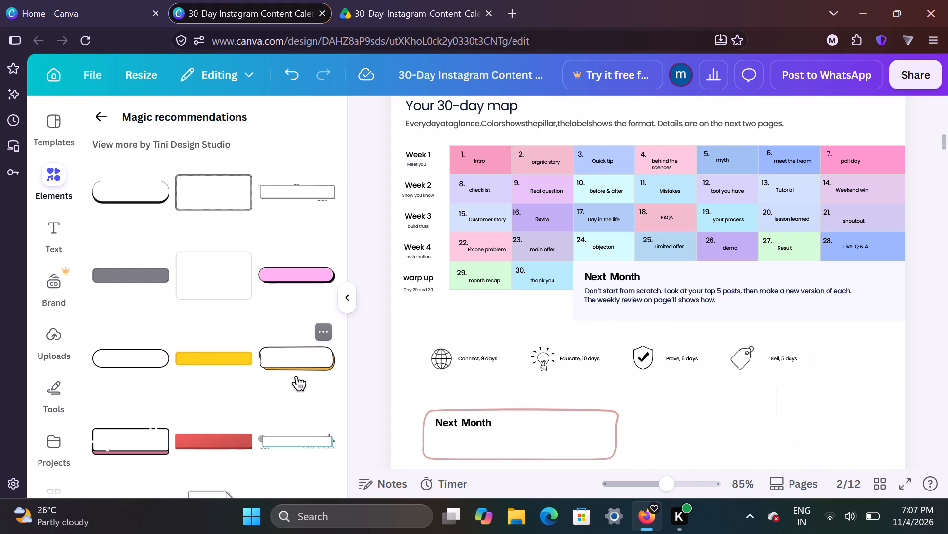
pyautogui.click(500, 442)
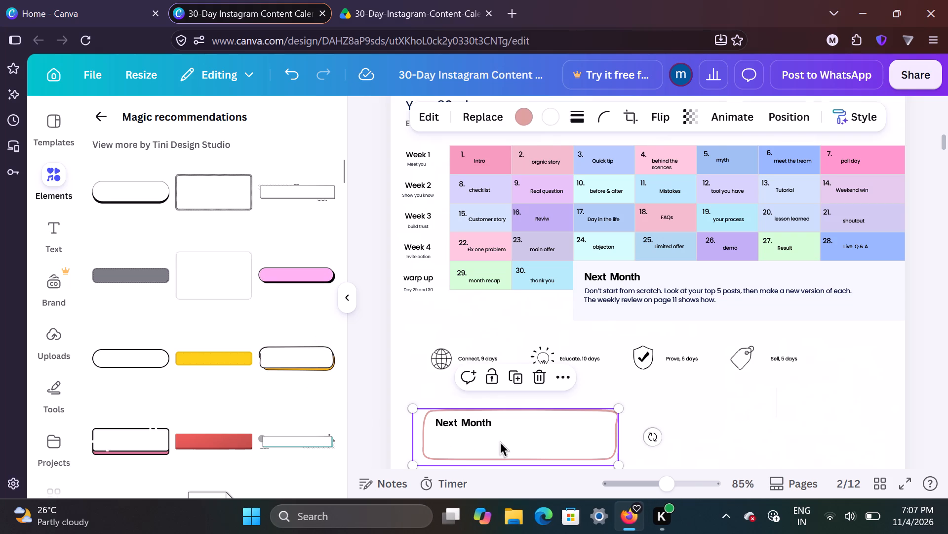
pyautogui.press('Delete')
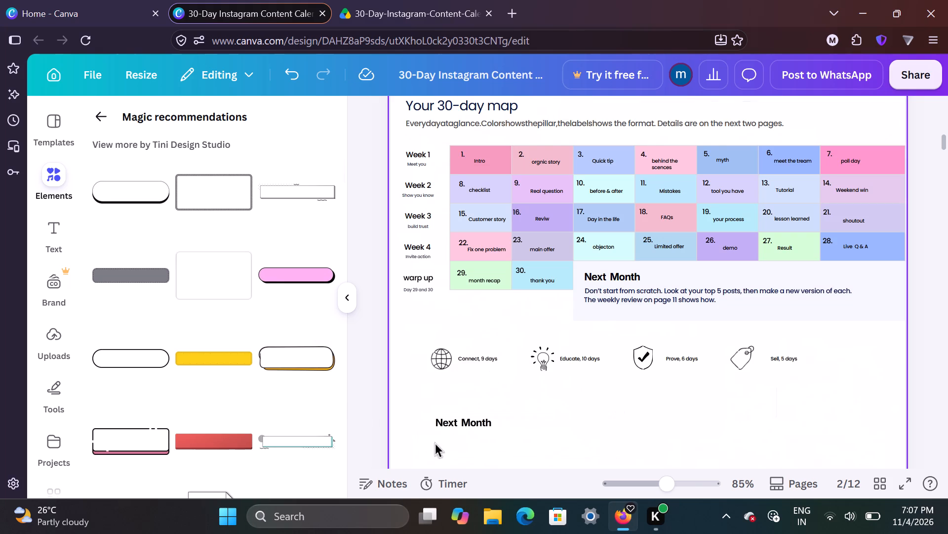
# Add the white rectangle graphic with the teal shadow and decorative corner details to page 2 and enlarge it slightly.
pyautogui.click(301, 444)
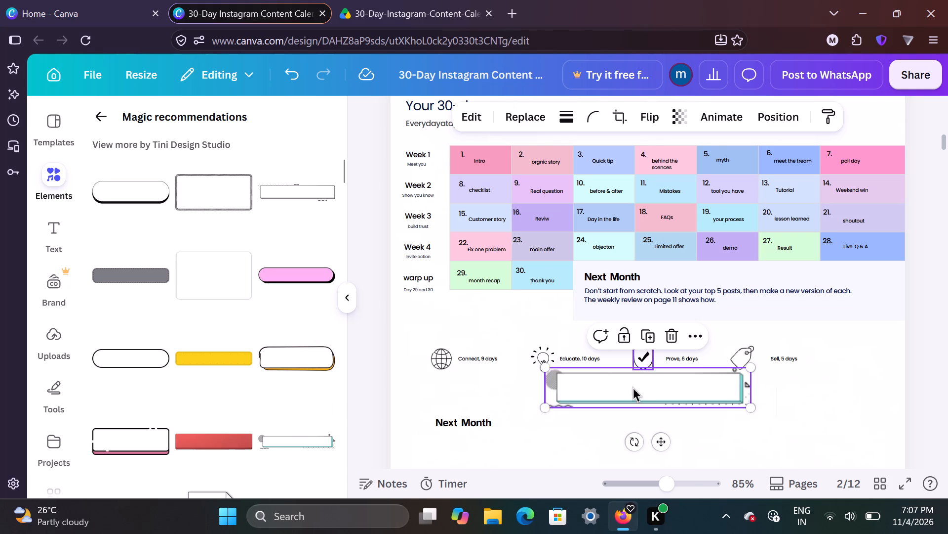
pyautogui.moveTo(550, 372); pyautogui.dragTo(539, 363)
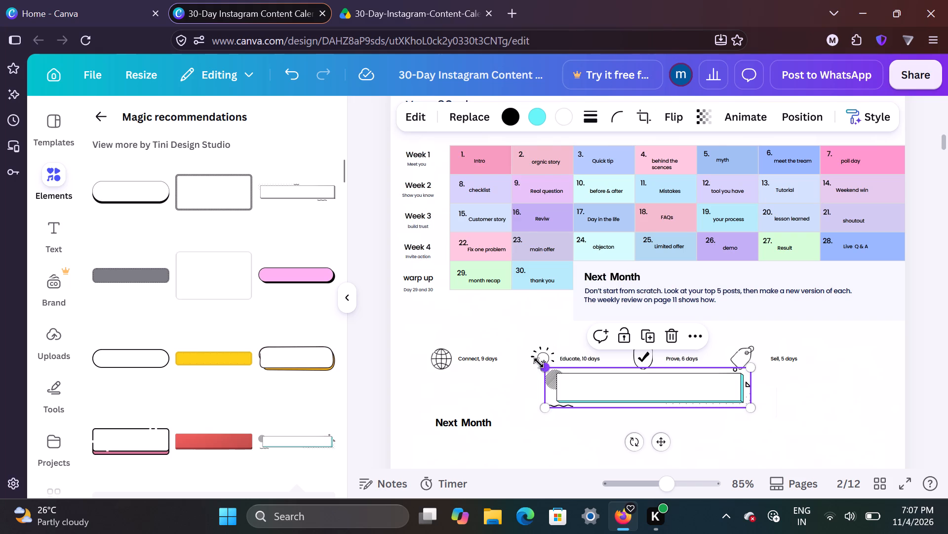
pyautogui.moveTo(539, 363); pyautogui.dragTo(534, 360)
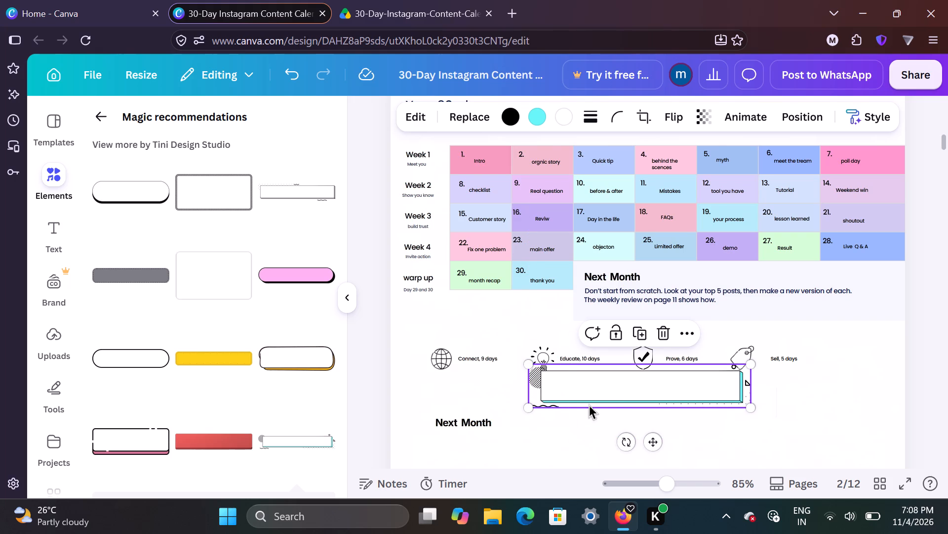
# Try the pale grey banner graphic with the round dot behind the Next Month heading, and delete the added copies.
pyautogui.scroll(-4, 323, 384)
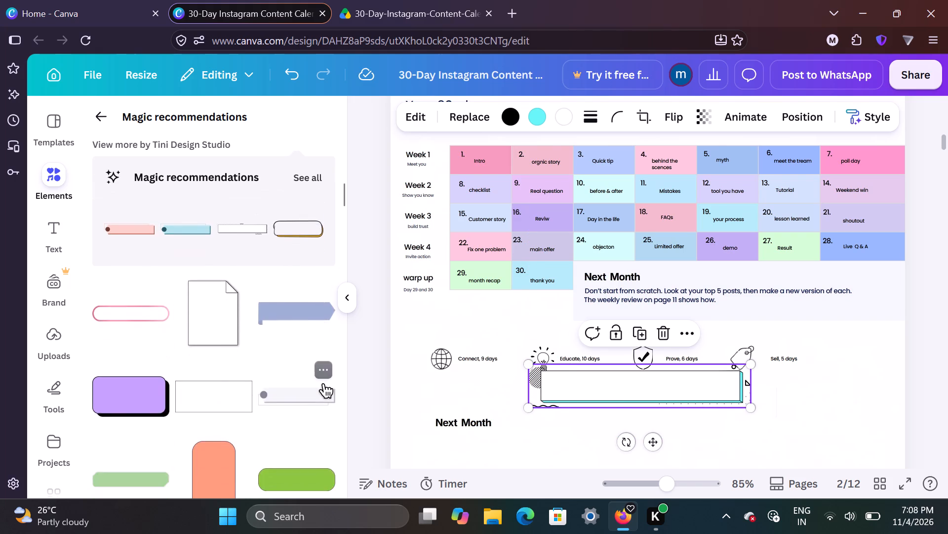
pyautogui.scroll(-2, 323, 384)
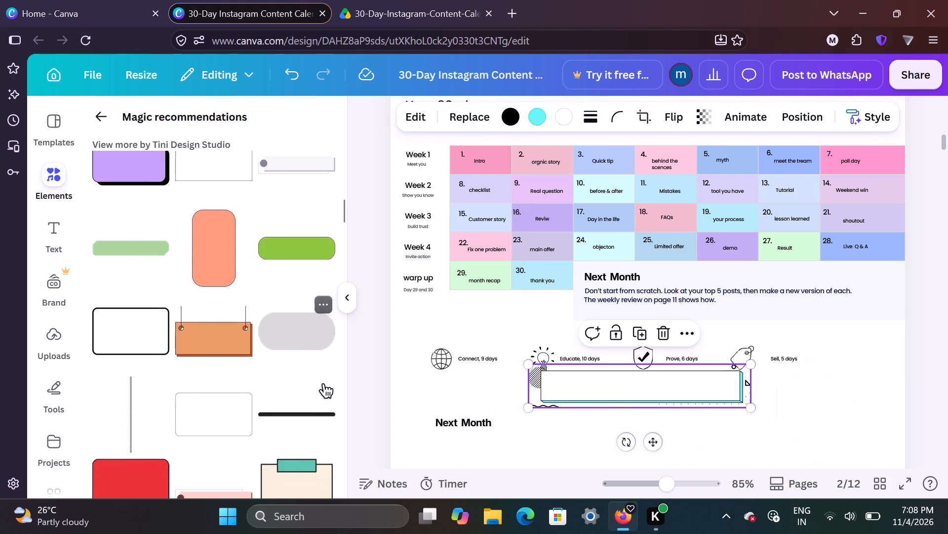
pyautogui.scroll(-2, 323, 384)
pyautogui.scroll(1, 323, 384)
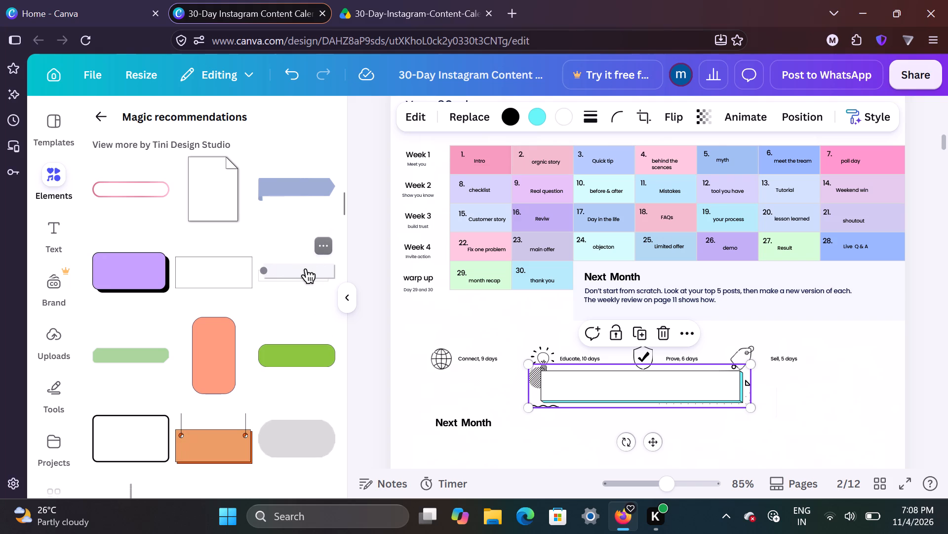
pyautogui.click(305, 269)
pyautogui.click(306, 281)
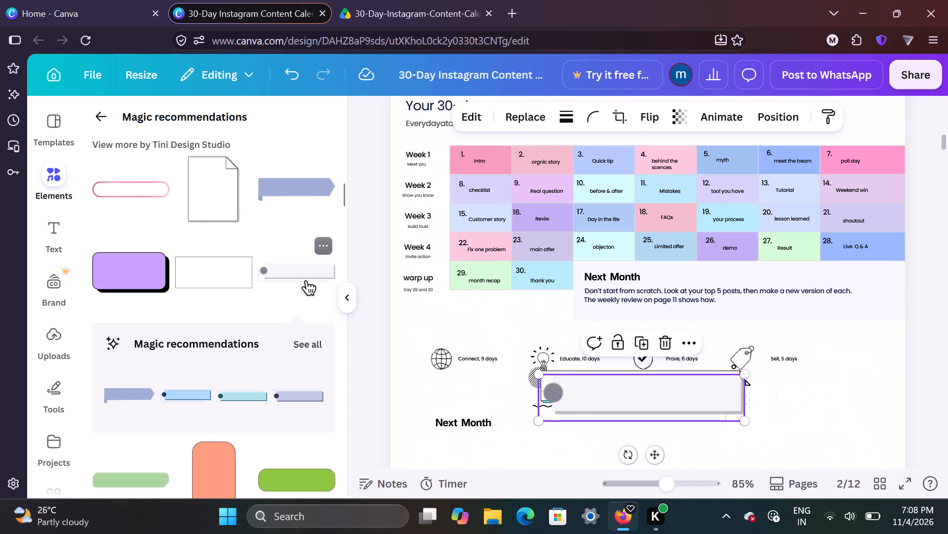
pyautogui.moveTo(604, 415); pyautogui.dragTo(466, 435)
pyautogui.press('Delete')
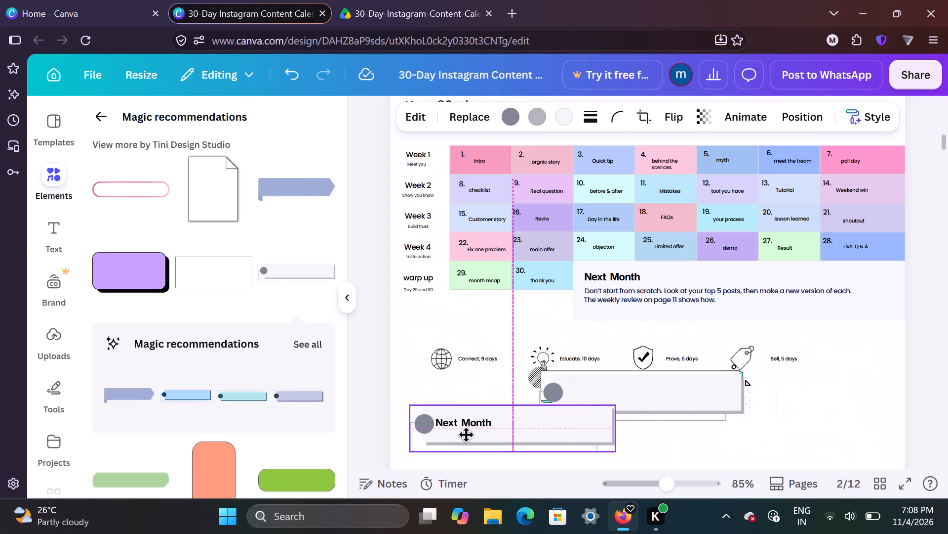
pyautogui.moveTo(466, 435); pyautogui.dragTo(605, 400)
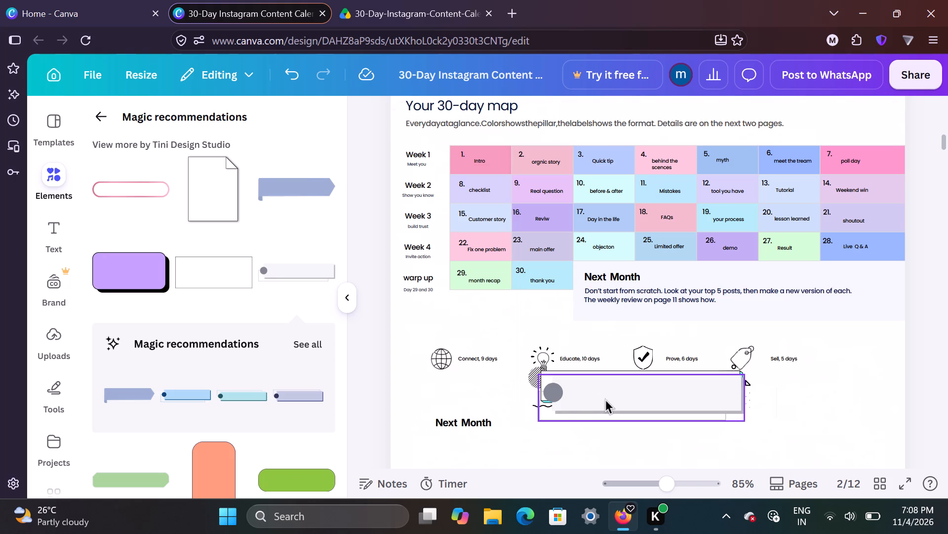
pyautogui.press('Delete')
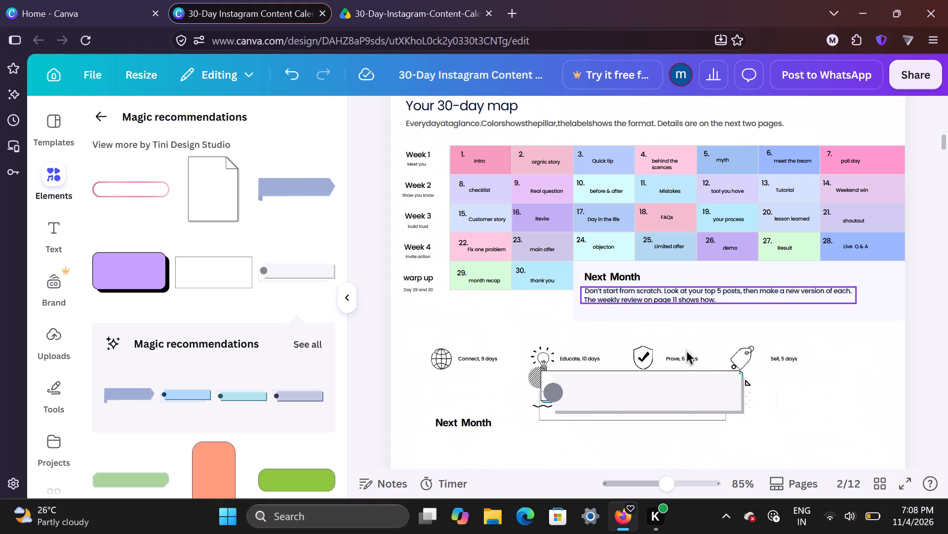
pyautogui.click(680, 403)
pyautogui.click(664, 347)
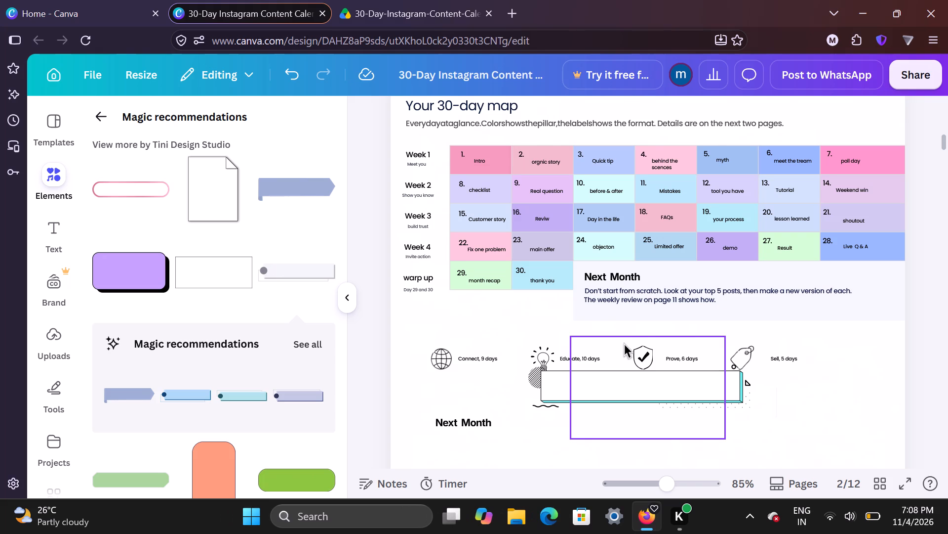
# Place the teal-shadowed rectangle behind the lower Next Month heading, under the Connect and Educate legend items.
pyautogui.moveTo(636, 380); pyautogui.dragTo(632, 382)
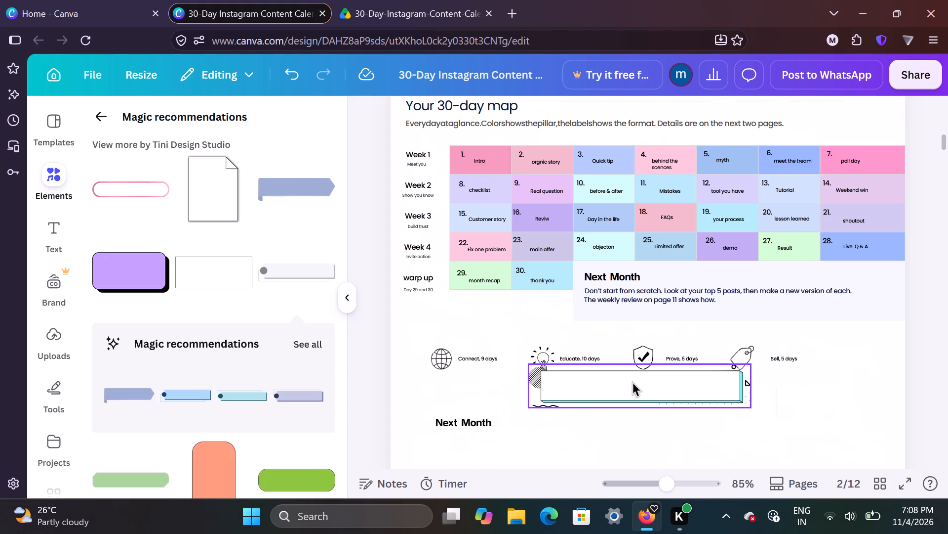
pyautogui.moveTo(632, 382); pyautogui.dragTo(509, 423)
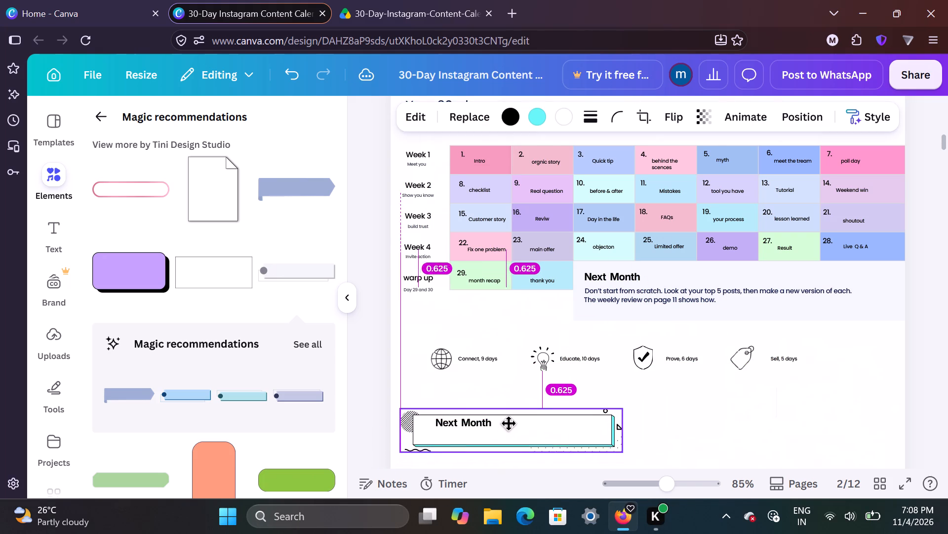
pyautogui.moveTo(509, 423); pyautogui.dragTo(518, 422)
pyautogui.click(768, 393)
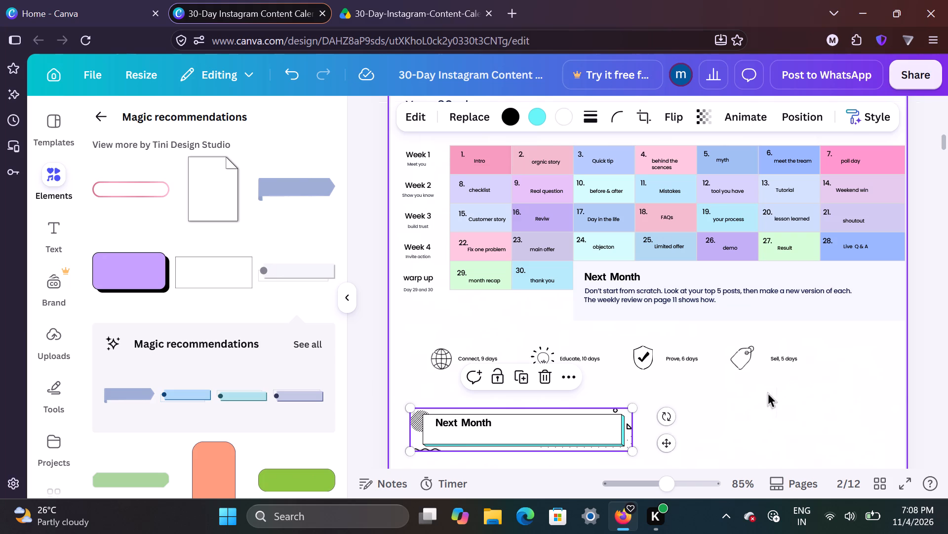
# Look through the remaining recommended graphics for alternative box styles, checking against the reference PDF.
pyautogui.scroll(3, 270, 279)
pyautogui.scroll(-3, 270, 279)
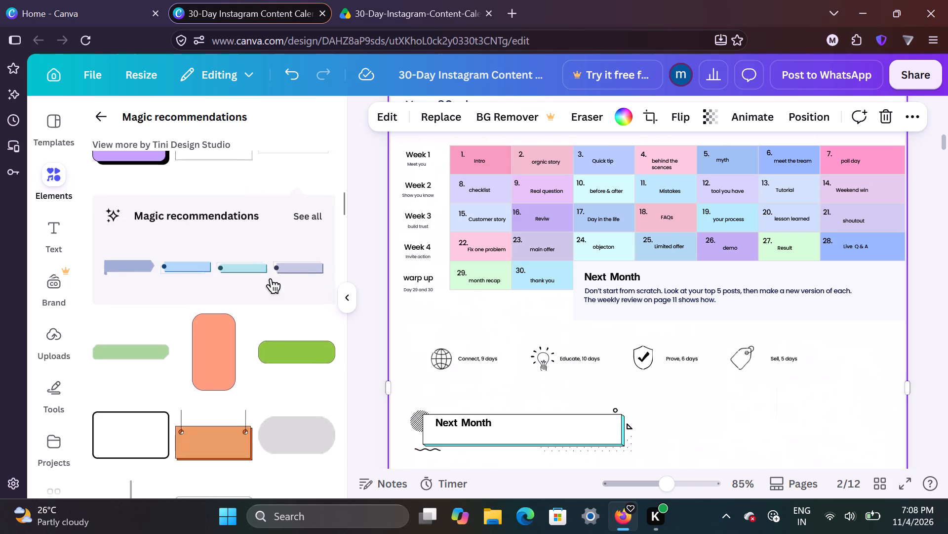
pyautogui.scroll(-7, 270, 279)
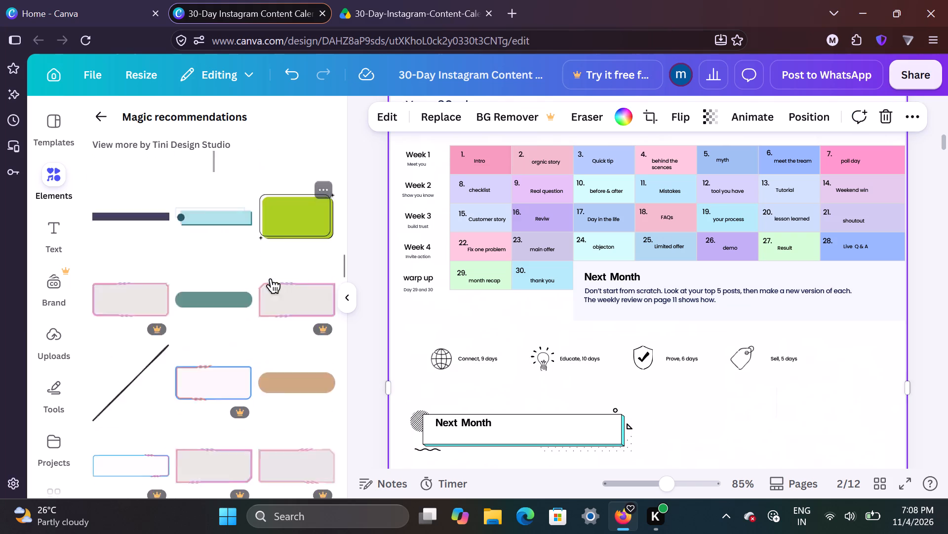
pyautogui.scroll(-3, 270, 279)
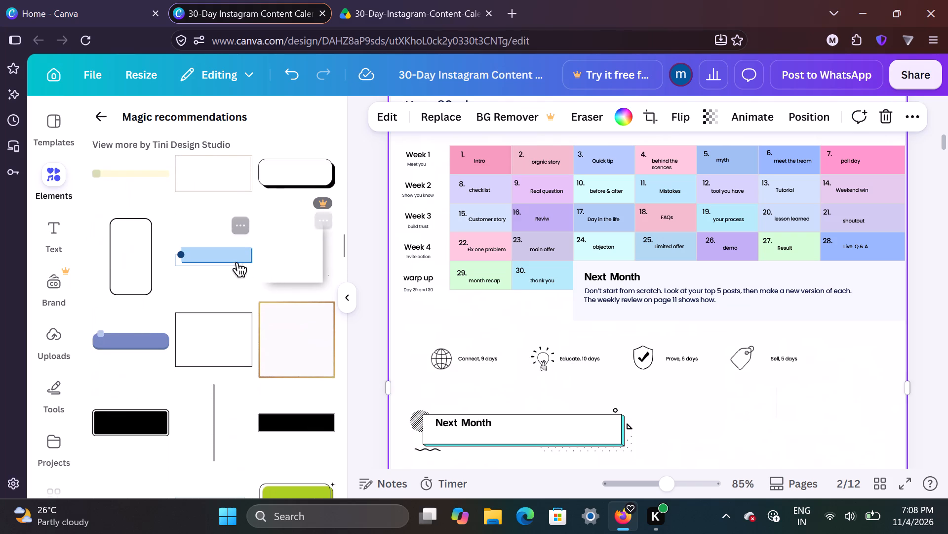
pyautogui.scroll(-1, 236, 261)
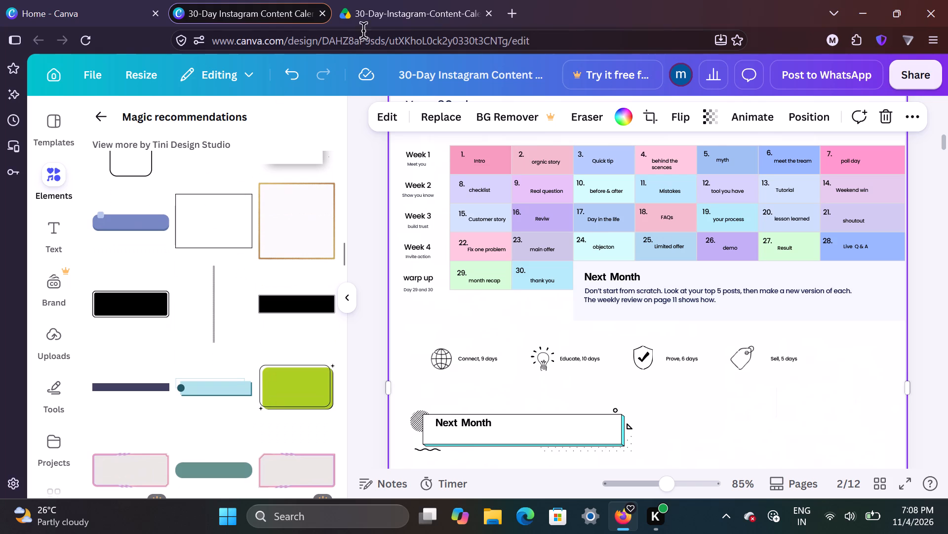
pyautogui.click(384, 0)
pyautogui.click(292, 0)
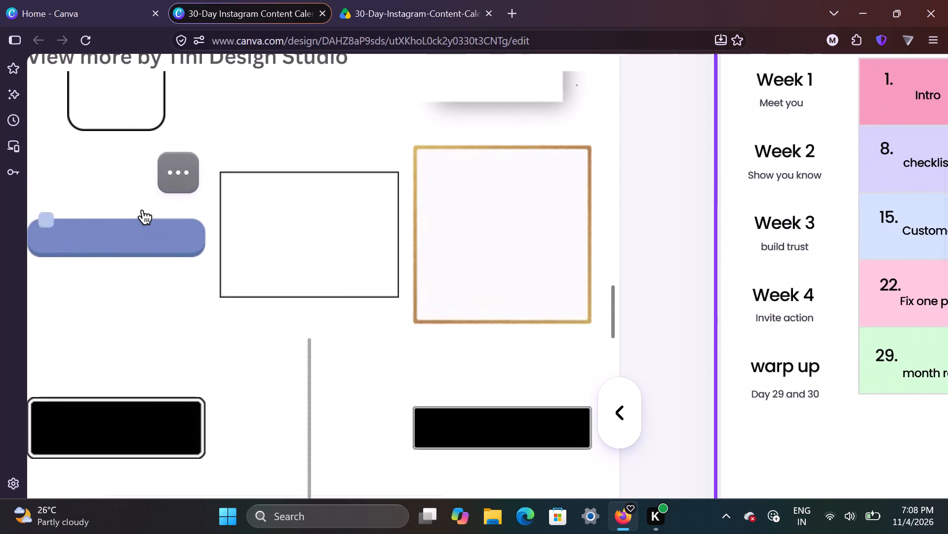
pyautogui.scroll(-4, 142, 211)
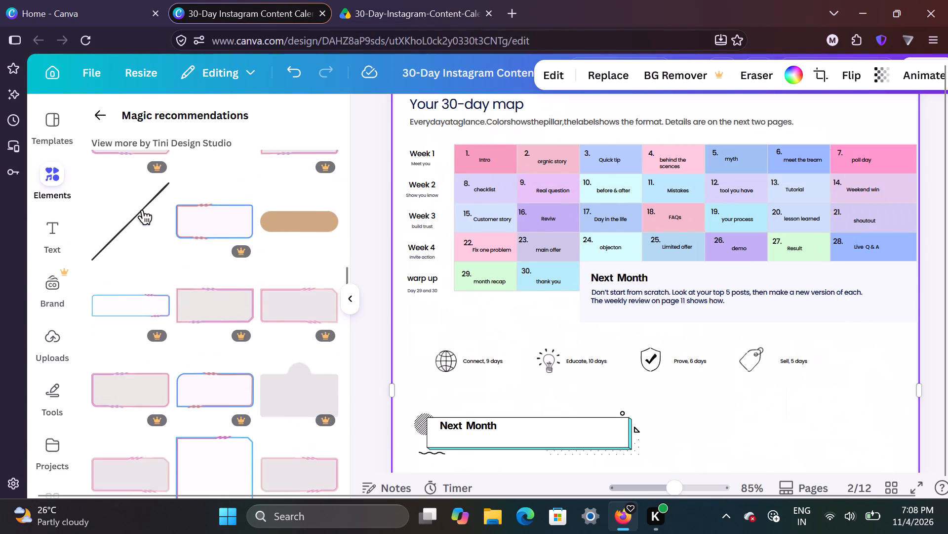
pyautogui.scroll(-12, 142, 211)
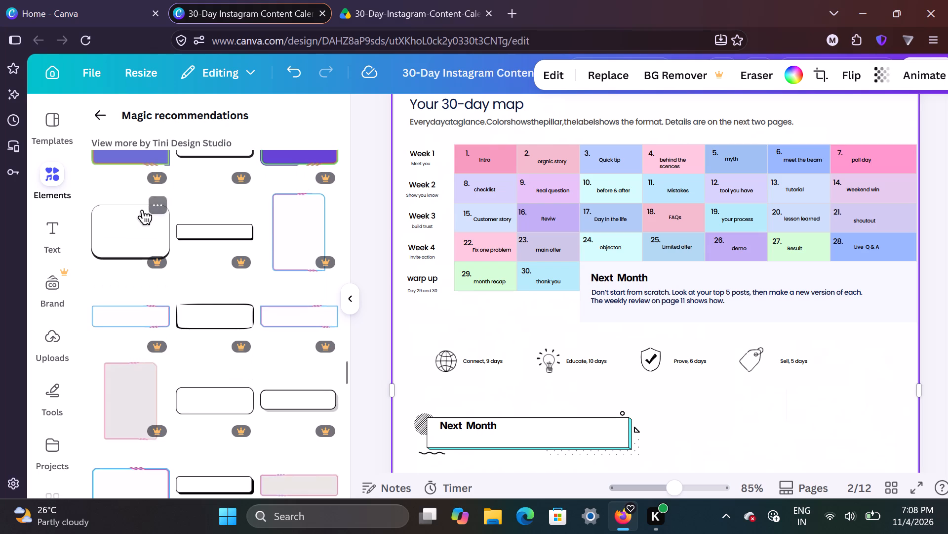
pyautogui.scroll(-17, 142, 211)
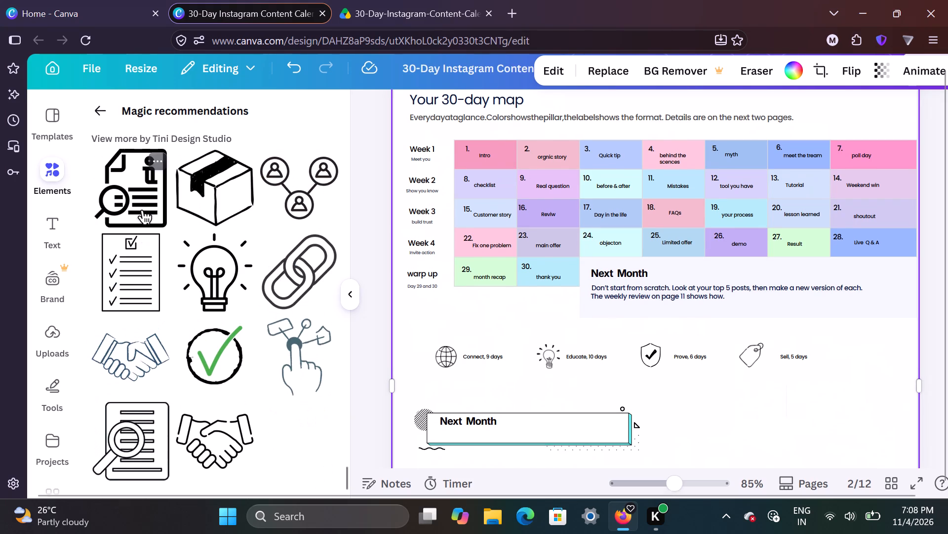
# Enlarge the teal-shadowed rectangle below the legend row, and move the lower Next Month heading to its upper-left inside corner.
pyautogui.click(520, 428)
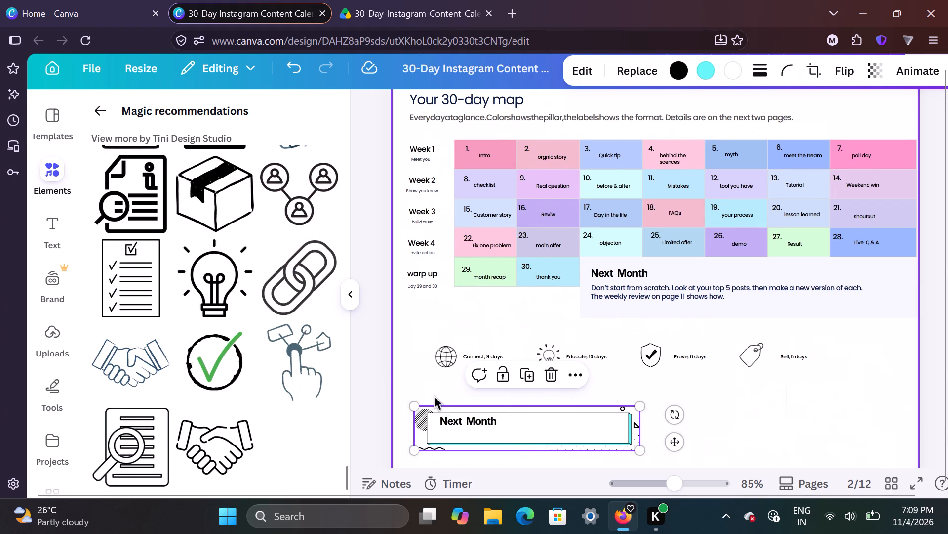
pyautogui.moveTo(640, 408); pyautogui.dragTo(665, 388)
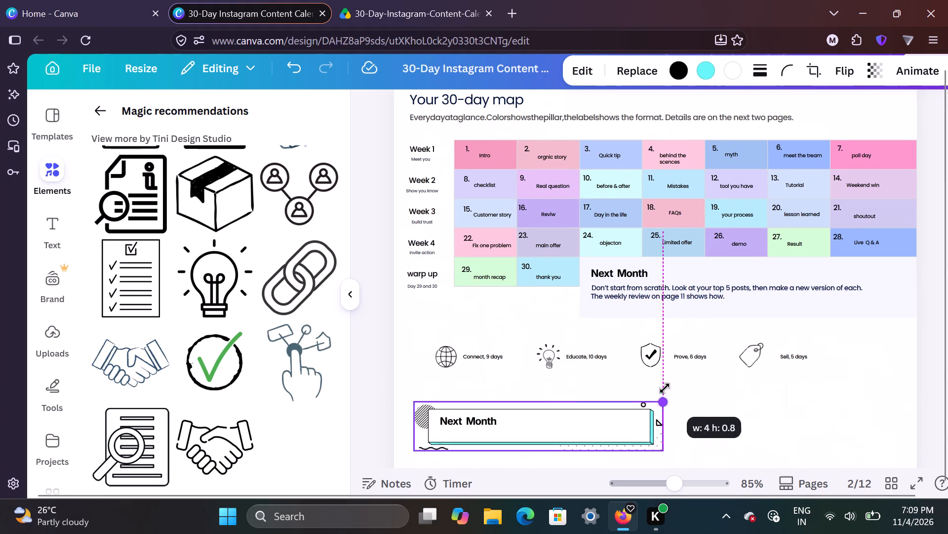
pyautogui.moveTo(665, 388); pyautogui.dragTo(711, 363)
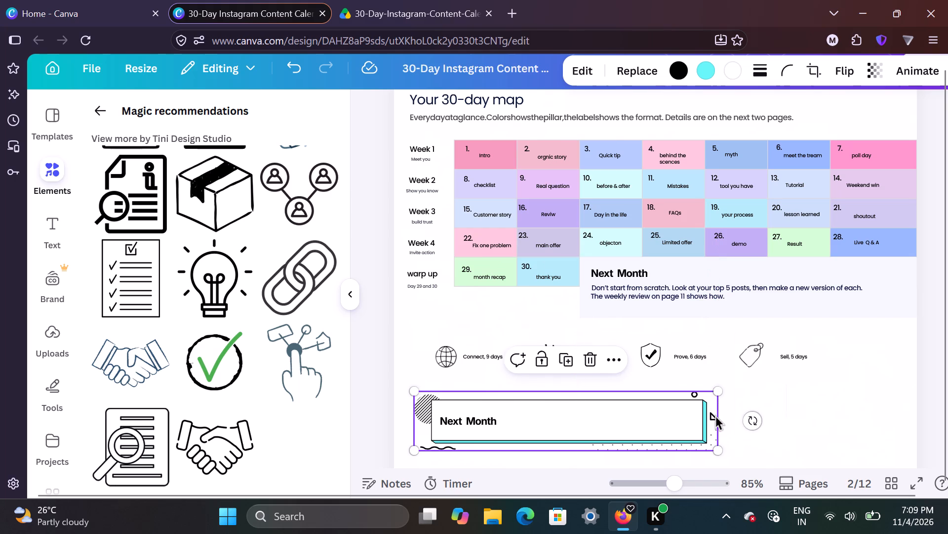
pyautogui.moveTo(716, 417); pyautogui.dragTo(680, 420)
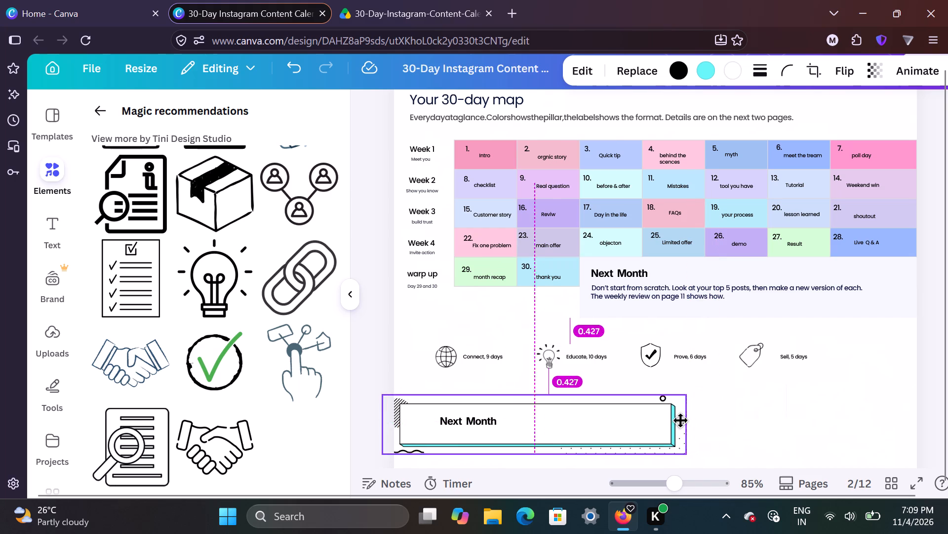
pyautogui.moveTo(680, 420); pyautogui.dragTo(707, 413)
pyautogui.moveTo(467, 423); pyautogui.dragTo(460, 409)
pyautogui.click(548, 424)
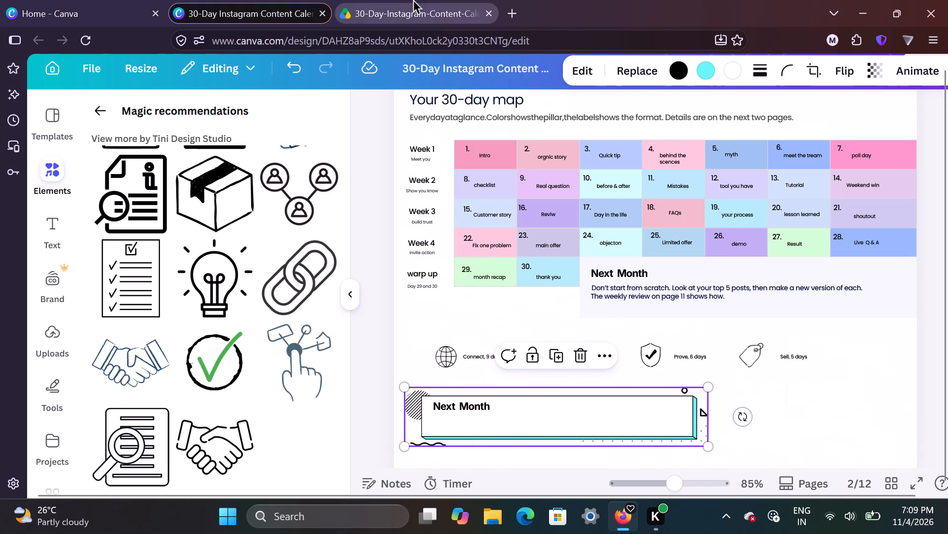
# Check the week box layout in the reference PDF, and shrink and reposition the teal-shadowed rectangle to fit the left column around its heading.
pyautogui.click(413, 0)
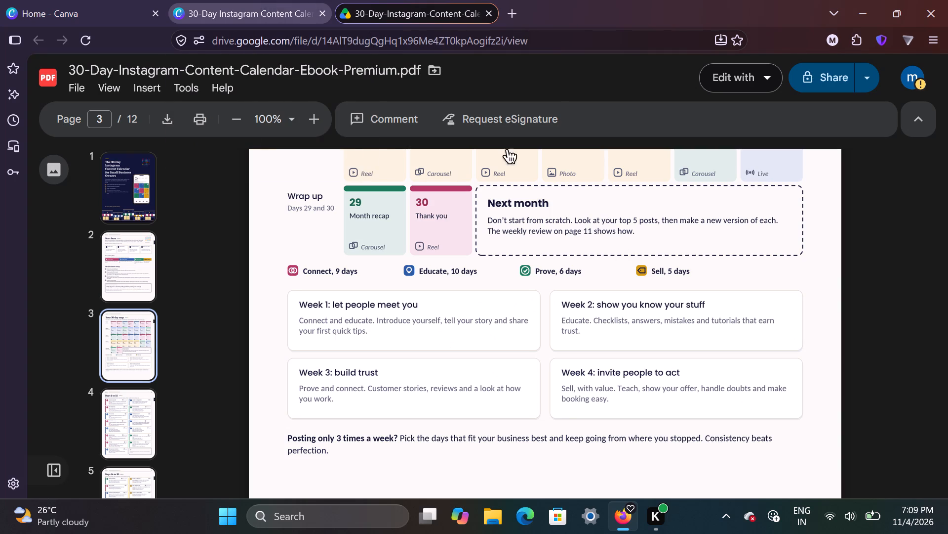
pyautogui.click(269, 0)
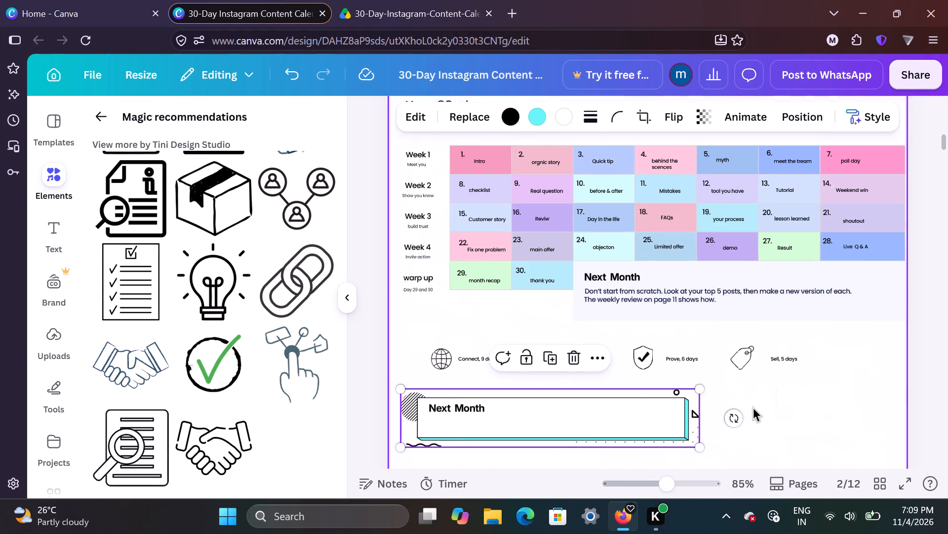
pyautogui.moveTo(684, 433); pyautogui.dragTo(648, 424)
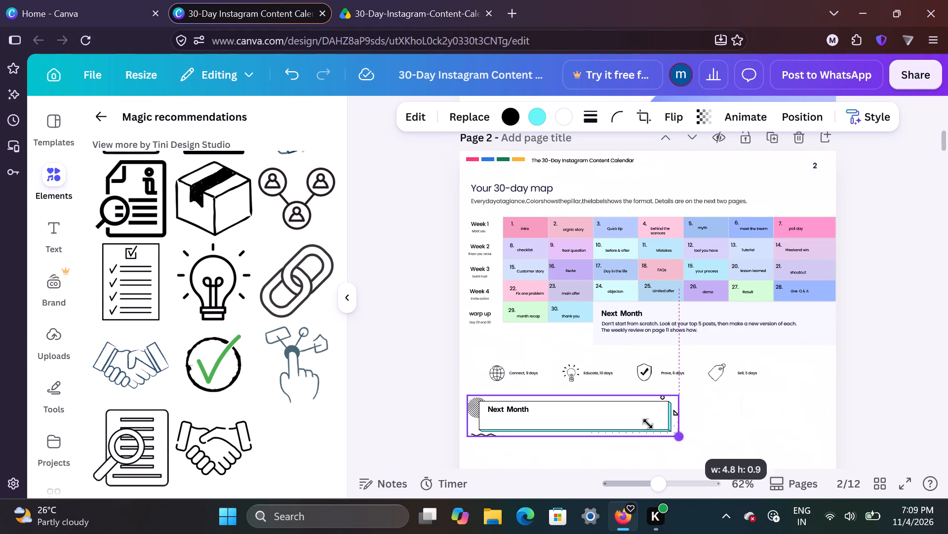
pyautogui.moveTo(648, 424); pyautogui.dragTo(643, 444)
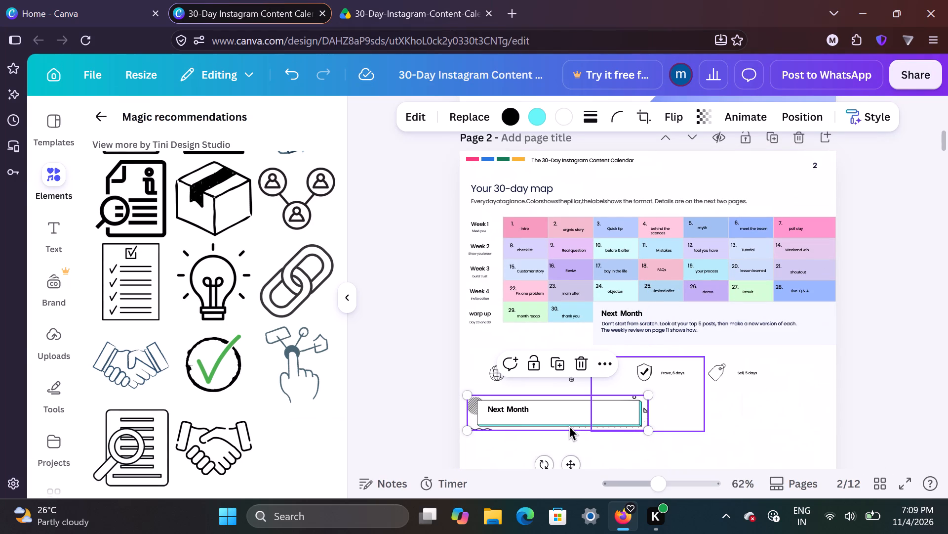
pyautogui.click(569, 426)
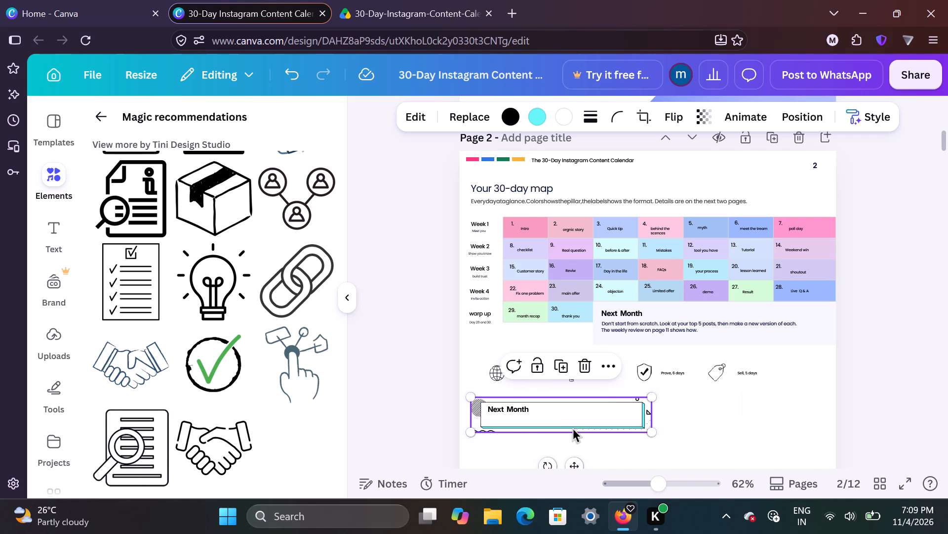
pyautogui.click(573, 428)
# Copy the Week 1 description, "Connect and educate. Introduce yourself, tell your story and share your first quick tips.", from the reference PDF.
pyautogui.click(401, 0)
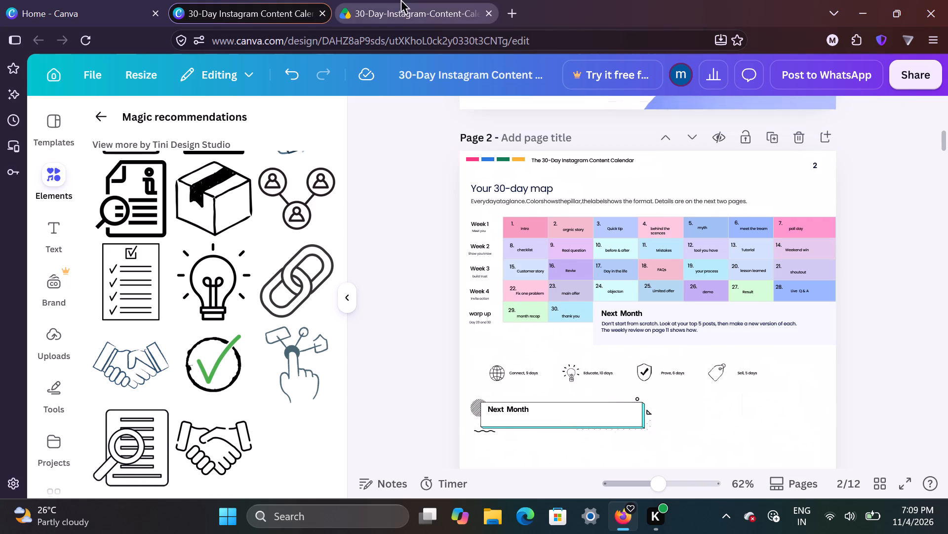
pyautogui.moveTo(299, 318); pyautogui.dragTo(368, 338)
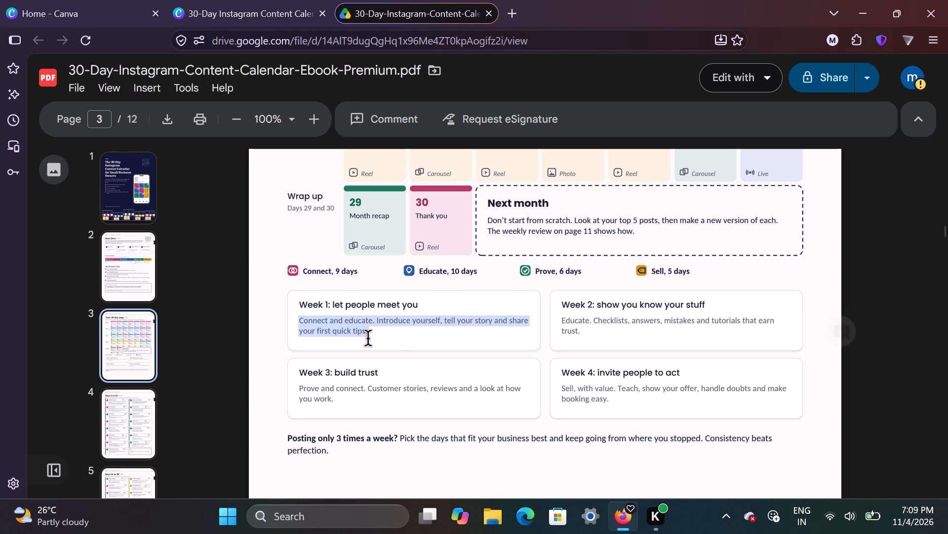
pyautogui.moveTo(368, 338); pyautogui.dragTo(399, 343)
pyautogui.hotkey('ctrl', 'c')
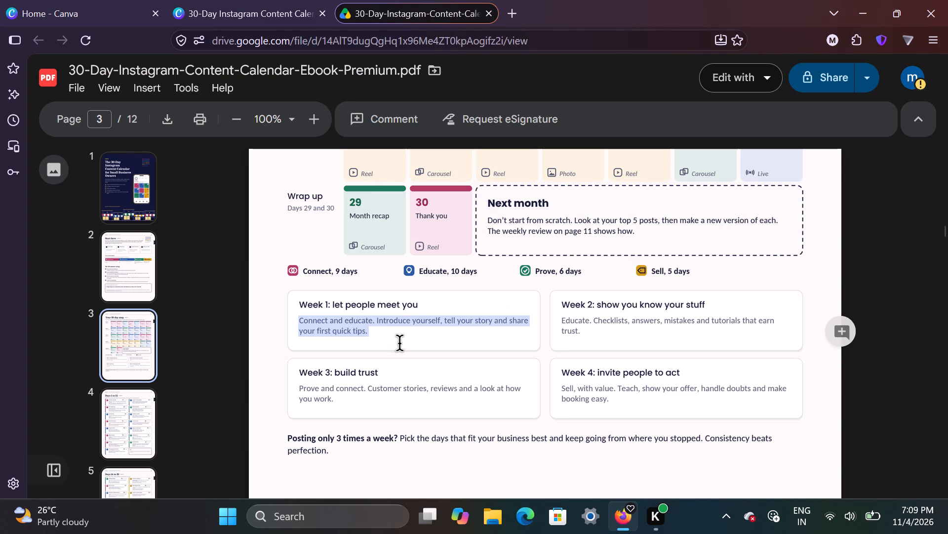
pyautogui.click(399, 343)
# Back in the Canva design, duplicate the description under the upper Next Month heading and place the copy beneath the lower Next Month heading.
pyautogui.click(286, 0)
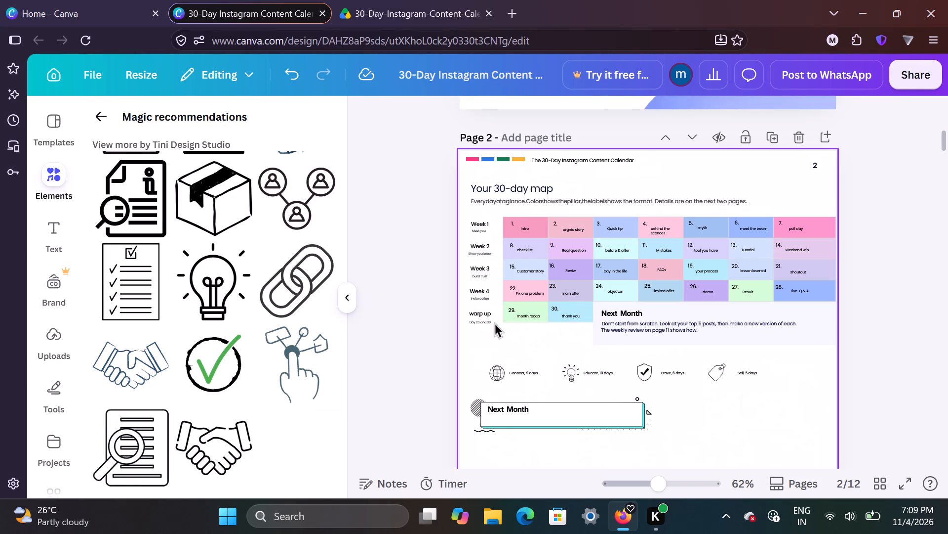
pyautogui.click(628, 328)
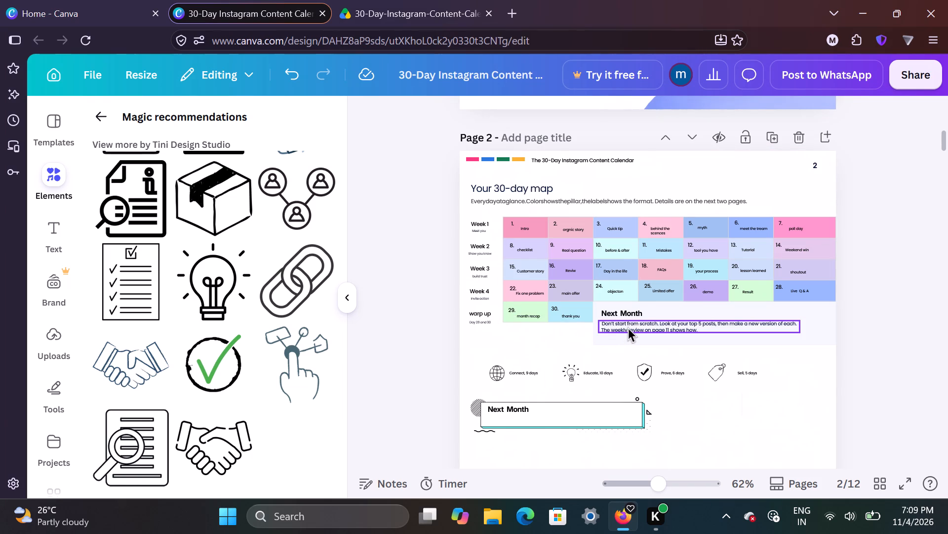
pyautogui.click(751, 294)
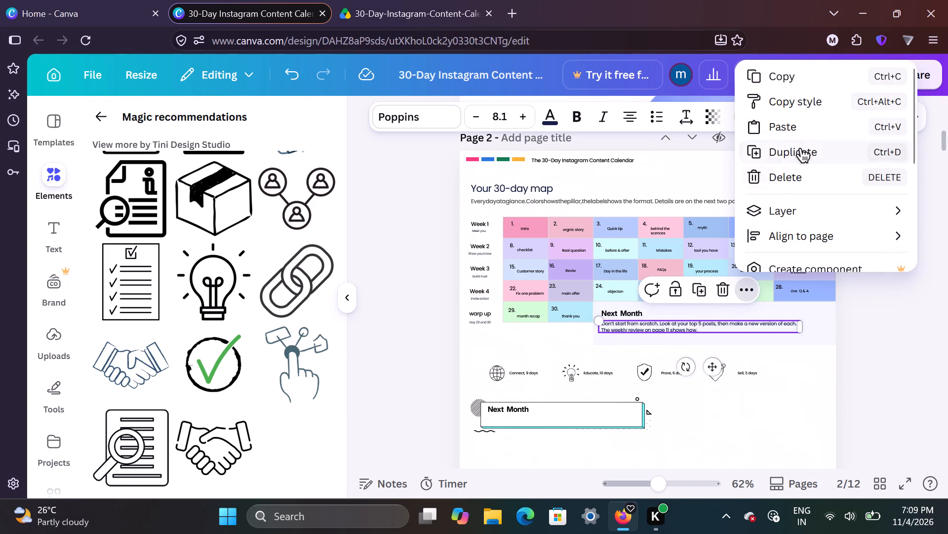
pyautogui.click(801, 148)
pyautogui.moveTo(720, 372); pyautogui.dragTo(596, 457)
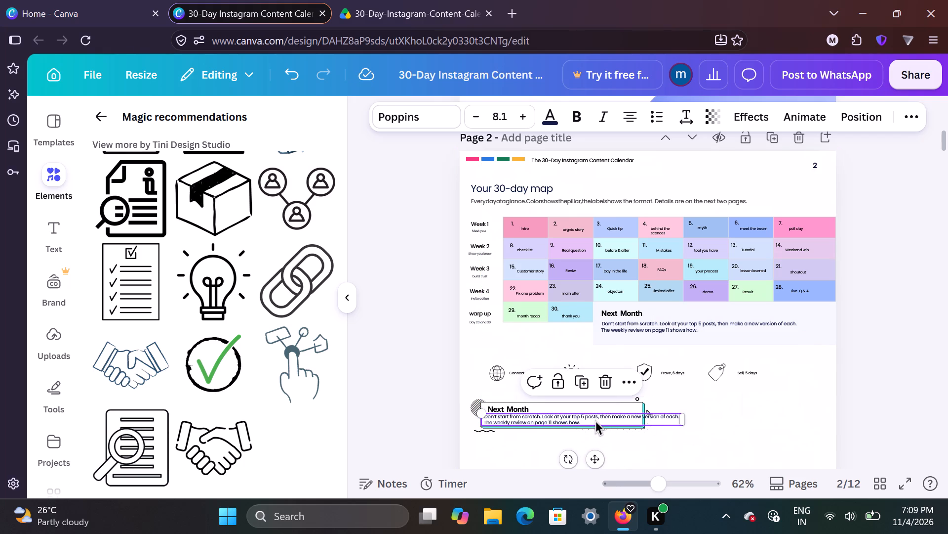
# Replace the duplicated description's text in the teal-shadowed box with the copied Week 1 description.
pyautogui.tripleClick(595, 420)
pyautogui.doubleClick(595, 420)
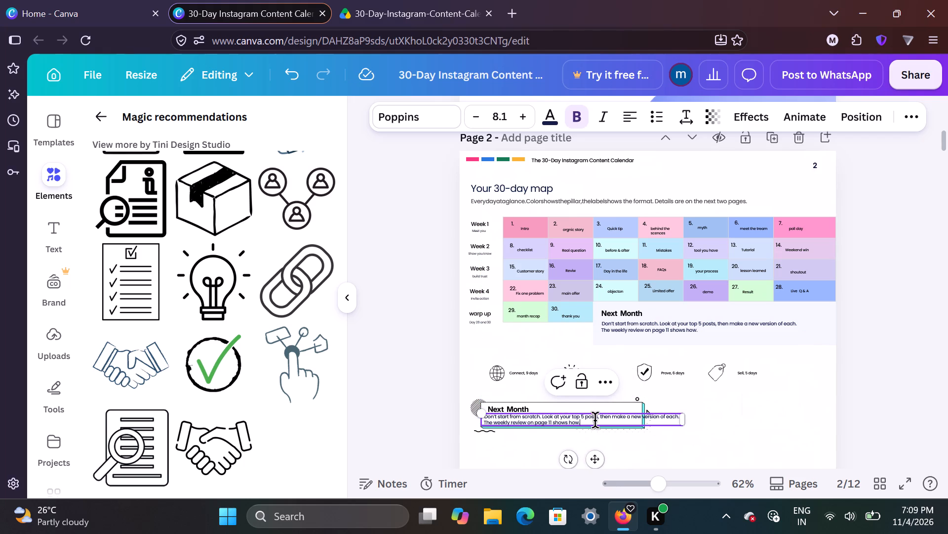
pyautogui.click(595, 420)
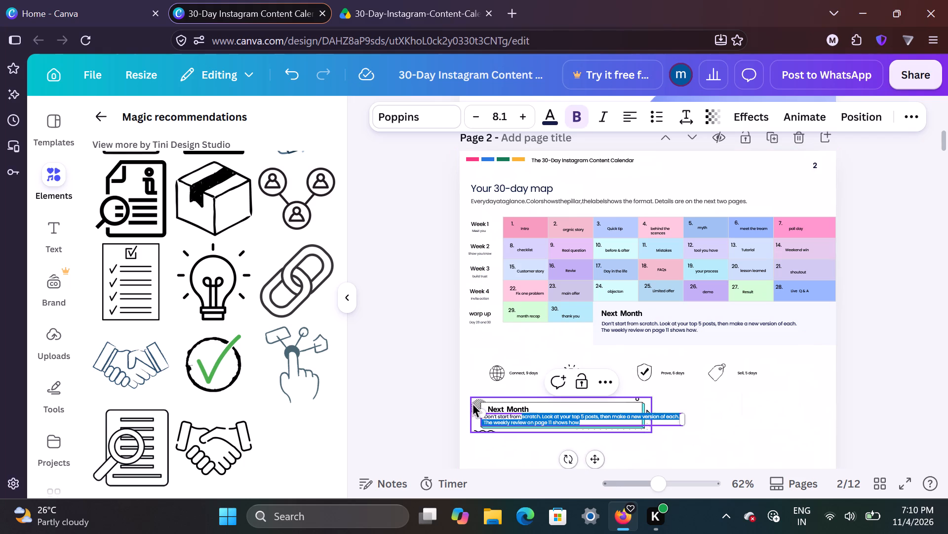
pyautogui.press('BackSpace')
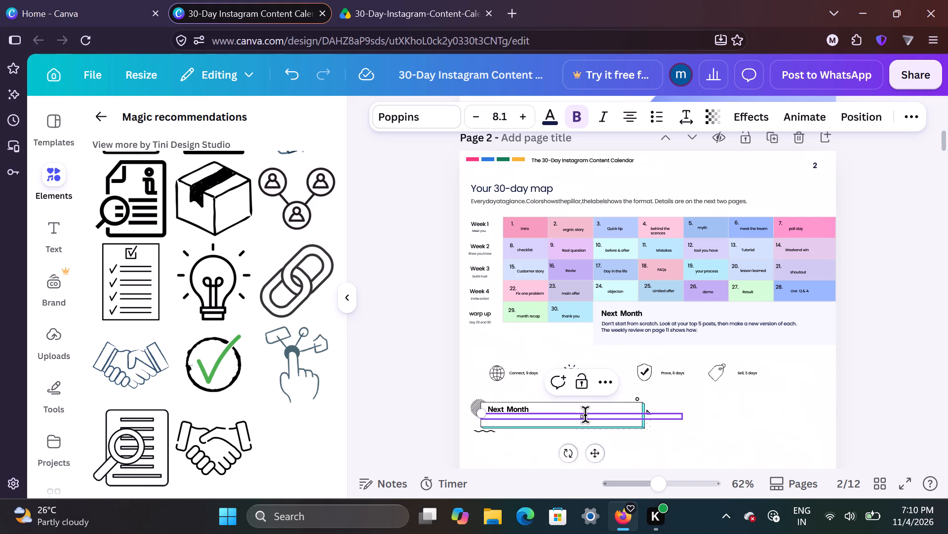
pyautogui.press('BackSpace')
pyautogui.hotkey('ctrl', 'v')
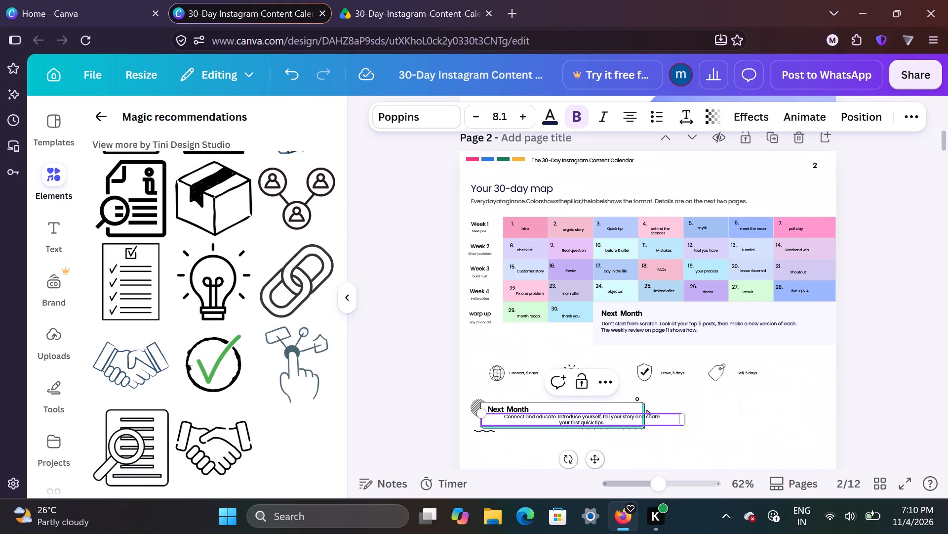
pyautogui.click(557, 416)
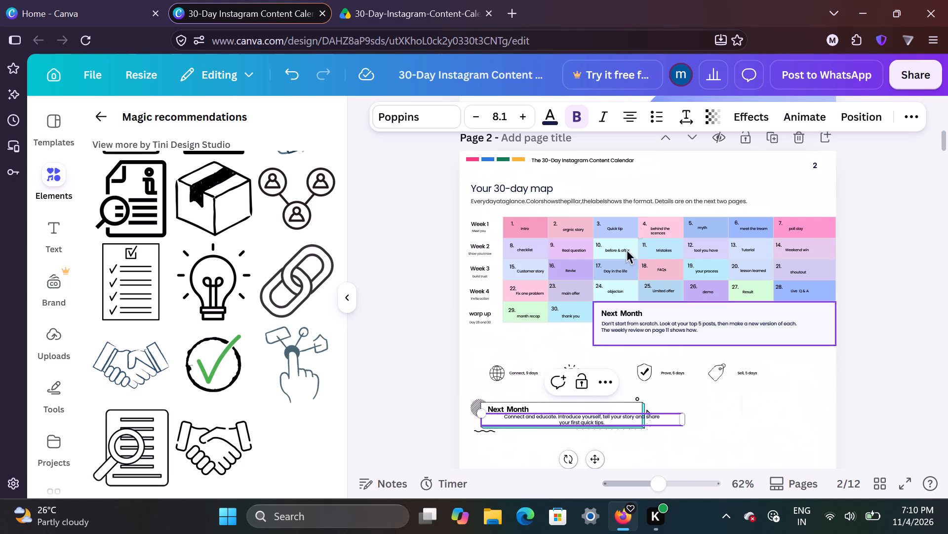
# Change the text alignment of the Week 1 description in the teal-shadowed box.
pyautogui.click(631, 122)
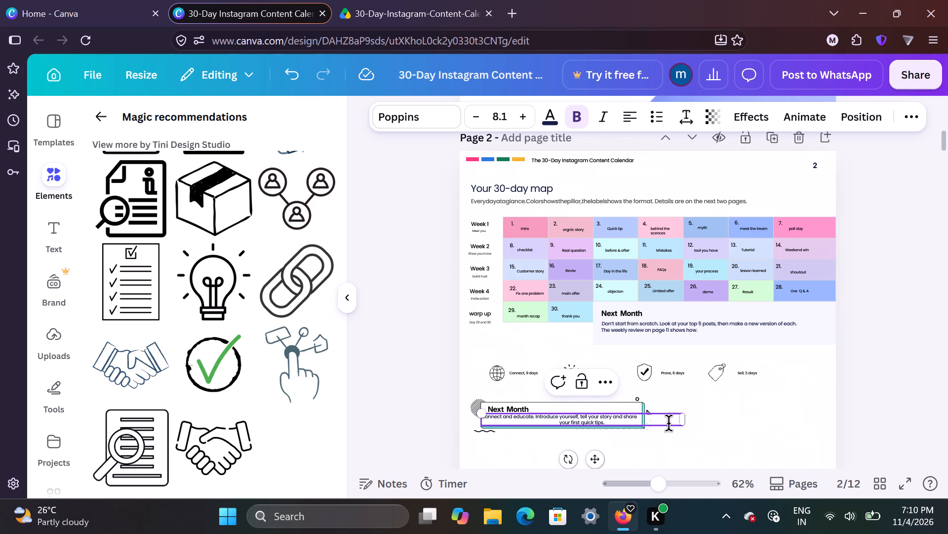
pyautogui.click(627, 116)
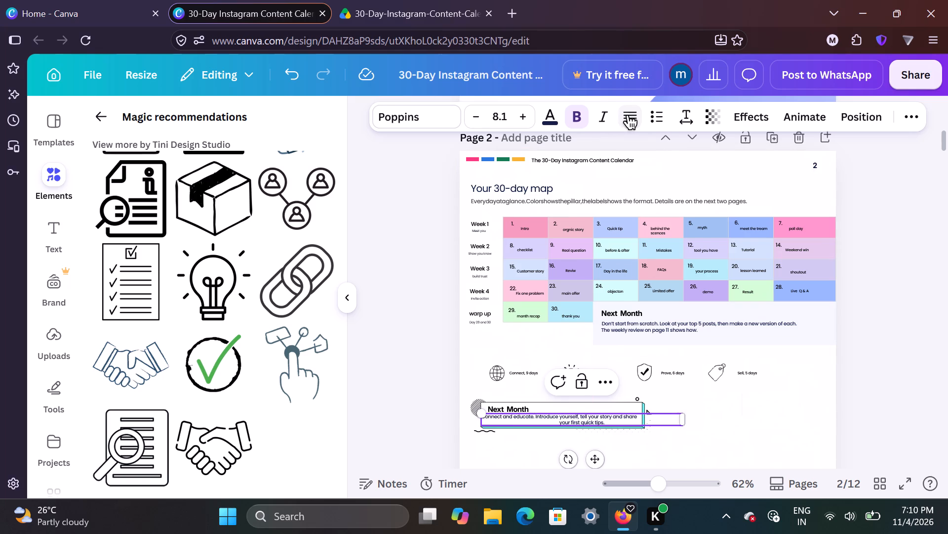
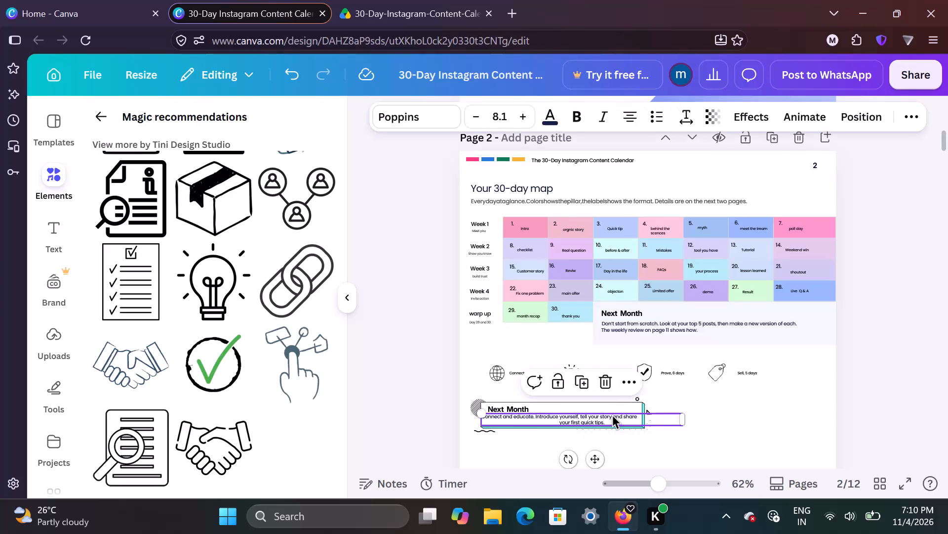
# Left-align the Week 1 description in the teal-shadowed box and nudge it slightly within the box.
pyautogui.click(632, 122)
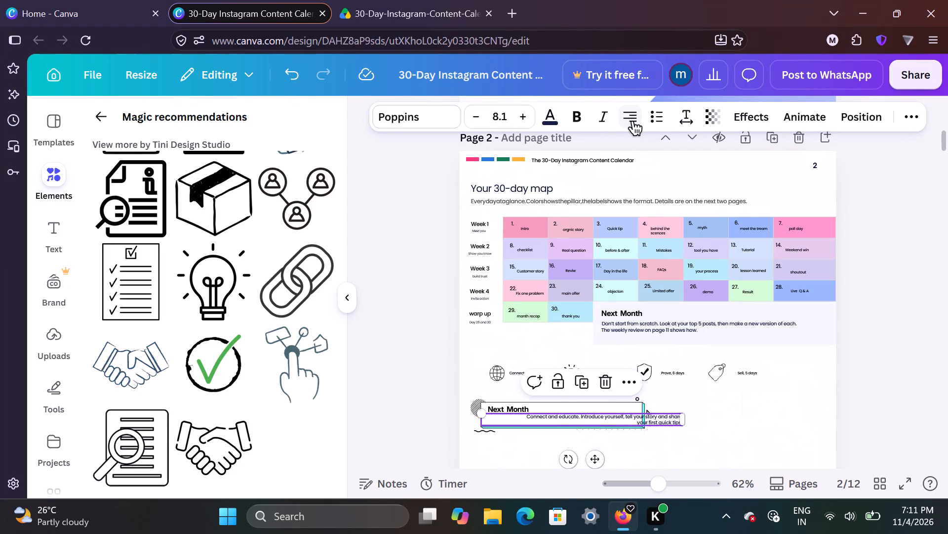
pyautogui.click(632, 122)
pyautogui.click(632, 122)
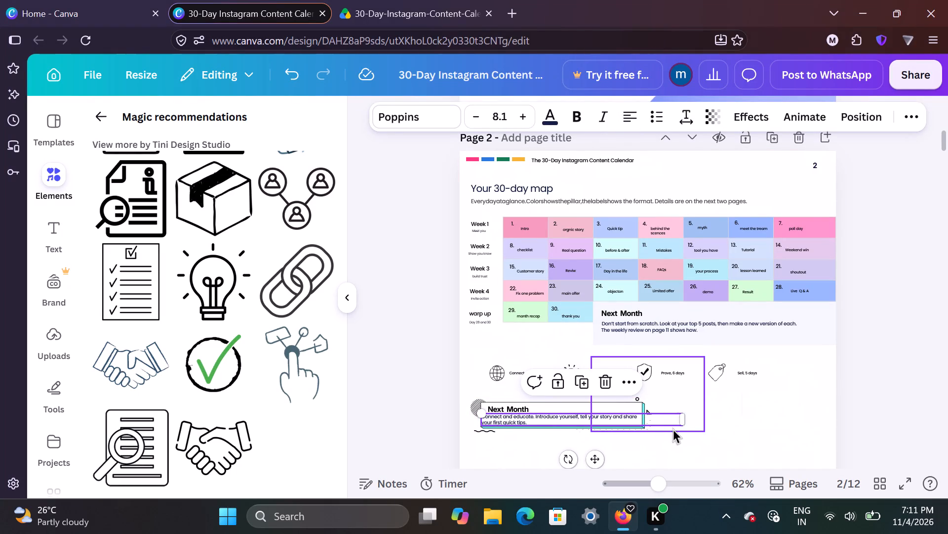
pyautogui.click(626, 414)
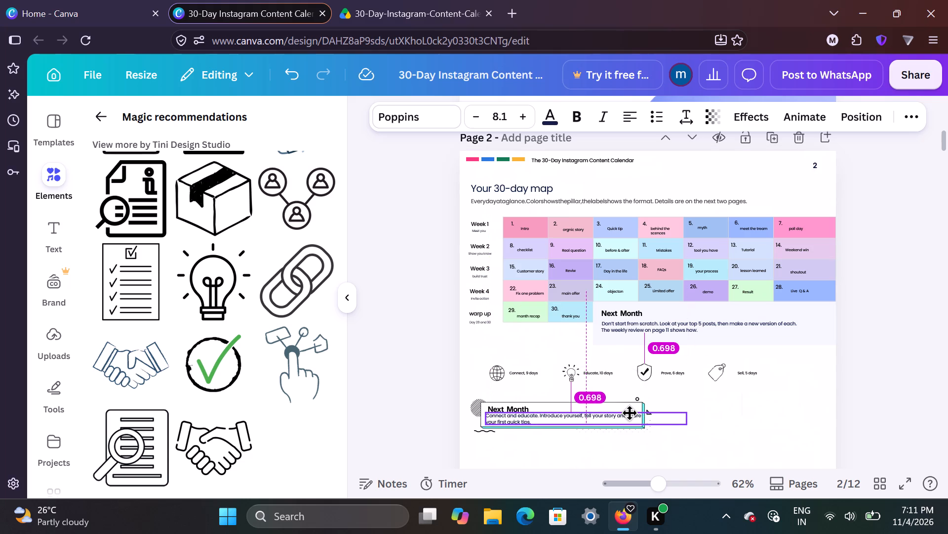
pyautogui.click(722, 426)
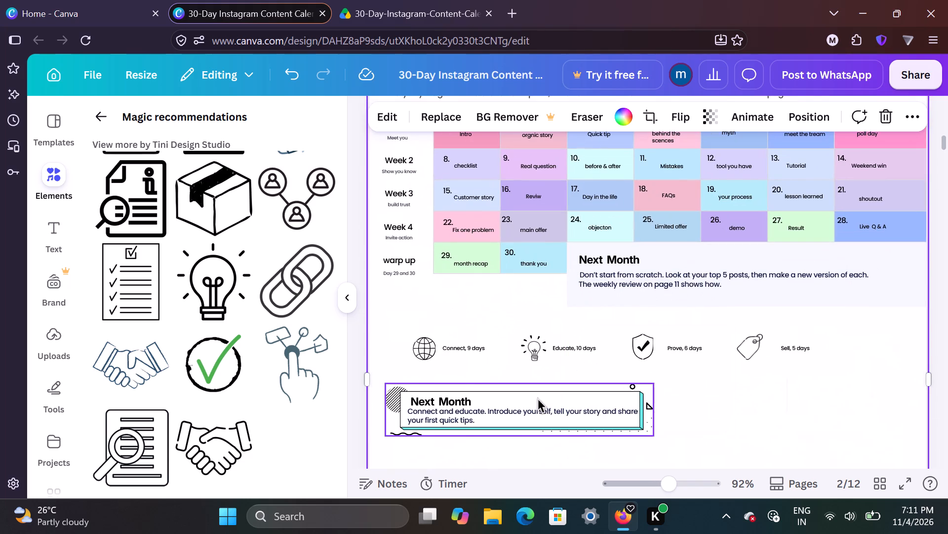
# Enlarge the teal-shadowed box graphic around the lower Next Month text to about 4.2 wide by 0.8 high.
pyautogui.click(534, 396)
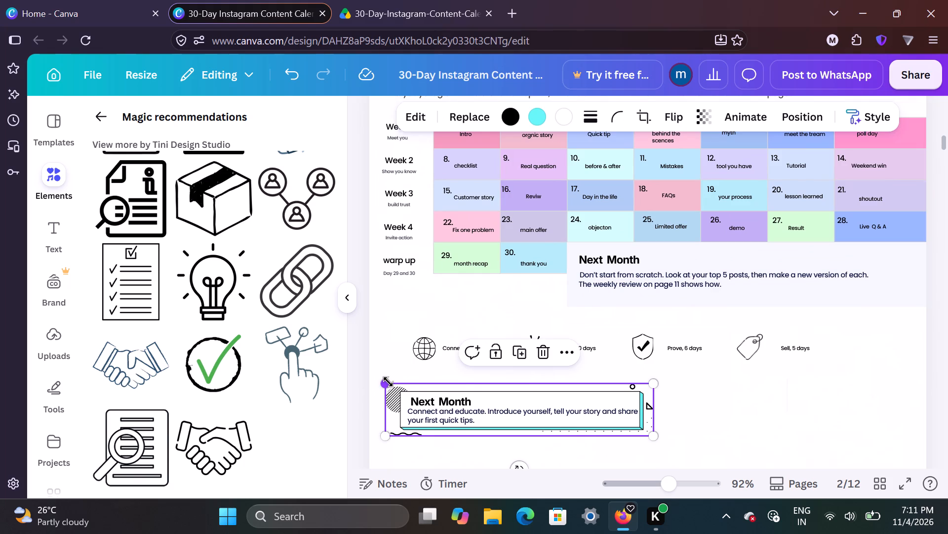
pyautogui.moveTo(388, 382); pyautogui.dragTo(383, 380)
pyautogui.moveTo(383, 380); pyautogui.dragTo(376, 377)
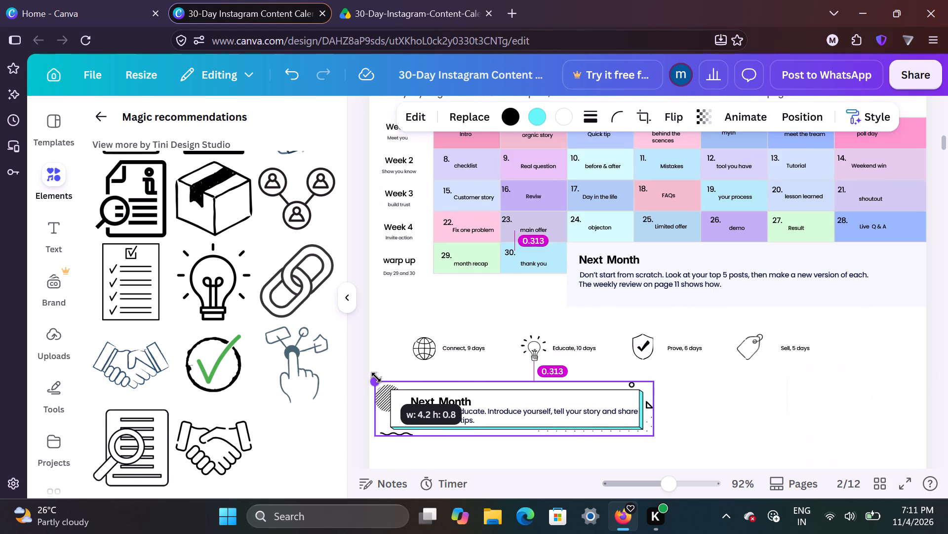
pyautogui.moveTo(376, 377); pyautogui.dragTo(377, 377)
# Shift the lower Next Month heading and the Week 1 description left so they line up inside the enlarged teal-shadowed box.
pyautogui.moveTo(449, 400); pyautogui.dragTo(442, 398)
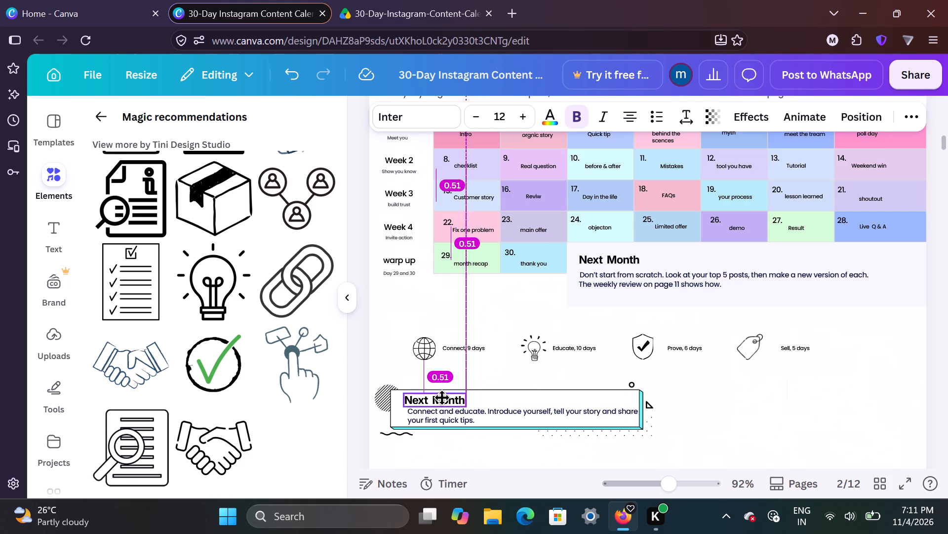
pyautogui.moveTo(442, 398); pyautogui.dragTo(435, 398)
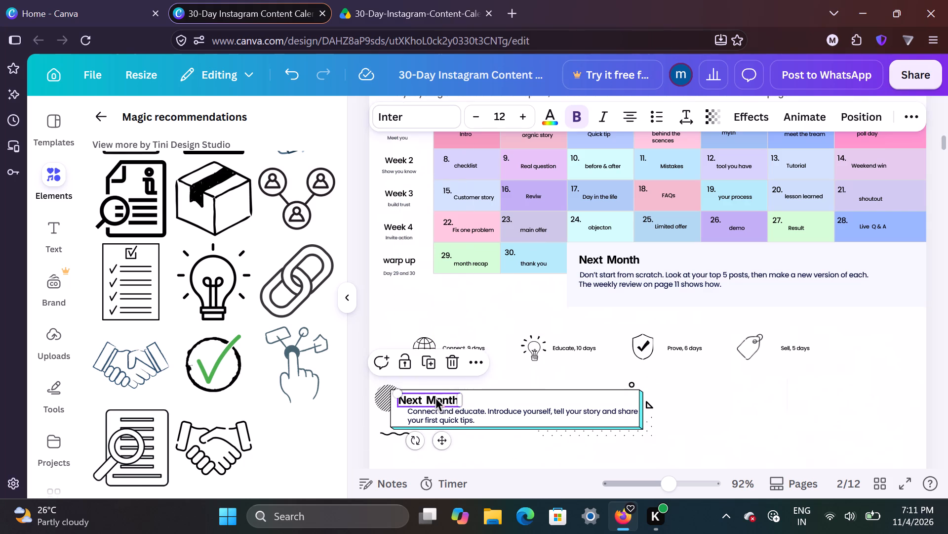
pyautogui.moveTo(483, 413); pyautogui.dragTo(472, 413)
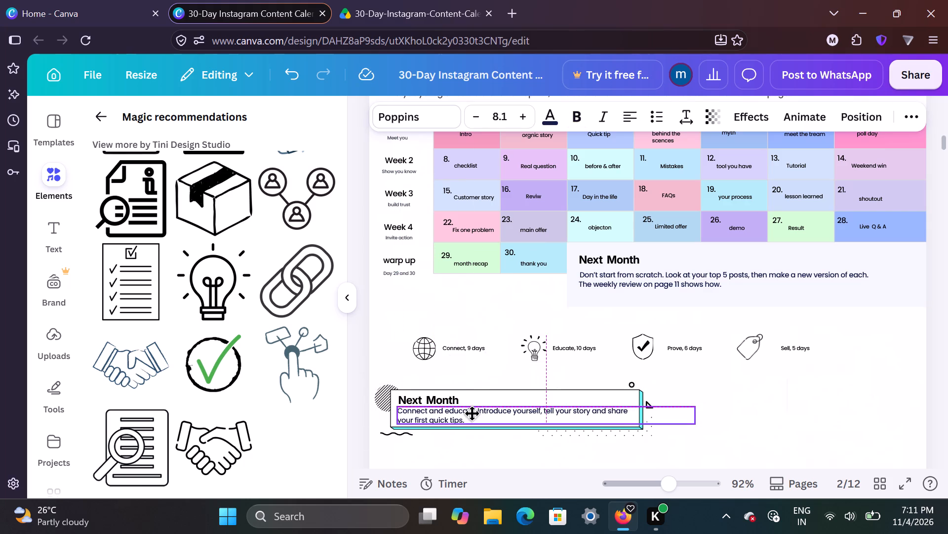
pyautogui.moveTo(472, 413); pyautogui.dragTo(473, 414)
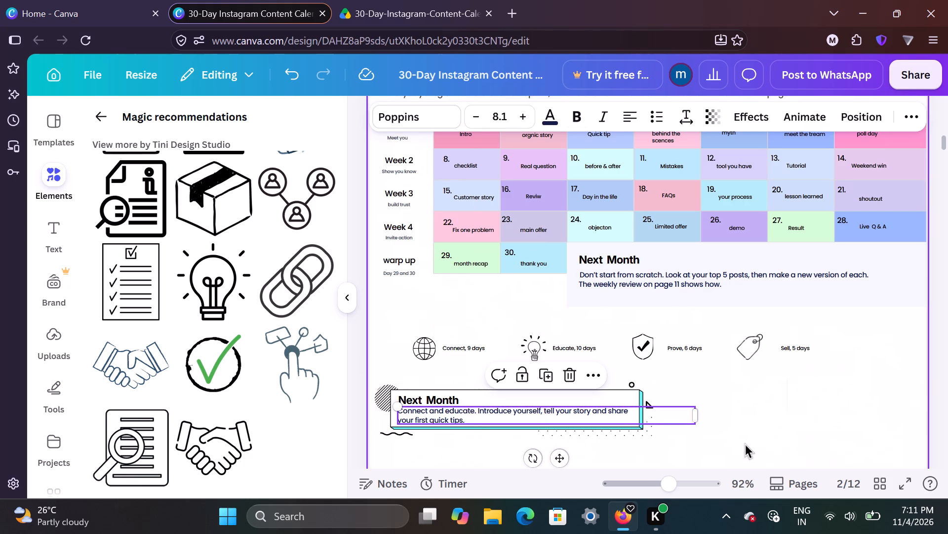
pyautogui.click(750, 428)
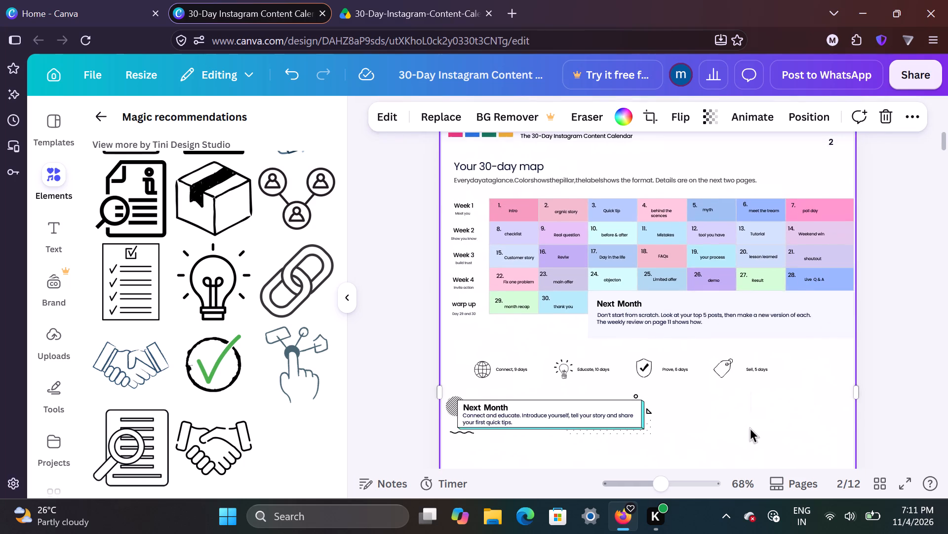
# Duplicate the teal-shadowed box graphic and place the copy to the right of the original, level with it.
pyautogui.scroll(-3, 750, 428)
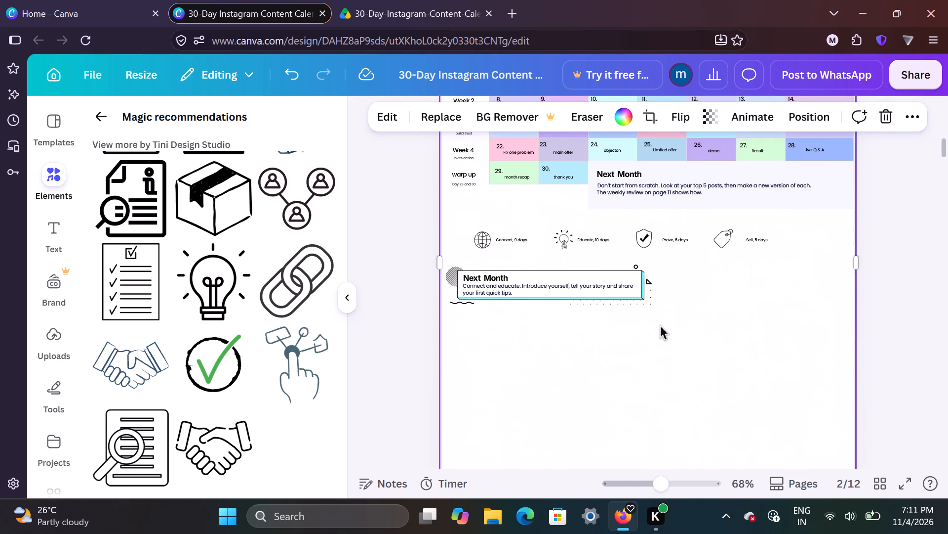
pyautogui.click(635, 273)
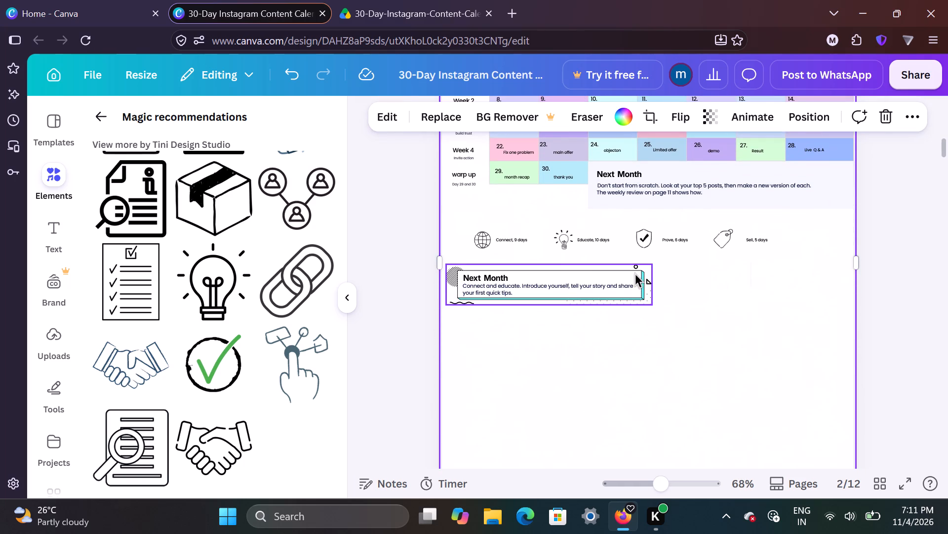
pyautogui.click(593, 236)
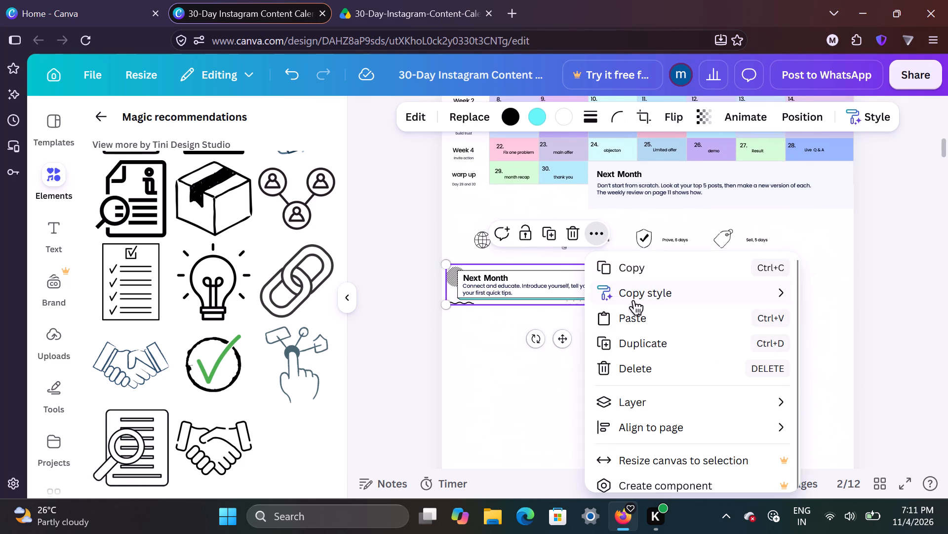
pyautogui.click(641, 338)
pyautogui.moveTo(578, 347); pyautogui.dragTo(778, 337)
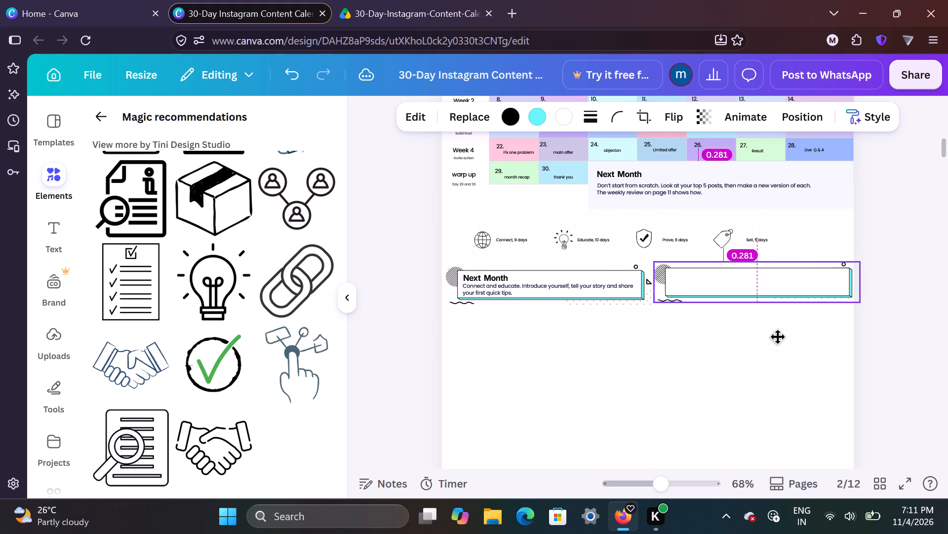
pyautogui.moveTo(778, 337); pyautogui.dragTo(776, 339)
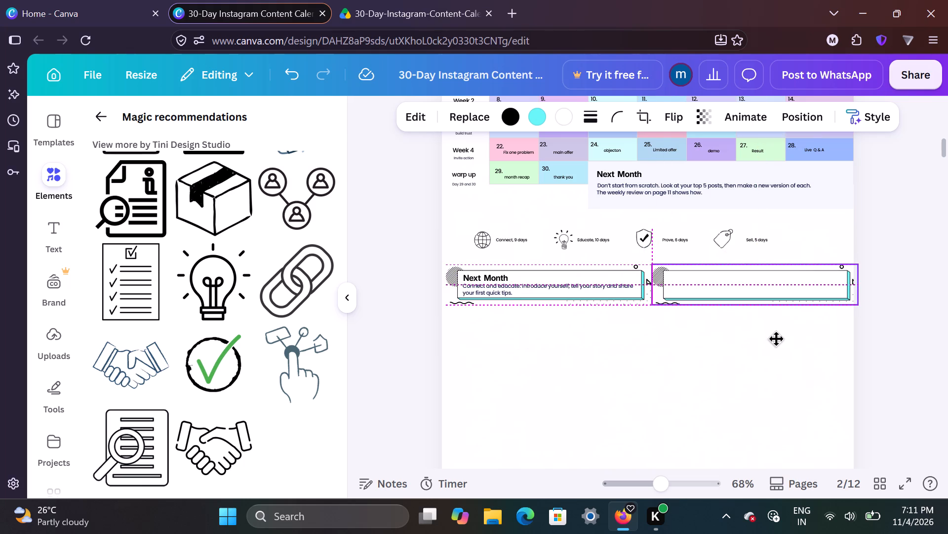
pyautogui.moveTo(776, 339); pyautogui.dragTo(776, 338)
pyautogui.click(808, 361)
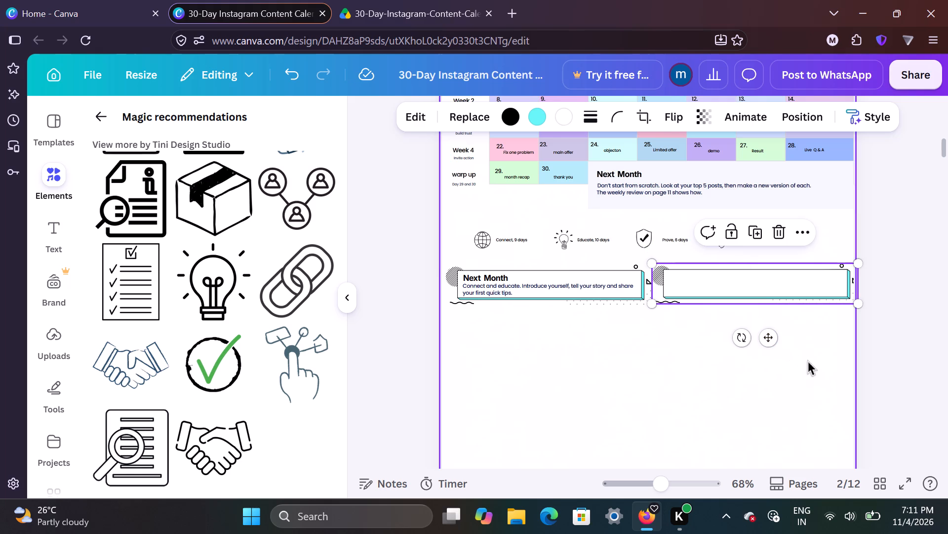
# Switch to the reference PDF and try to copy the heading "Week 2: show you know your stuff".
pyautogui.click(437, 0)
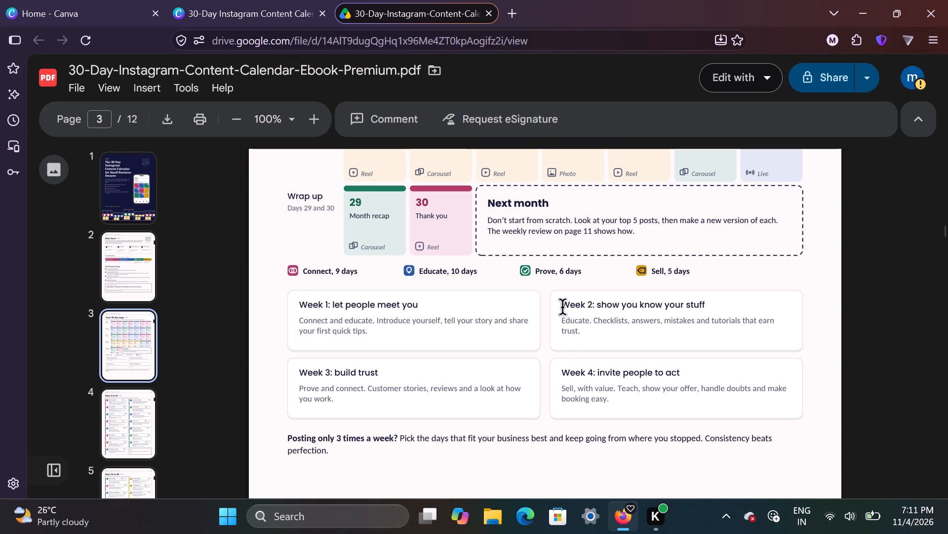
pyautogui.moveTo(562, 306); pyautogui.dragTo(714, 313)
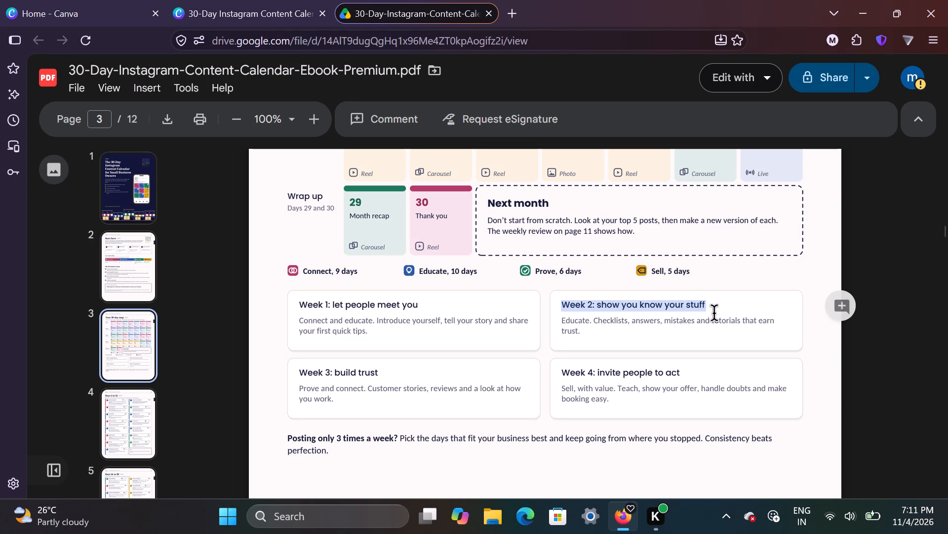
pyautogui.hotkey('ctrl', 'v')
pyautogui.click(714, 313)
# Back in the Canva design, duplicate the lower Next Month heading and place the copy in the second teal-shadowed box, level with the original.
pyautogui.click(277, 0)
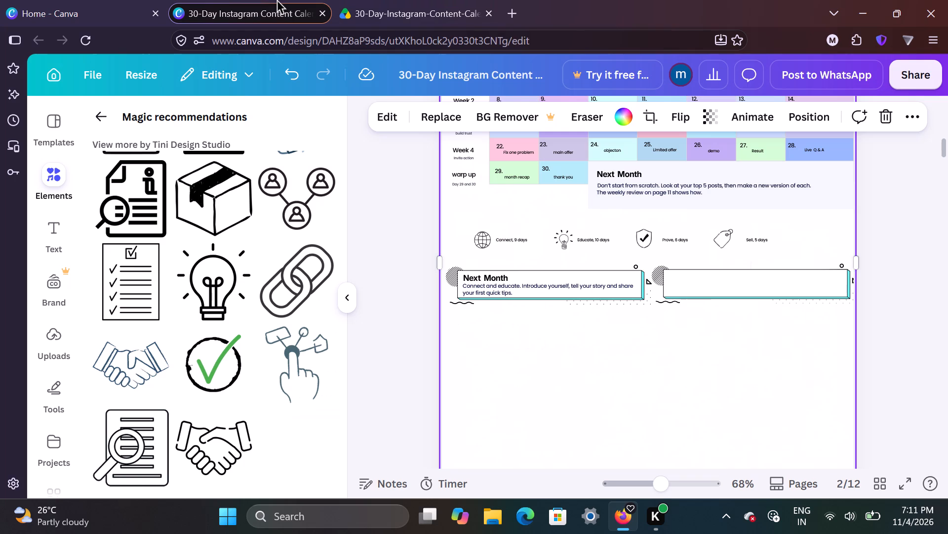
pyautogui.click(498, 279)
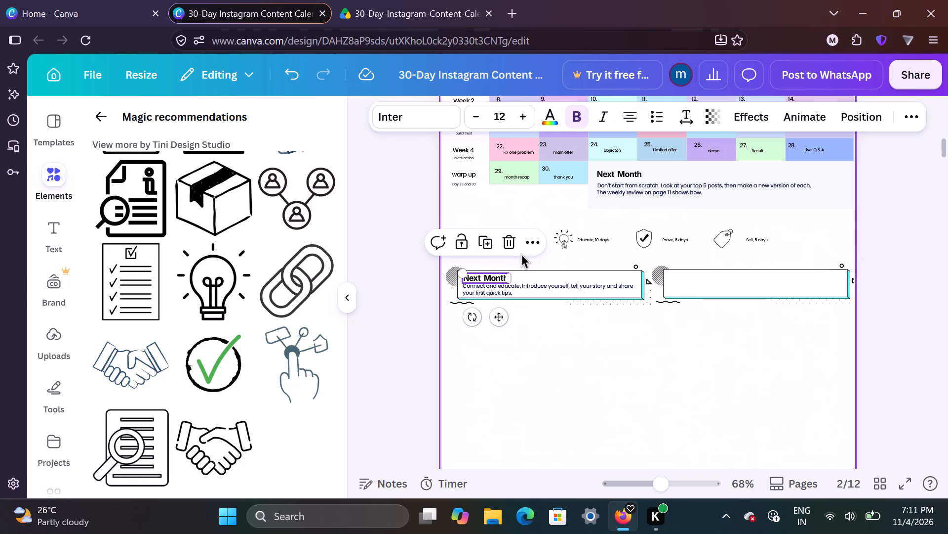
pyautogui.click(535, 245)
pyautogui.click(590, 351)
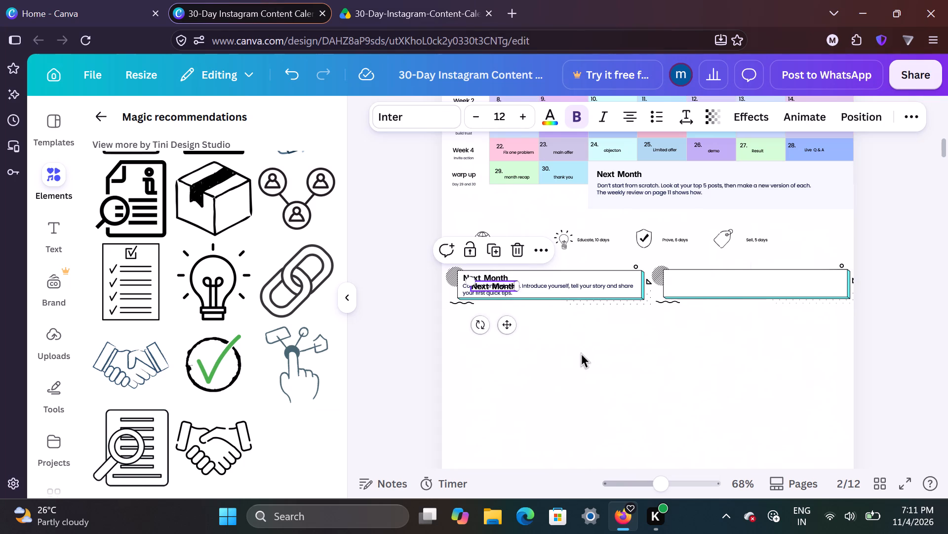
pyautogui.moveTo(506, 334); pyautogui.dragTo(506, 328)
pyautogui.moveTo(506, 328); pyautogui.dragTo(503, 317)
pyautogui.click(498, 286)
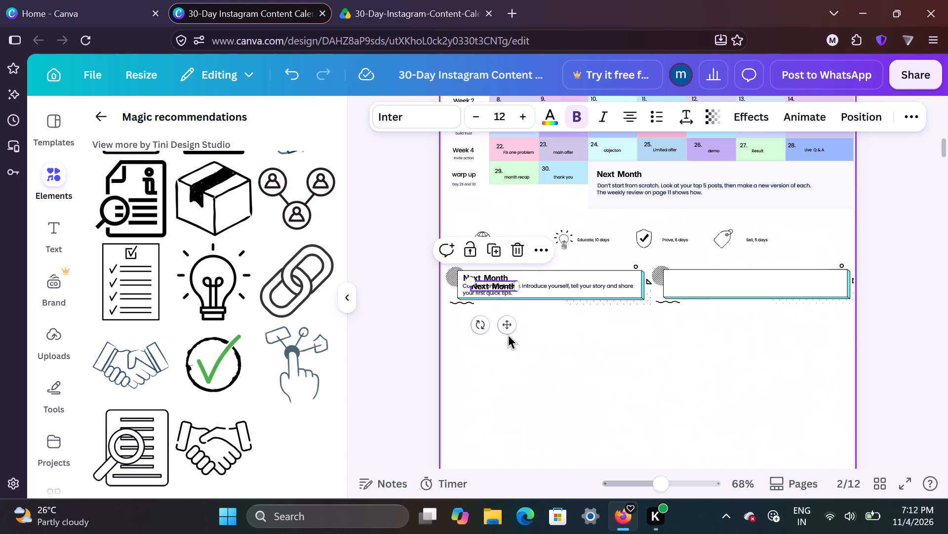
pyautogui.moveTo(503, 324); pyautogui.dragTo(686, 308)
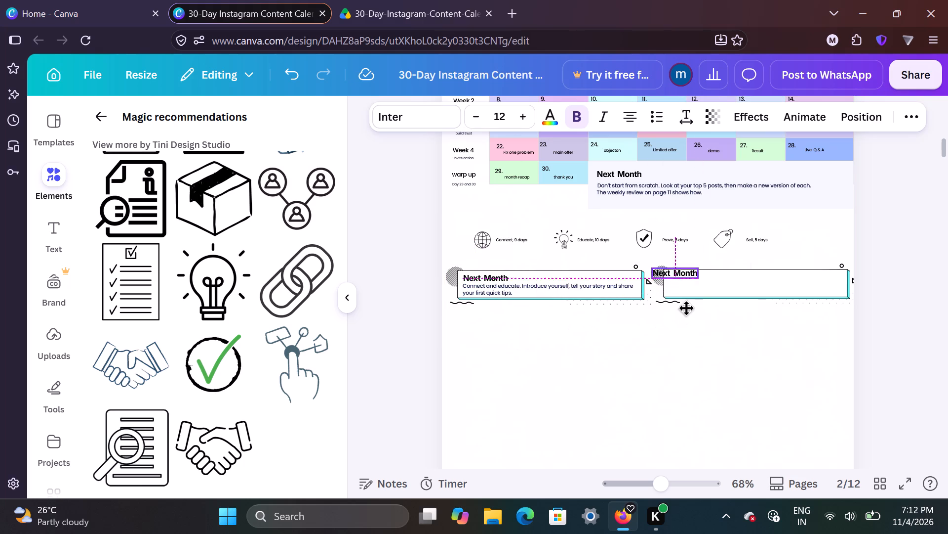
pyautogui.moveTo(686, 308); pyautogui.dragTo(703, 314)
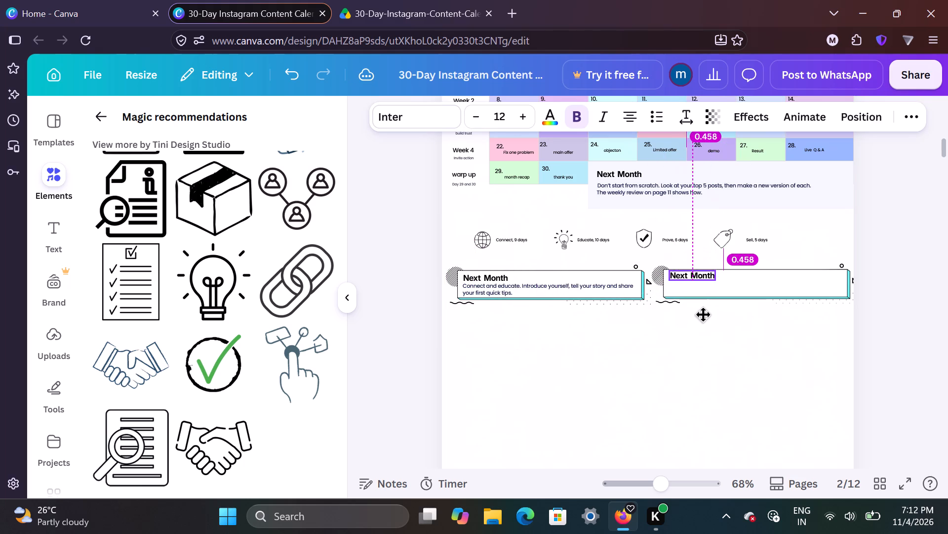
pyautogui.moveTo(703, 314); pyautogui.dragTo(704, 316)
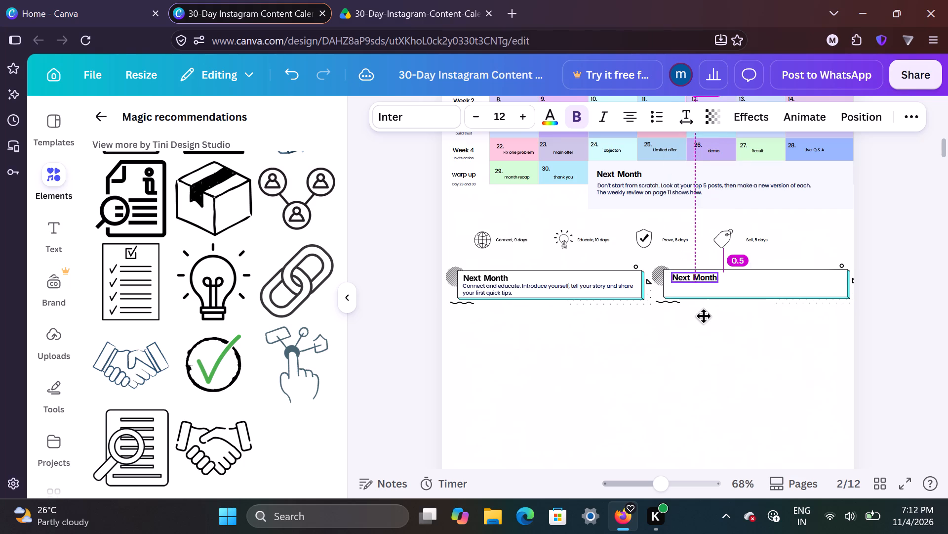
pyautogui.moveTo(704, 316); pyautogui.dragTo(703, 316)
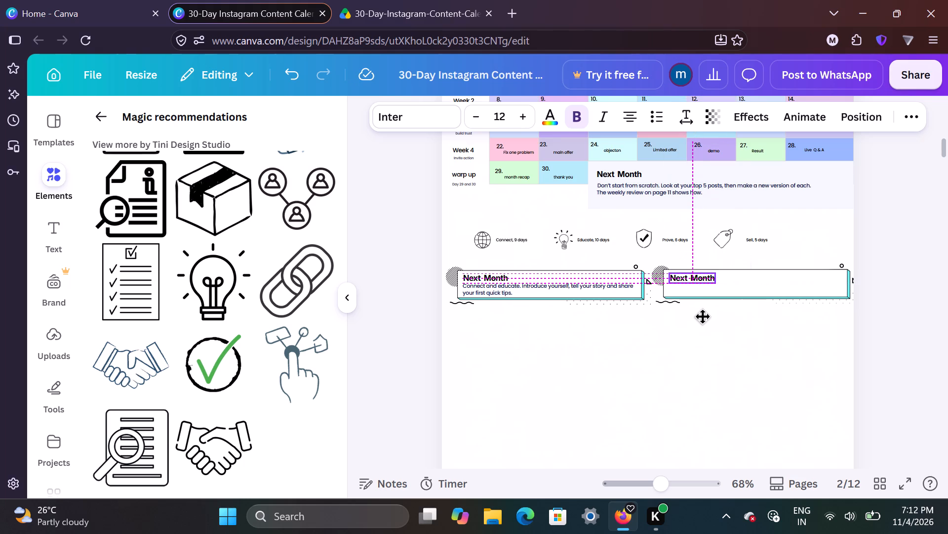
pyautogui.moveTo(703, 316); pyautogui.dragTo(703, 316)
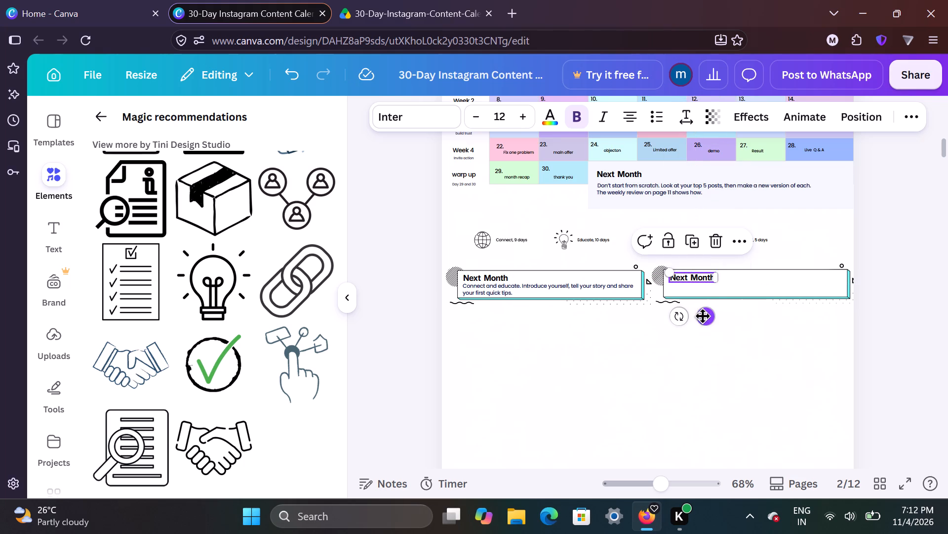
# Replace the duplicated Next Month heading's text in the second box with the copied "Connect and educate. Introduce yourself, tell your story and share your first quick tips.".
pyautogui.doubleClick(696, 275)
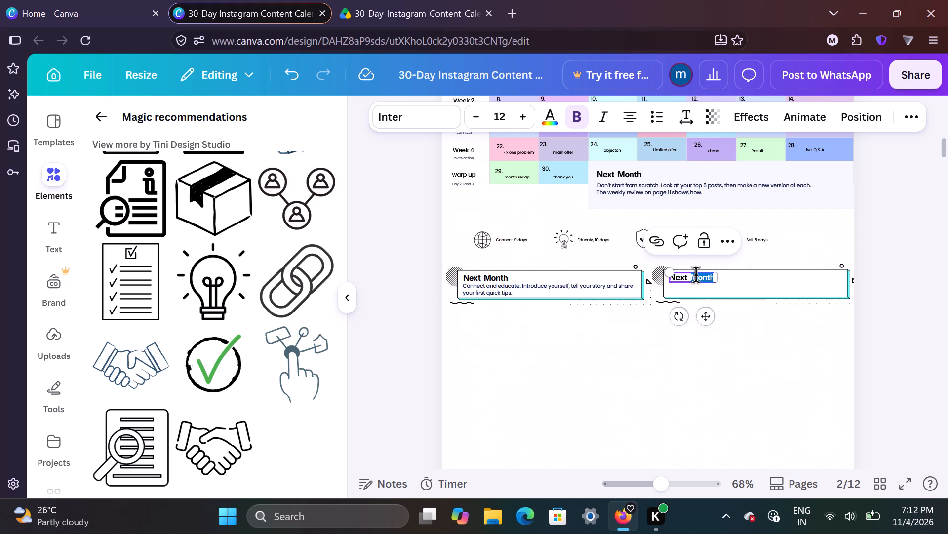
pyautogui.tripleClick(696, 275)
pyautogui.press('BackSpace')
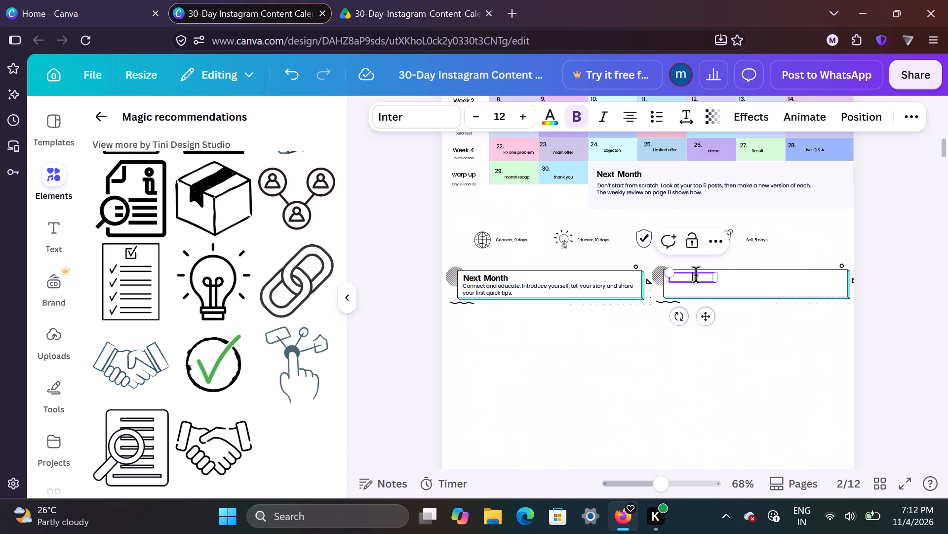
pyautogui.hotkey('ctrl', 'v')
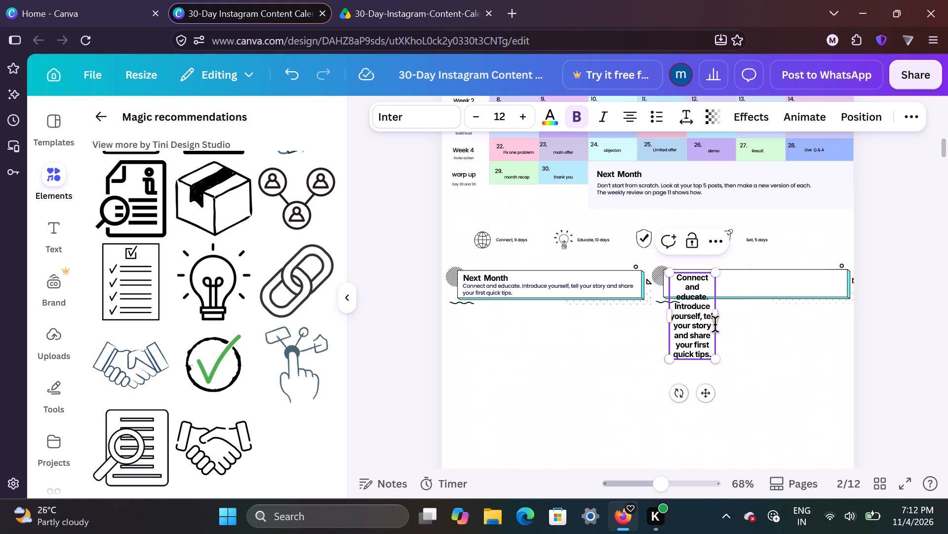
pyautogui.click(715, 322)
# Widen and scale the pasted description to font size 6.4 so it fits inside the second teal-shadowed box, and left-align it.
pyautogui.moveTo(717, 317); pyautogui.dragTo(857, 295)
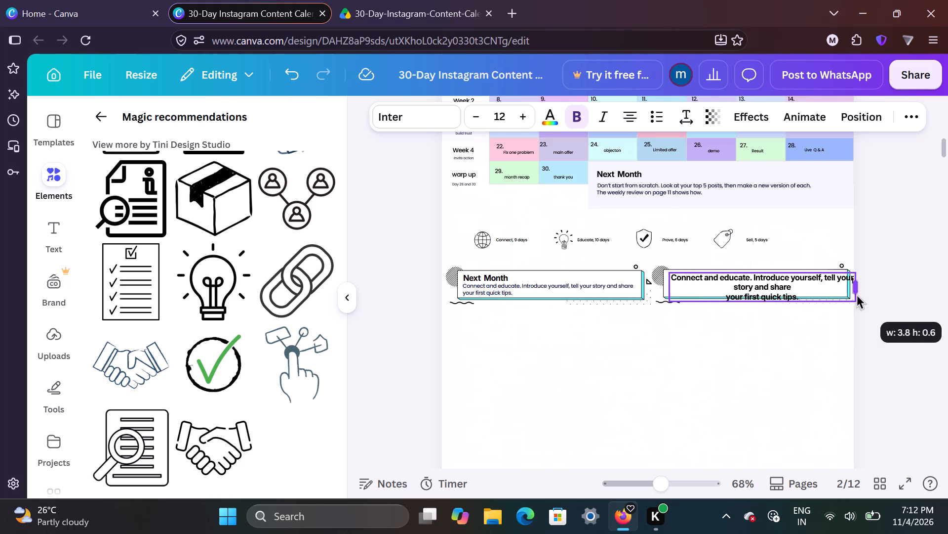
pyautogui.moveTo(857, 295); pyautogui.dragTo(947, 287)
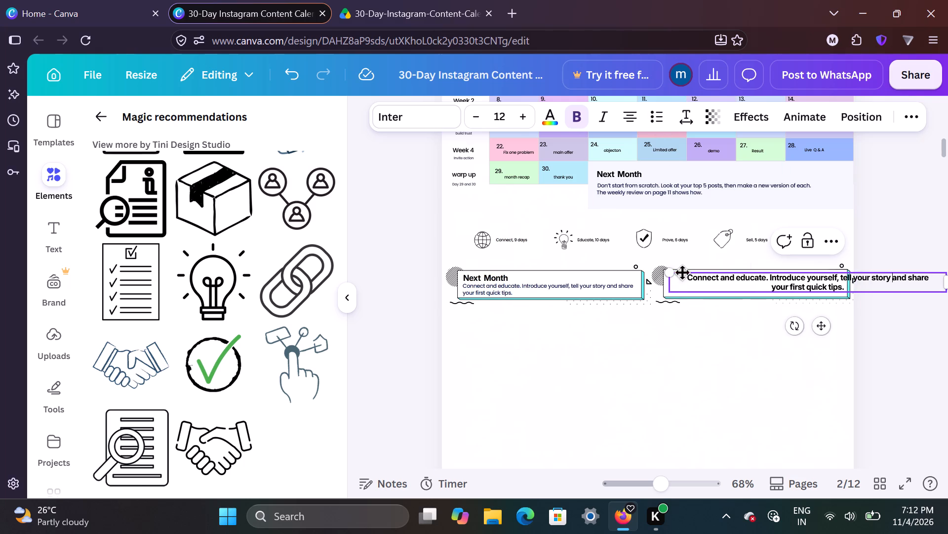
pyautogui.moveTo(671, 273); pyautogui.dragTo(799, 286)
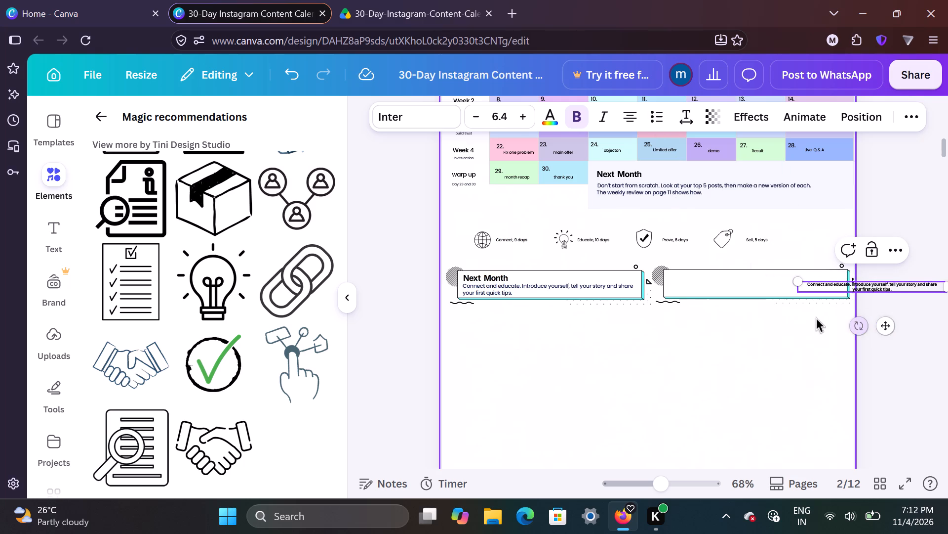
pyautogui.moveTo(886, 324); pyautogui.dragTo(759, 312)
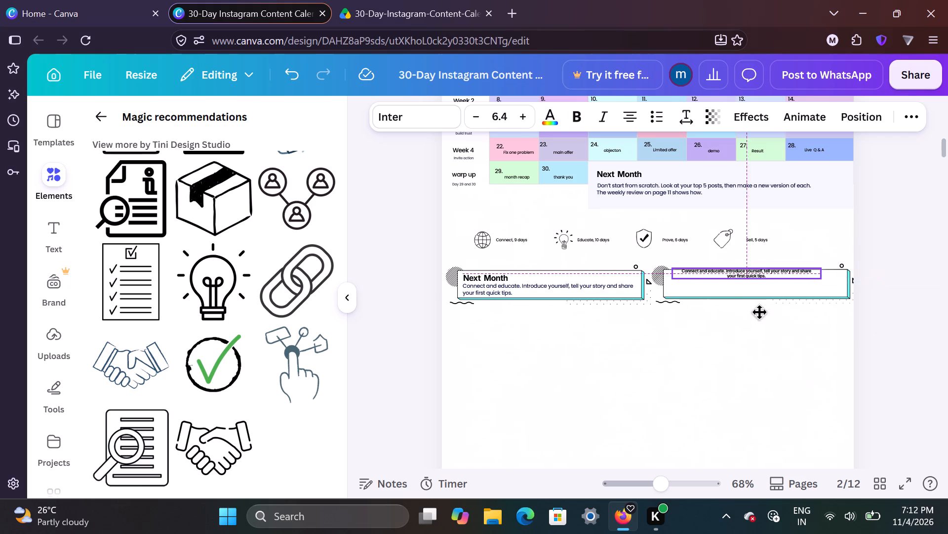
pyautogui.moveTo(759, 312); pyautogui.dragTo(757, 317)
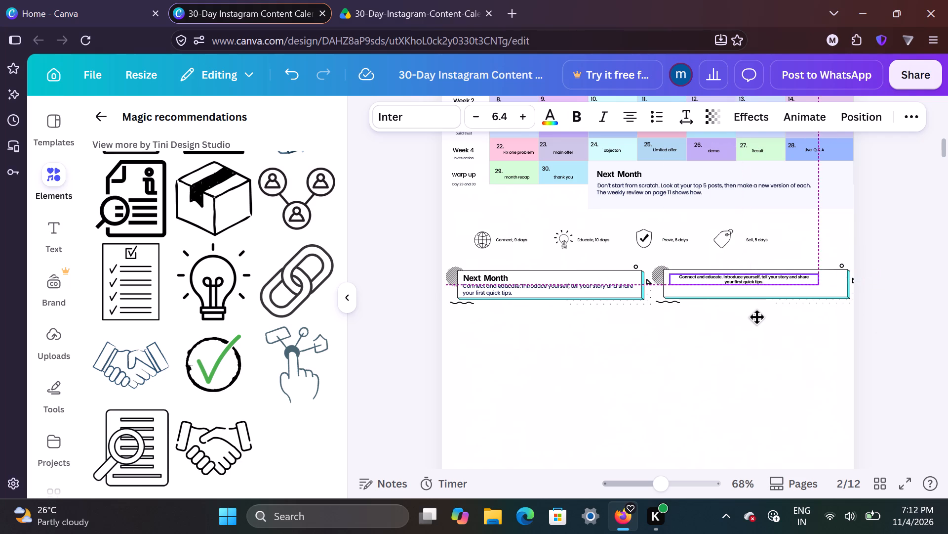
pyautogui.moveTo(757, 317); pyautogui.dragTo(754, 316)
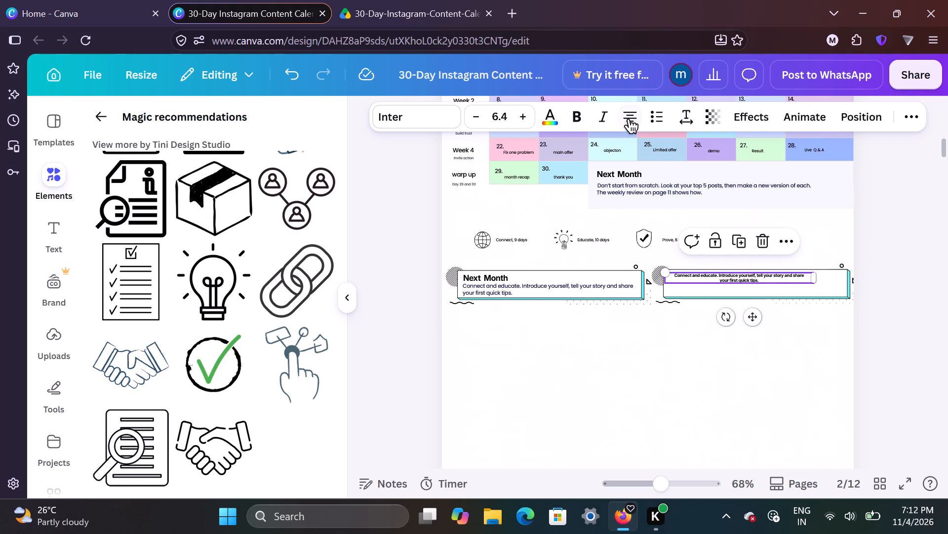
pyautogui.click(628, 121)
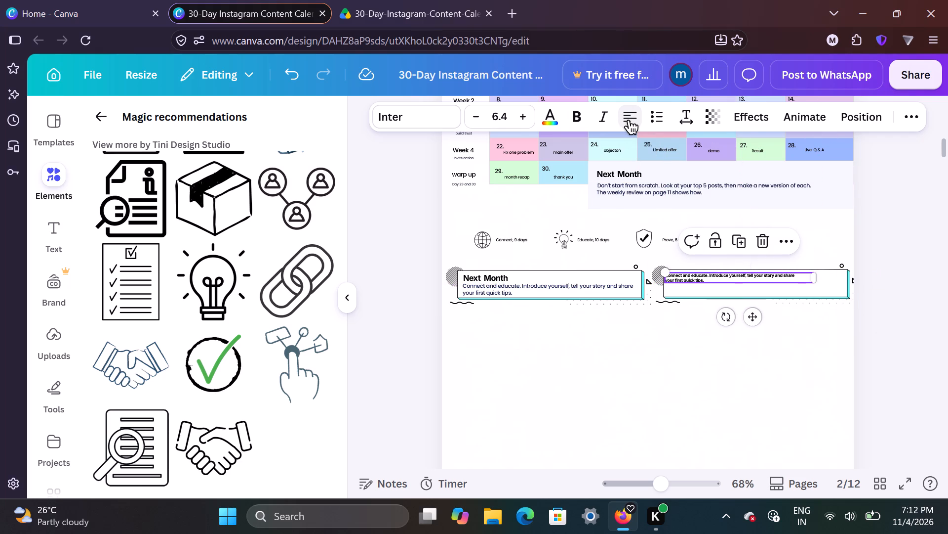
# Switch to the reference PDF and copy the heading "Week 2: show you know your stuff".
pyautogui.click(460, 0)
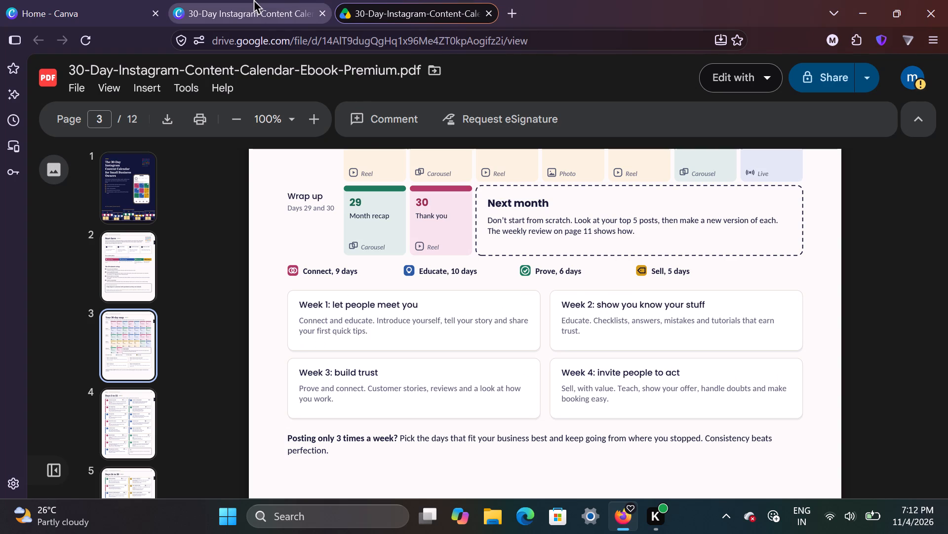
pyautogui.click(254, 0)
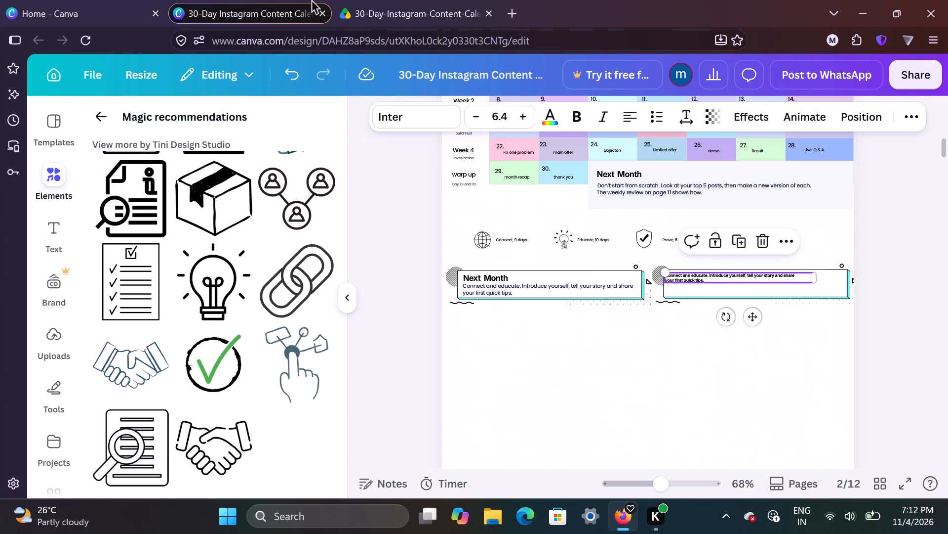
pyautogui.click(353, 0)
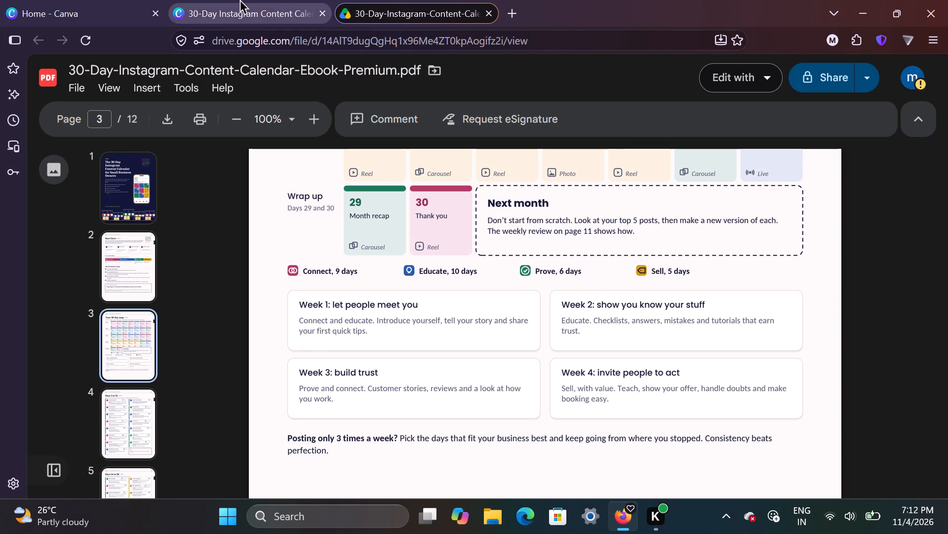
pyautogui.click(240, 0)
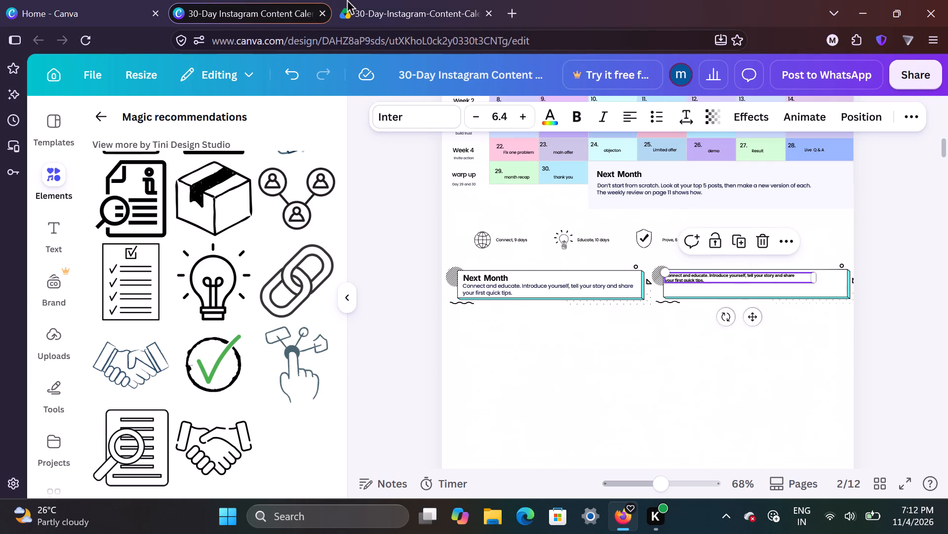
pyautogui.click(361, 3)
pyautogui.moveTo(711, 307); pyautogui.dragTo(589, 293)
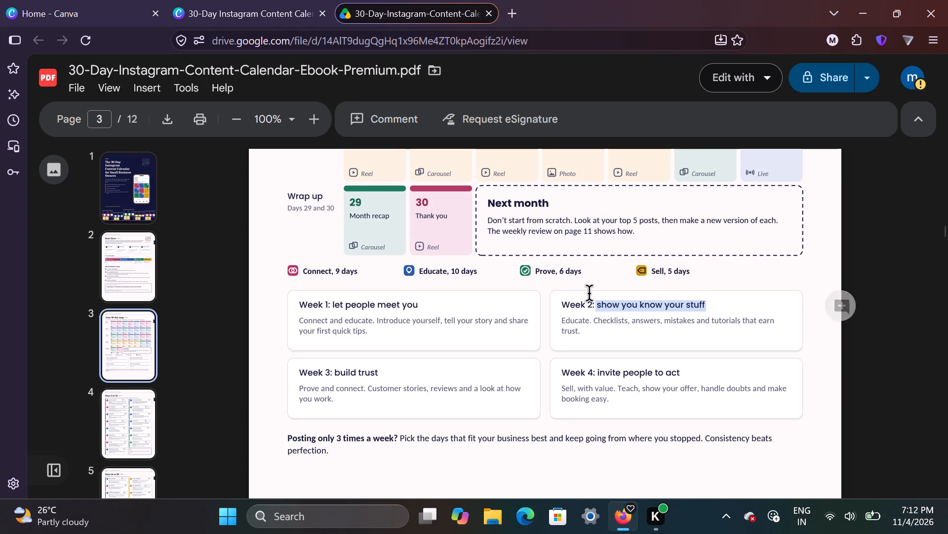
pyautogui.moveTo(589, 293); pyautogui.dragTo(558, 295)
pyautogui.hotkey('ctrl', 'c')
pyautogui.hotkey('ctrl', 'c')
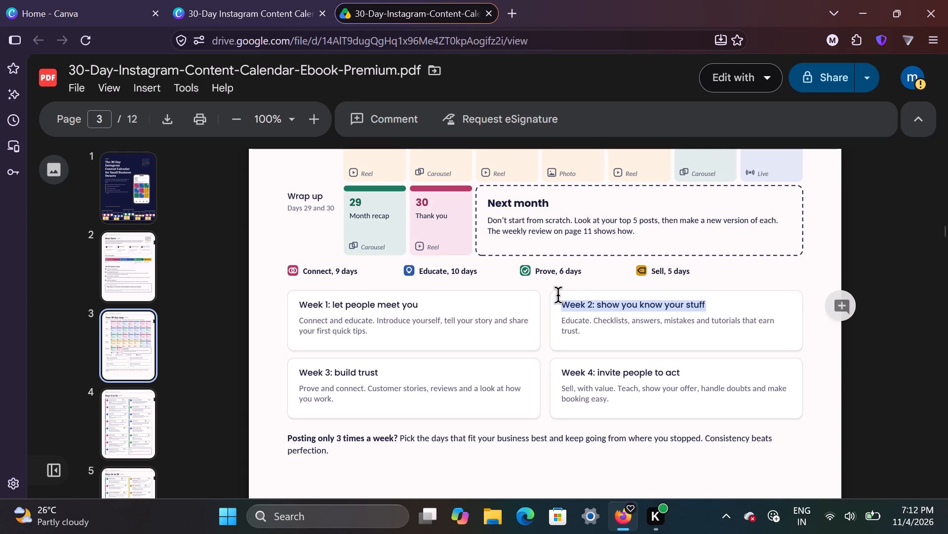
pyautogui.click(558, 295)
pyautogui.click(440, 18)
pyautogui.click(440, 18)
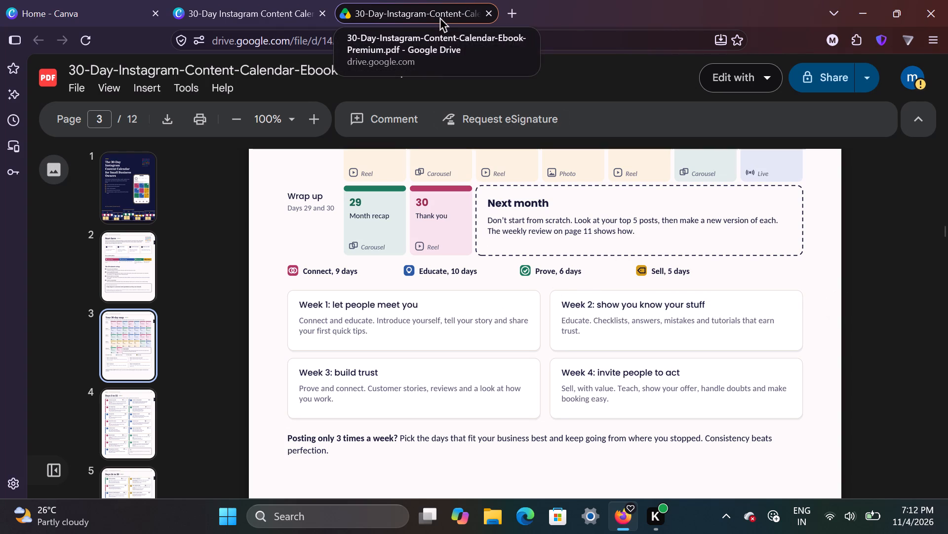
pyautogui.click(405, 1)
pyautogui.rightClick(405, 1)
pyautogui.click(374, 10)
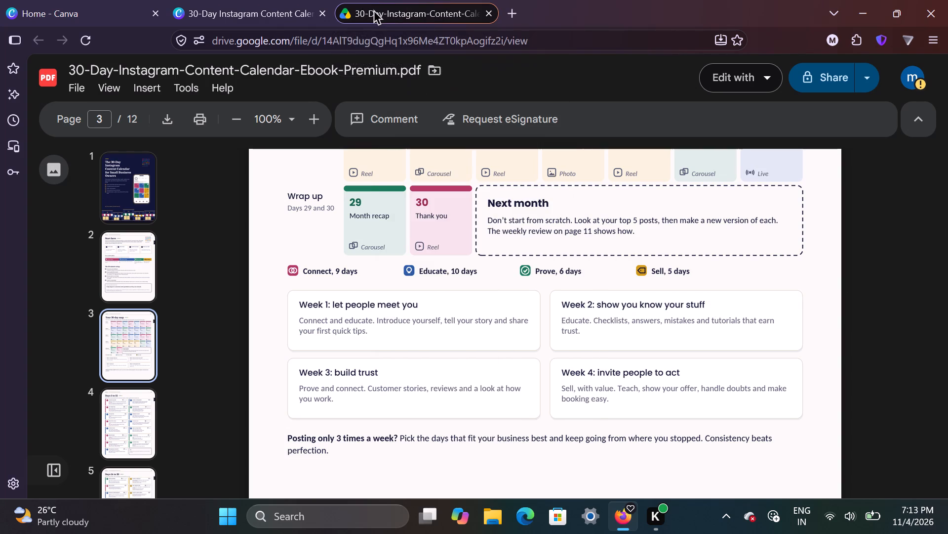
# Back in the Canva design, replace the second box's text with the copied heading "Week 2: show you know your stuff".
pyautogui.click(265, 0)
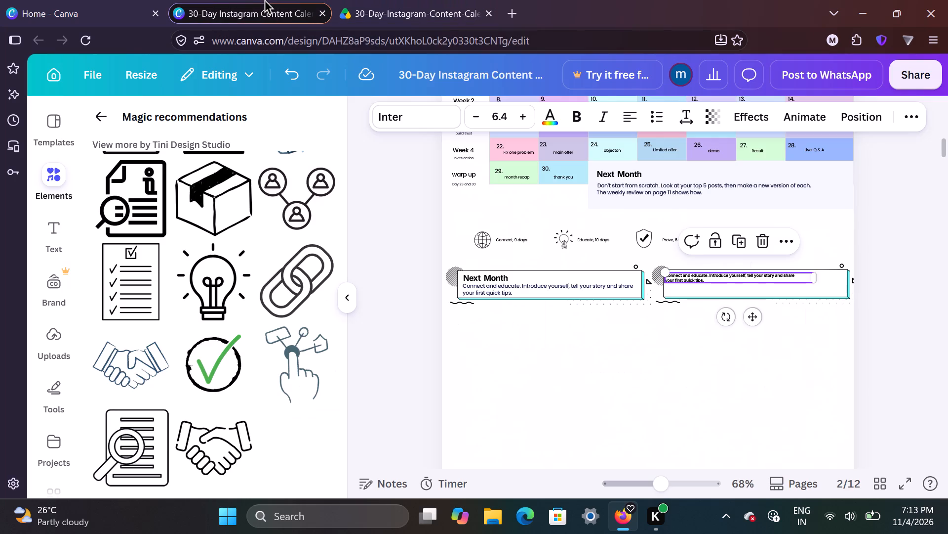
pyautogui.tripleClick(725, 271)
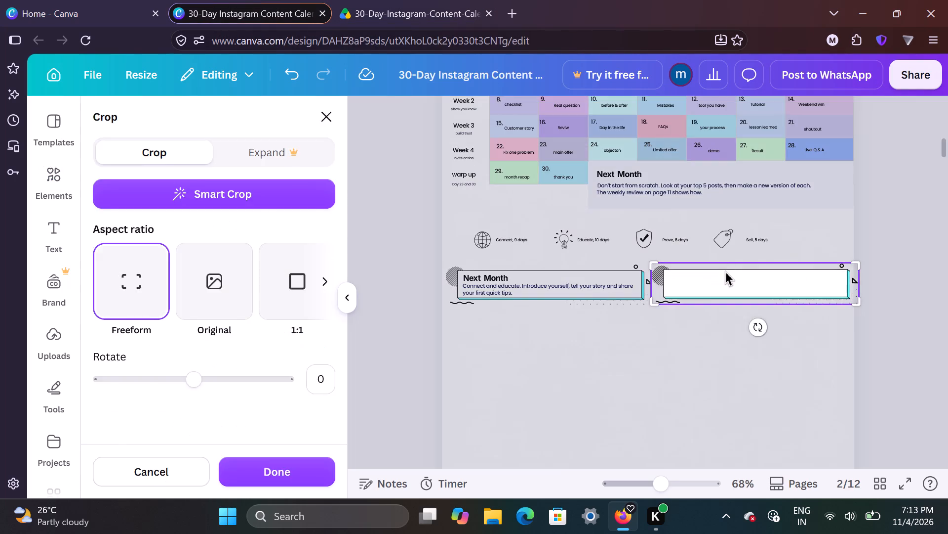
pyautogui.tripleClick(722, 275)
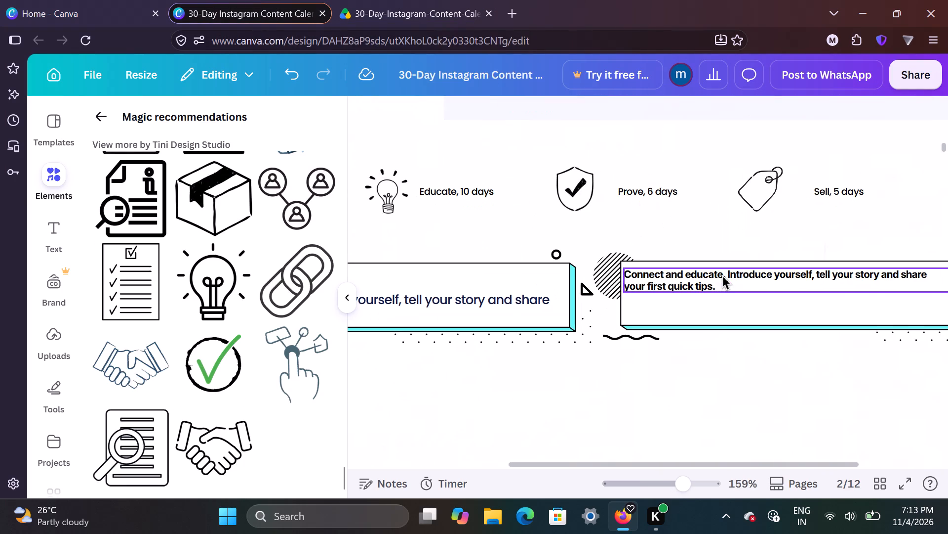
pyautogui.tripleClick(727, 280)
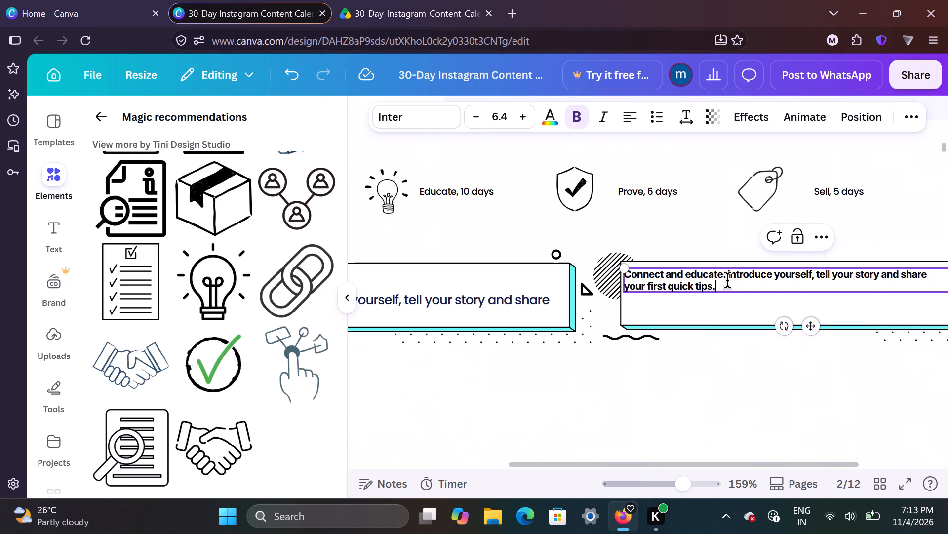
pyautogui.tripleClick(727, 280)
pyautogui.doubleClick(727, 280)
pyautogui.moveTo(727, 280); pyautogui.dragTo(710, 269)
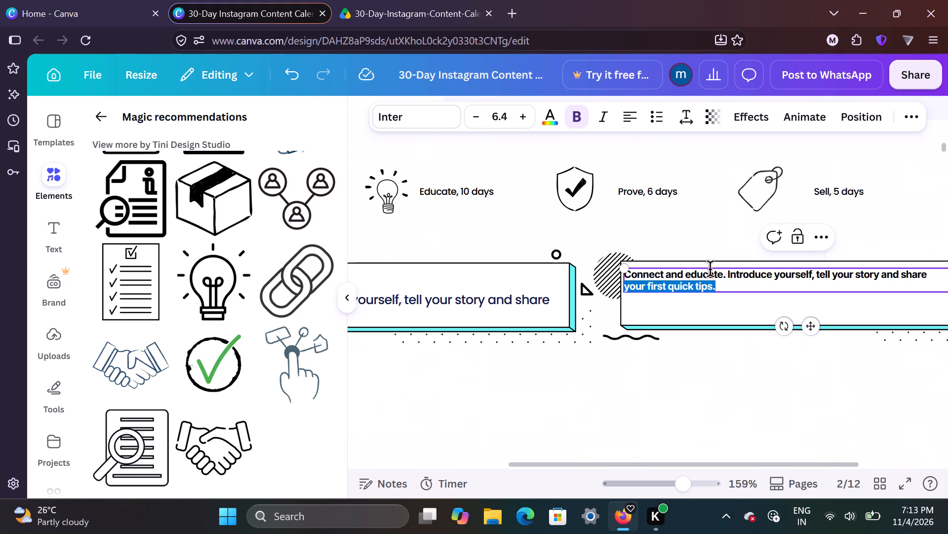
pyautogui.moveTo(710, 269); pyautogui.dragTo(701, 269)
pyautogui.moveTo(701, 269); pyautogui.dragTo(750, 283)
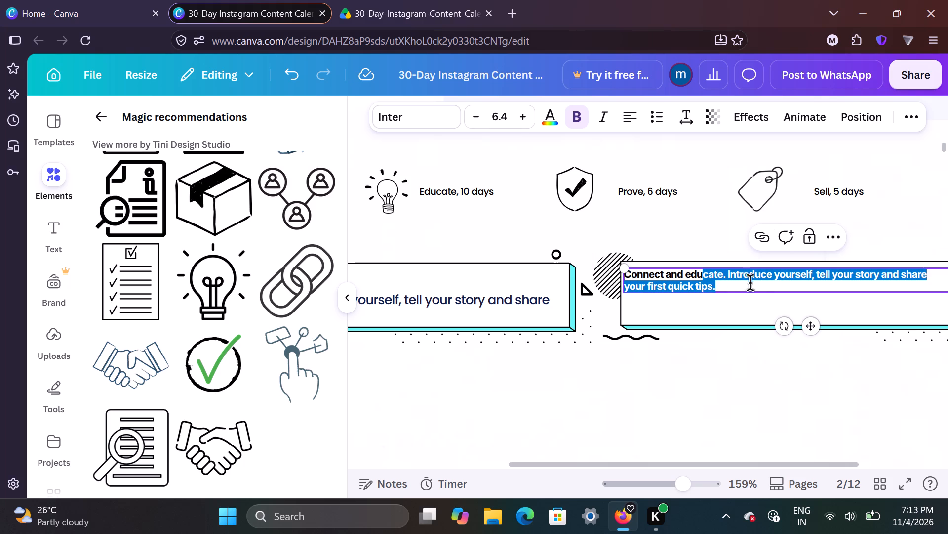
pyautogui.moveTo(750, 283); pyautogui.dragTo(759, 287)
pyautogui.press('BackSpace')
pyautogui.press('BackSpace')
pyautogui.press('BackSpace')
pyautogui.press('BackSpace')
pyautogui.press('BackSpace')
pyautogui.press('BackSpace')
pyautogui.press('BackSpace')
pyautogui.press('BackSpace')
pyautogui.press('BackSpace')
pyautogui.press('BackSpace')
pyautogui.press('BackSpace')
pyautogui.press('BackSpace')
pyautogui.press('BackSpace')
pyautogui.press('BackSpace')
pyautogui.press('BackSpace')
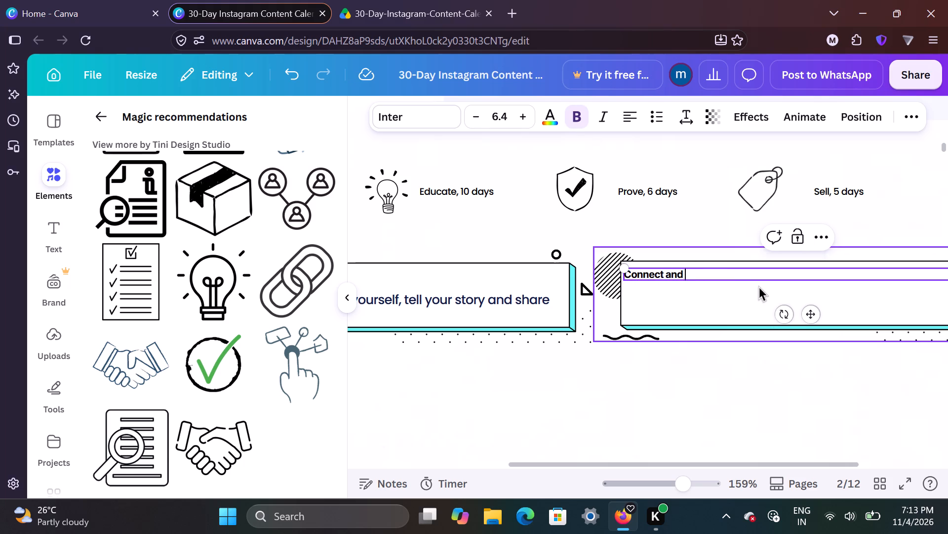
pyautogui.press('BackSpace')
pyautogui.press('BackSpace')
pyautogui.press('BackSpace')
pyautogui.press('BackSpace')
pyautogui.press('BackSpace')
pyautogui.press('BackSpace')
pyautogui.press('BackSpace')
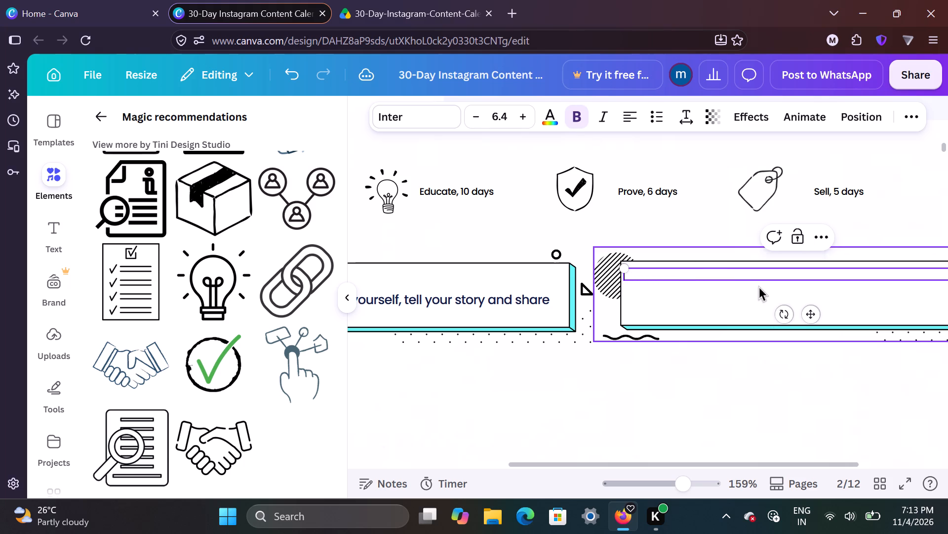
pyautogui.hotkey('ctrl', 'v')
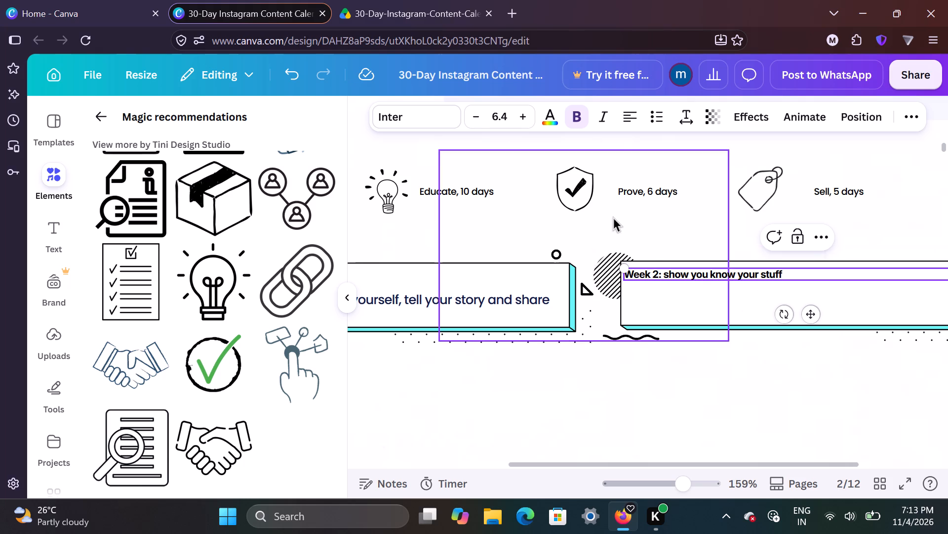
# Set the Week 2 heading's font size to 12, matching the Next Month heading in the first box.
pyautogui.hscroll(2, 430, 290)
pyautogui.click(379, 279)
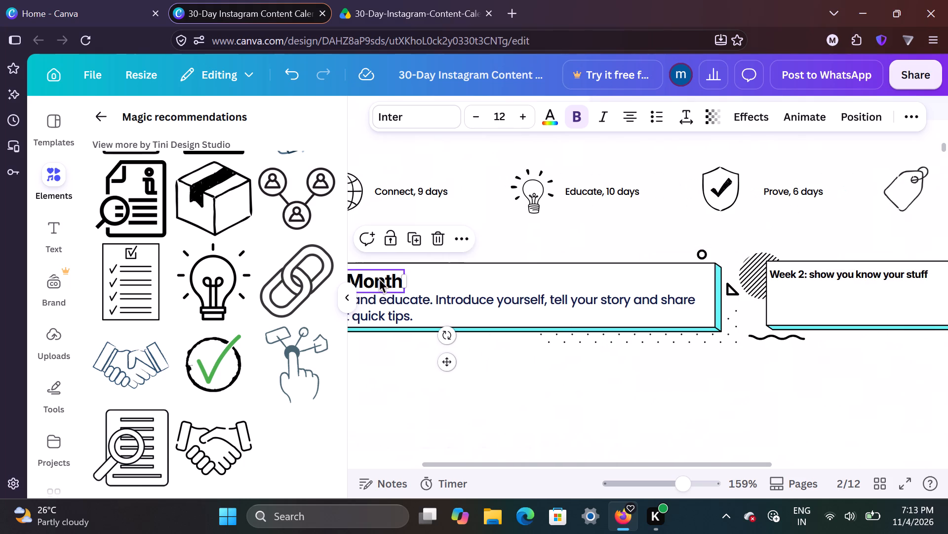
pyautogui.click(791, 275)
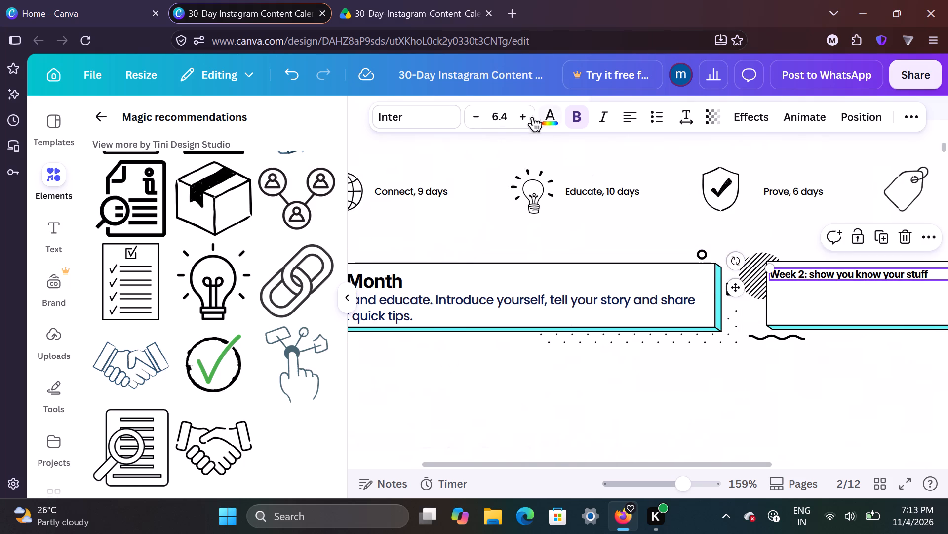
pyautogui.click(519, 115)
pyautogui.doubleClick(519, 115)
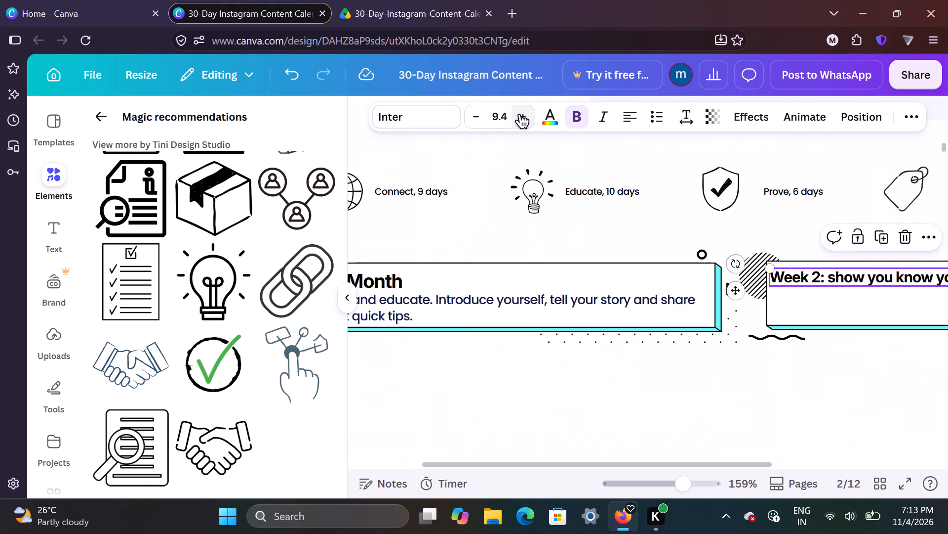
pyautogui.click(519, 115)
pyautogui.click(502, 114)
pyautogui.click(497, 243)
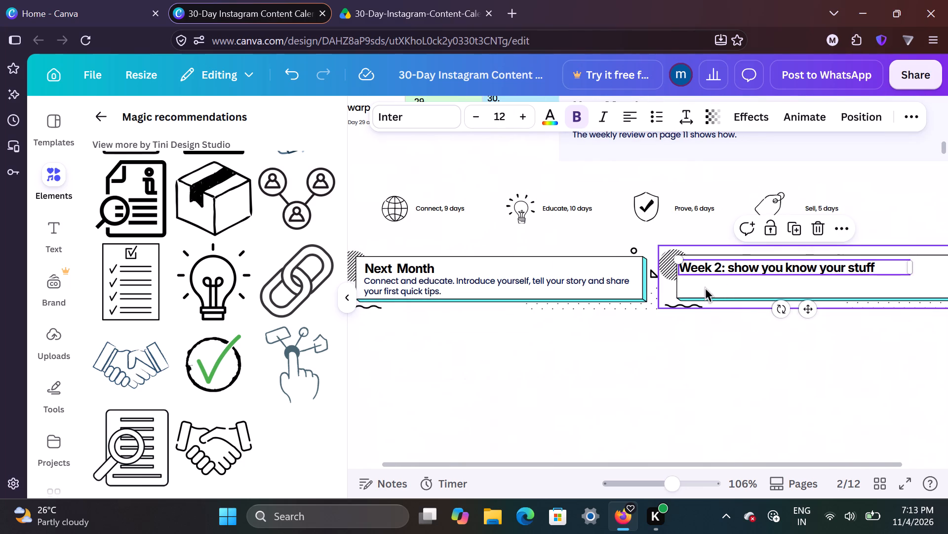
# Move the Week 2 heading slightly inward from the second box's left edge, level with the Next Month heading.
pyautogui.hscroll(-1, 727, 303)
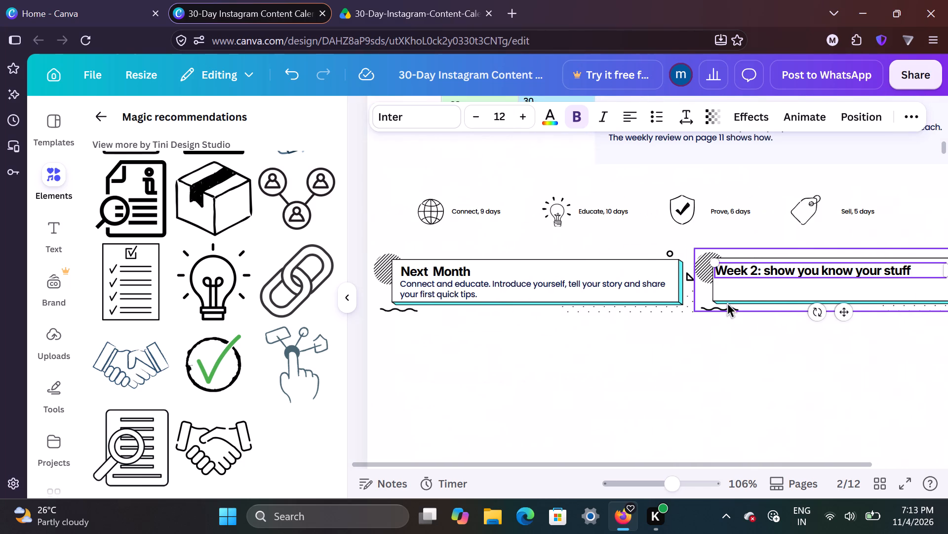
pyautogui.moveTo(692, 267); pyautogui.dragTo(702, 266)
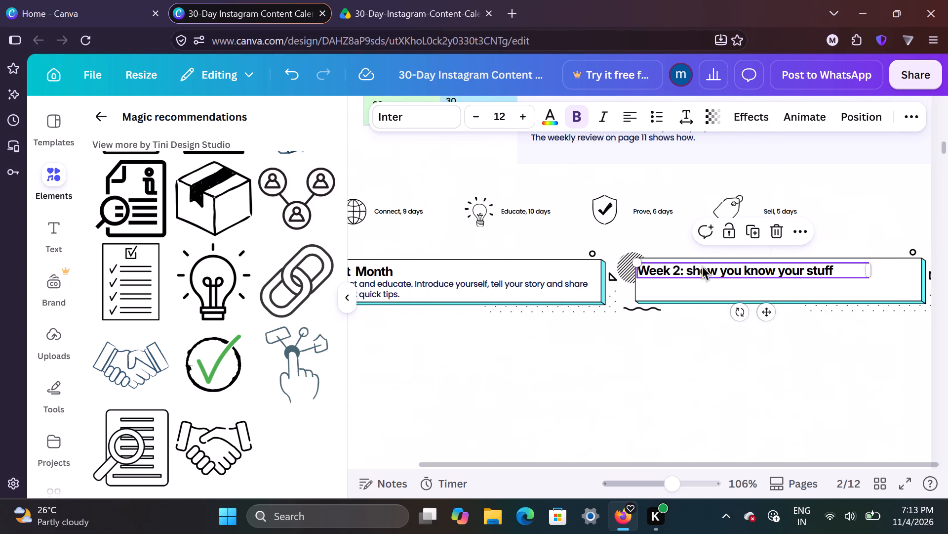
pyautogui.moveTo(702, 266); pyautogui.dragTo(698, 268)
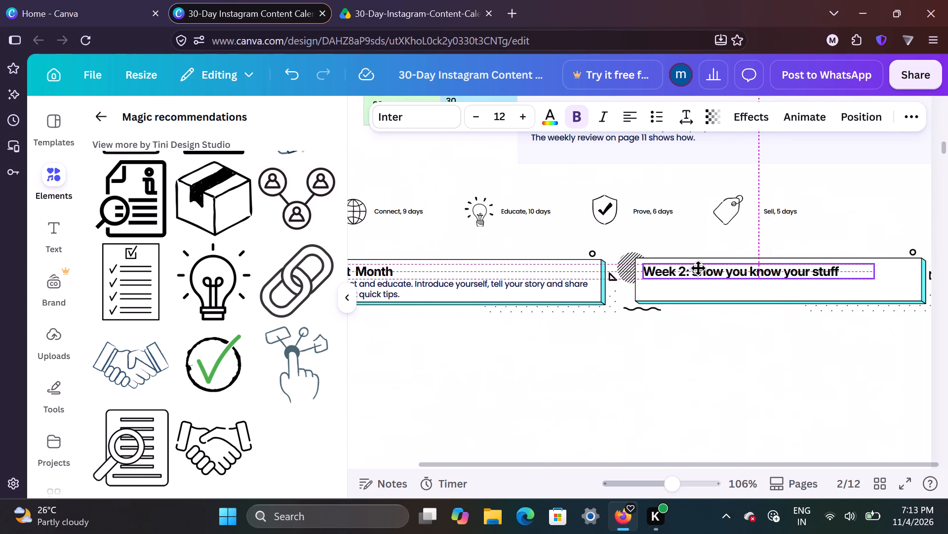
pyautogui.moveTo(698, 268); pyautogui.dragTo(697, 268)
pyautogui.hscroll(1, 697, 268)
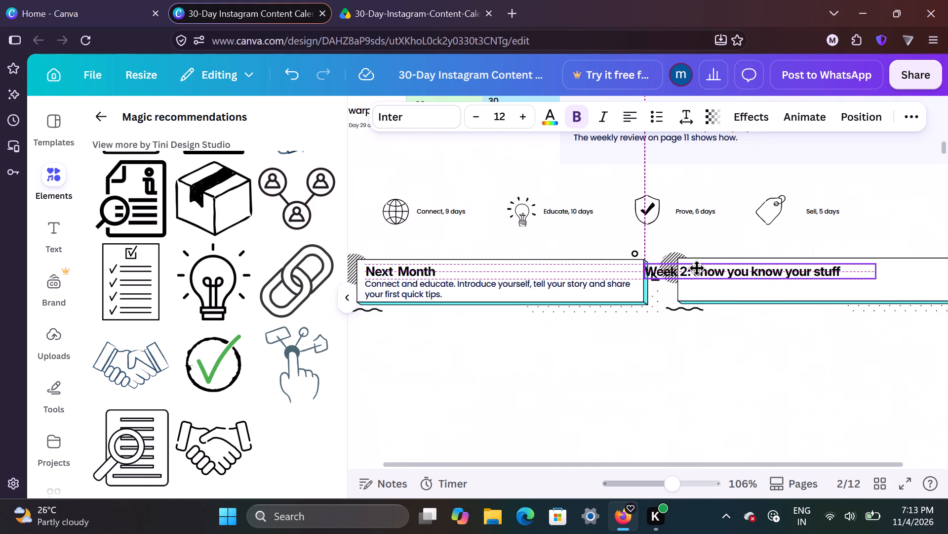
pyautogui.hscroll(1, 697, 268)
pyautogui.moveTo(697, 268); pyautogui.dragTo(736, 267)
pyautogui.hscroll(1, 697, 268)
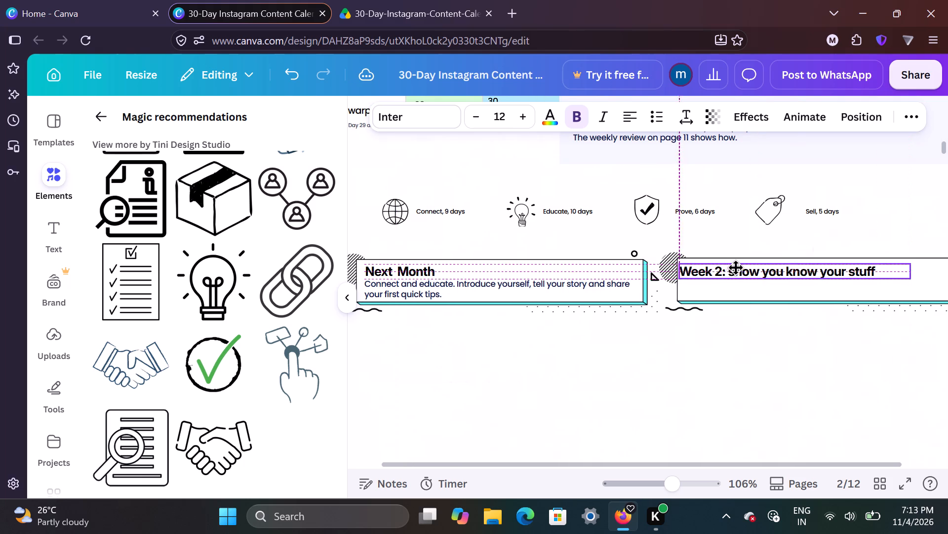
# Fine-tune the Week 2 heading's horizontal position so it sits just inside the second box's left edge.
pyautogui.moveTo(736, 267); pyautogui.dragTo(741, 268)
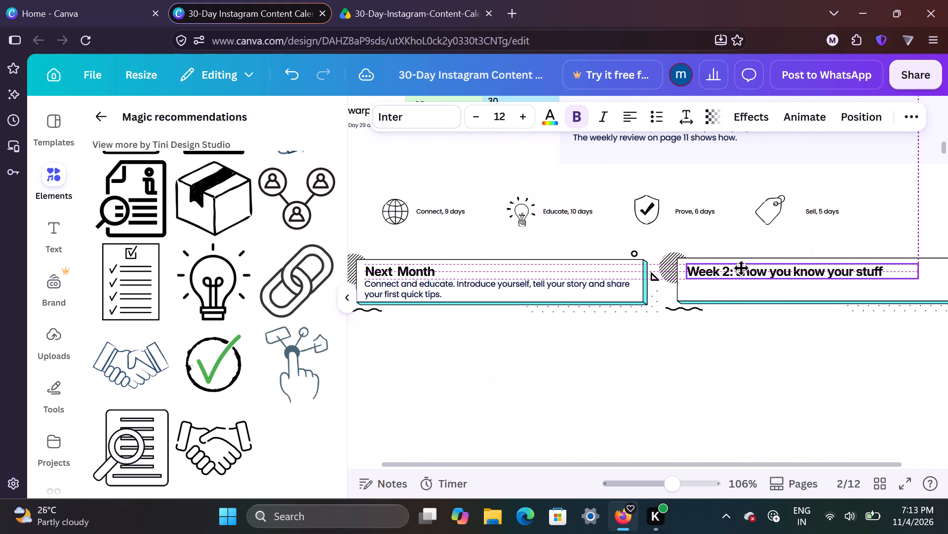
pyautogui.moveTo(741, 268); pyautogui.dragTo(744, 268)
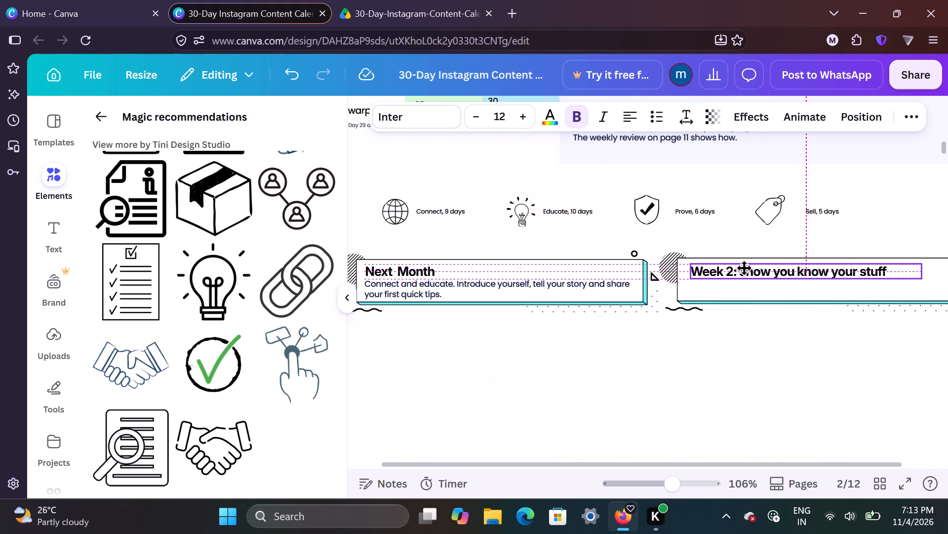
pyautogui.moveTo(744, 268); pyautogui.dragTo(742, 268)
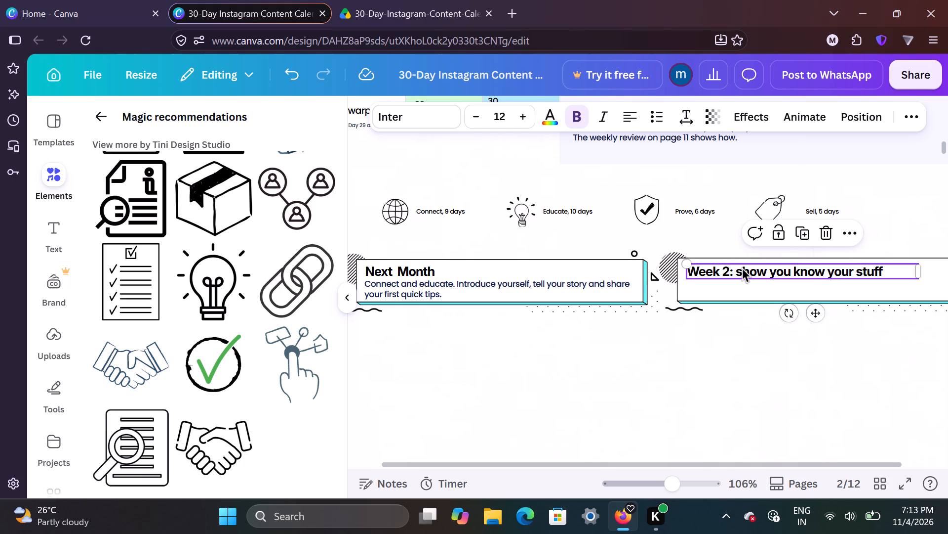
pyautogui.click(742, 268)
pyautogui.click(711, 358)
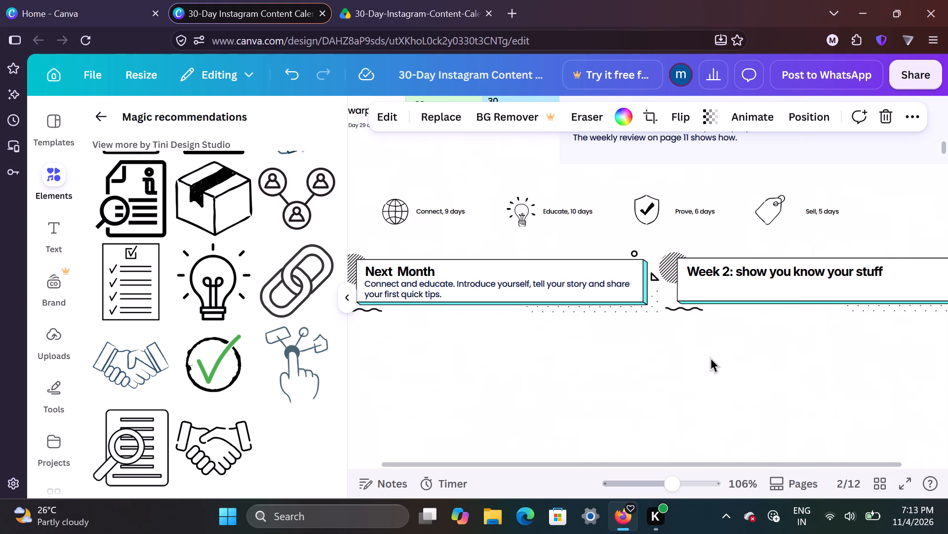
# Switch to the reference PDF and copy the Week 2 description "Educate. Checklists, answers, mistakes and tutorials that earn trust.".
pyautogui.click(419, 0)
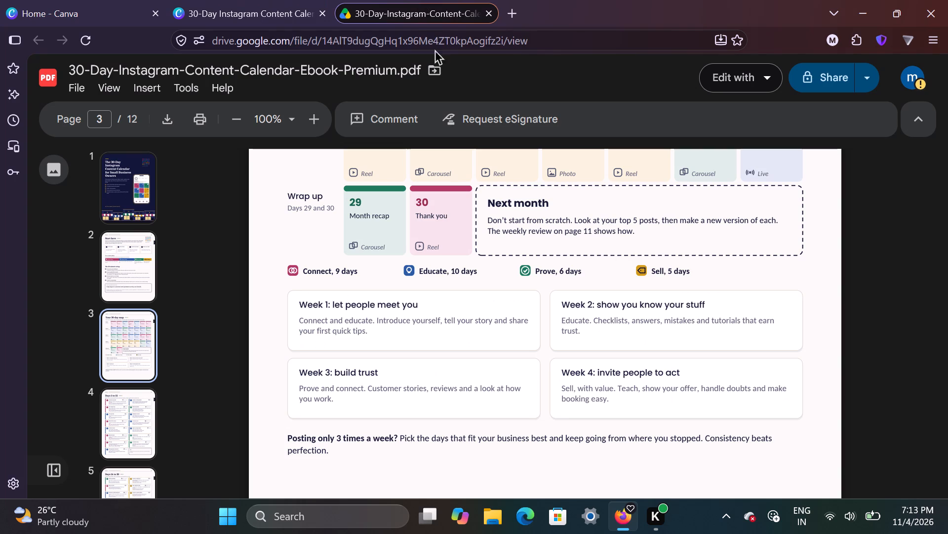
pyautogui.moveTo(559, 317); pyautogui.dragTo(606, 332)
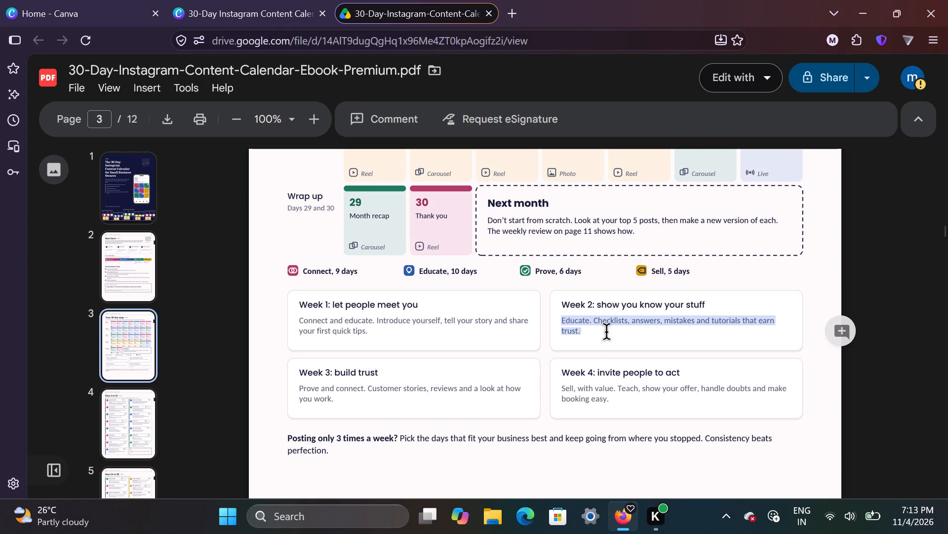
pyautogui.hotkey('ctrl', 'c')
pyautogui.click(606, 332)
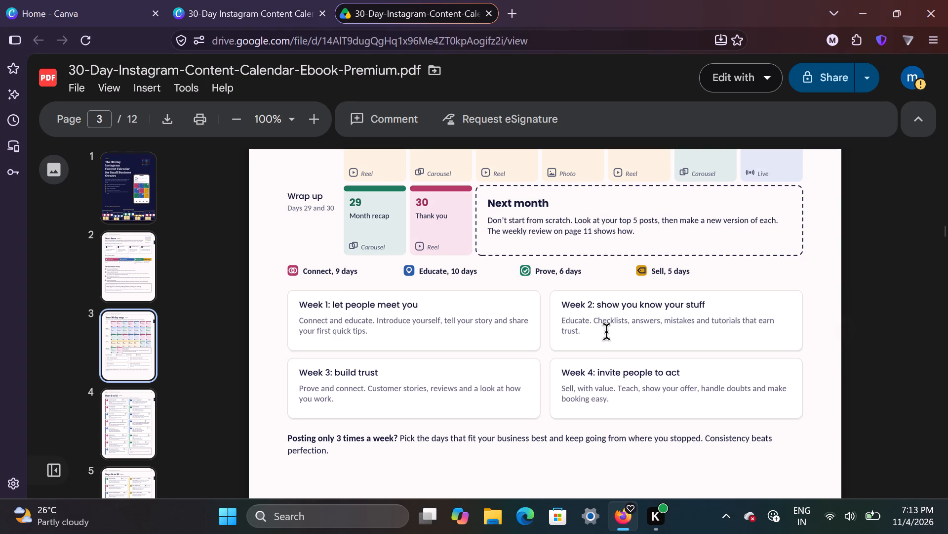
# Back in the Canva design, duplicate the first box's description text and place the copy under the Week 2 heading.
pyautogui.click(245, 0)
pyautogui.click(462, 306)
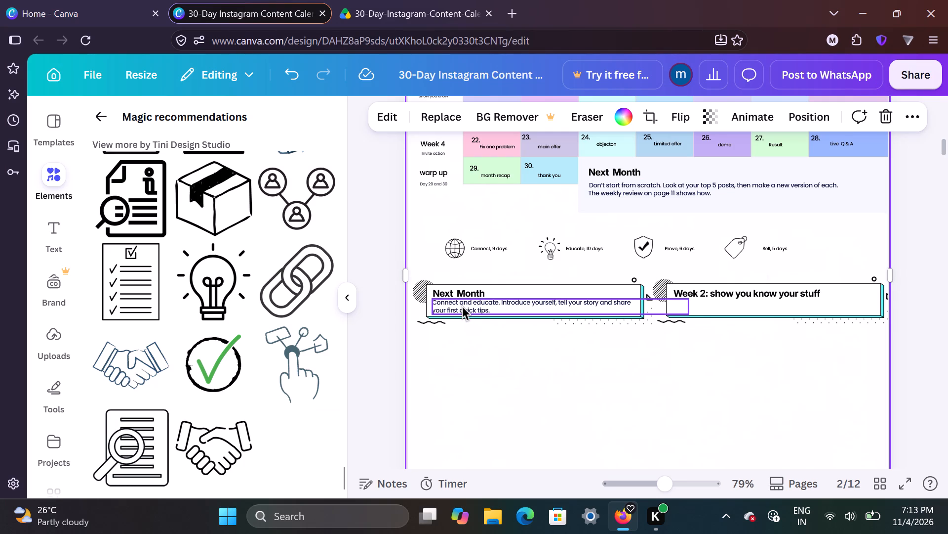
pyautogui.click(605, 264)
pyautogui.click(662, 372)
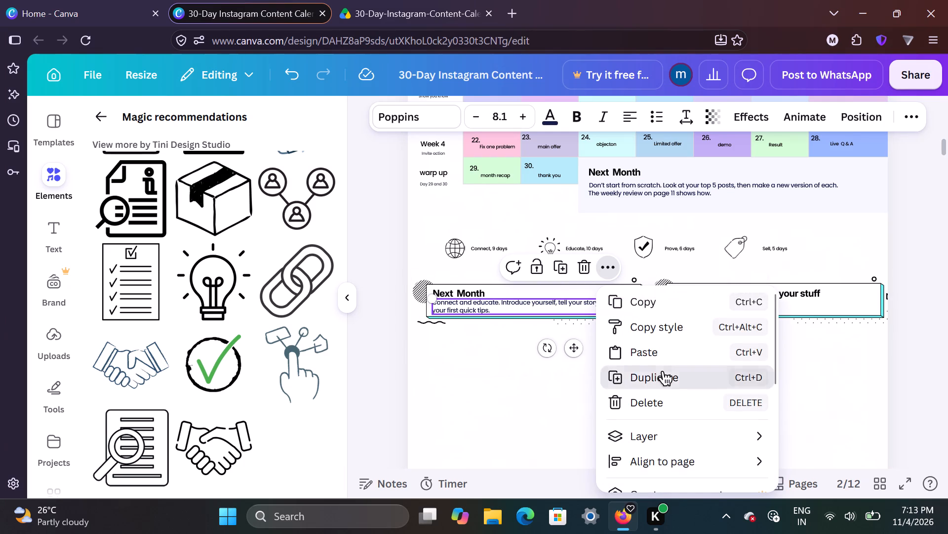
pyautogui.moveTo(583, 356); pyautogui.dragTo(734, 352)
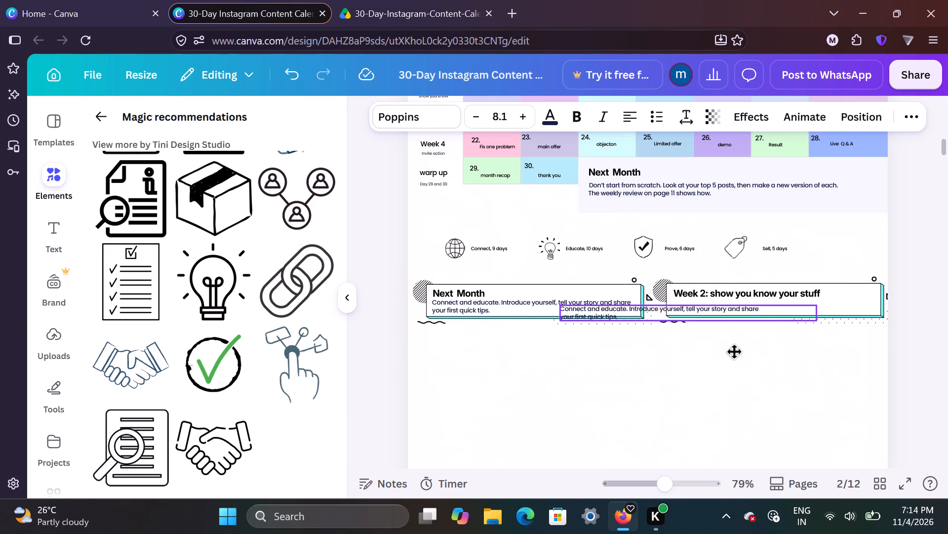
pyautogui.moveTo(734, 352); pyautogui.dragTo(814, 347)
# Replace the duplicated description in the second box with the copied text "Educate. Checklists, answers, mistakes and tutorials that earn trust.".
pyautogui.doubleClick(765, 308)
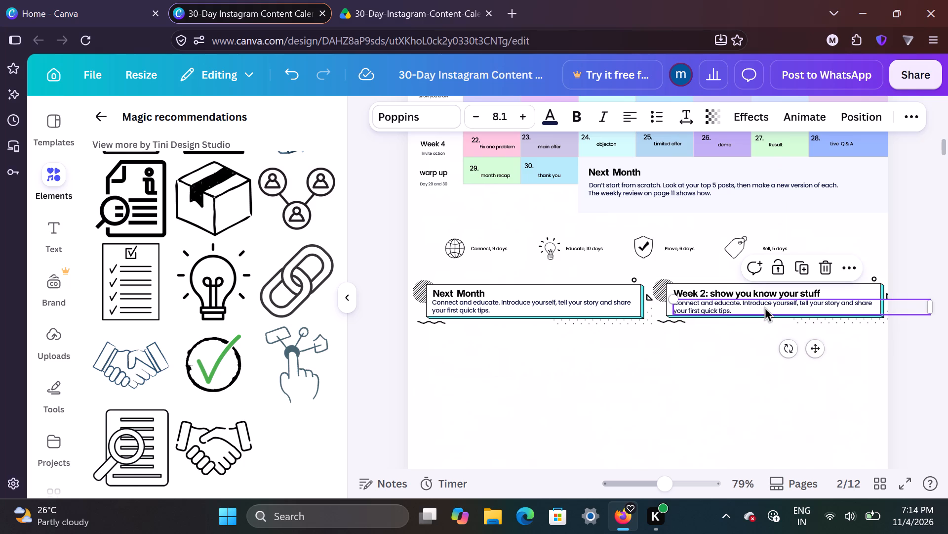
pyautogui.click(765, 308)
pyautogui.moveTo(765, 308); pyautogui.dragTo(697, 297)
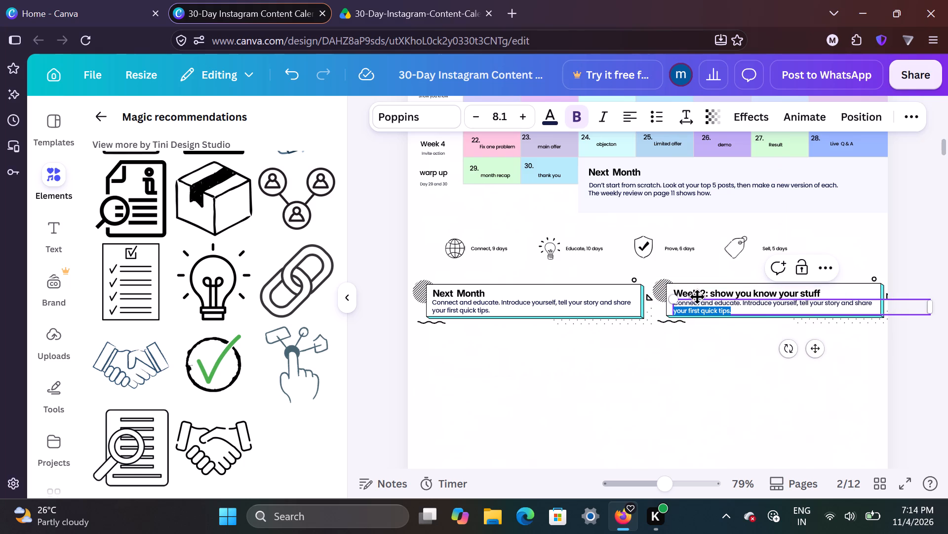
pyautogui.moveTo(697, 297); pyautogui.dragTo(709, 306)
pyautogui.moveTo(709, 306); pyautogui.dragTo(767, 310)
pyautogui.press('BackSpace')
pyautogui.press('BackSpace')
pyautogui.press('BackSpace')
pyautogui.press('BackSpace')
pyautogui.press('BackSpace')
pyautogui.press('BackSpace')
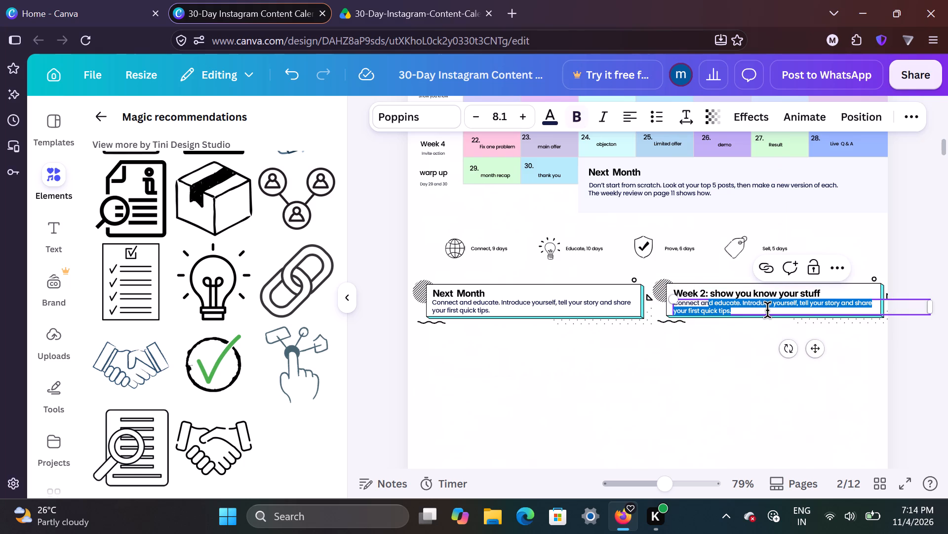
pyautogui.press('BackSpace')
pyautogui.press('BackSpace')
pyautogui.press('BackSpace')
pyautogui.press('BackSpace')
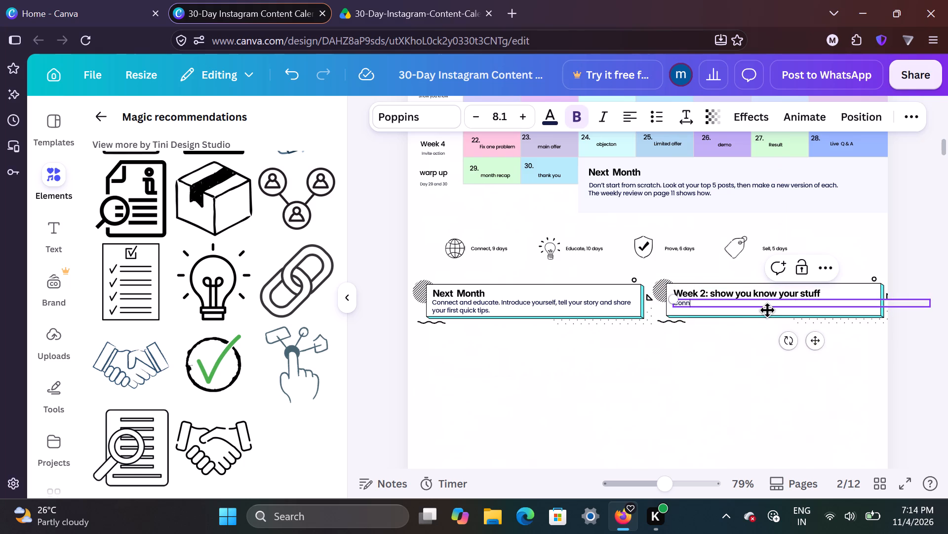
pyautogui.press('BackSpace')
pyautogui.press('BackSpace')
pyautogui.press('BackSpace')
pyautogui.hotkey('ctrl', 'v')
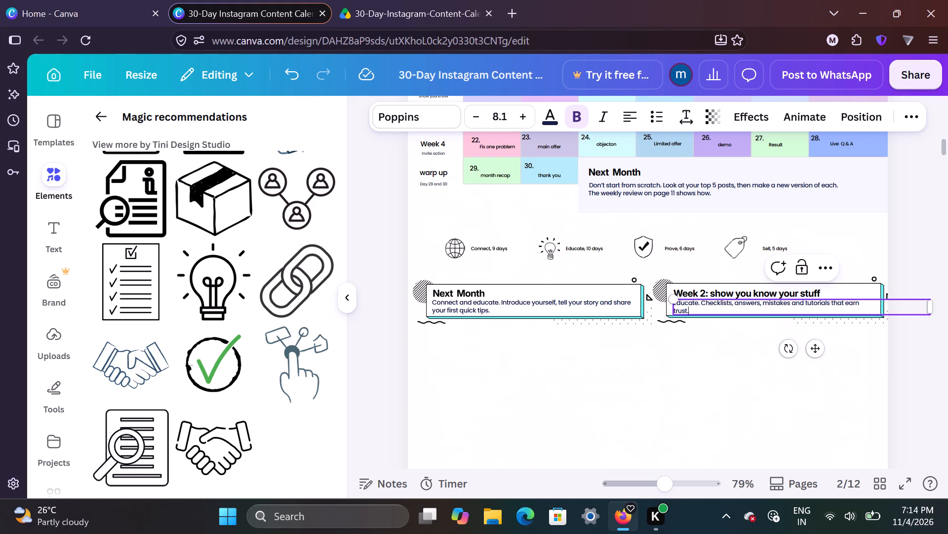
pyautogui.click(905, 358)
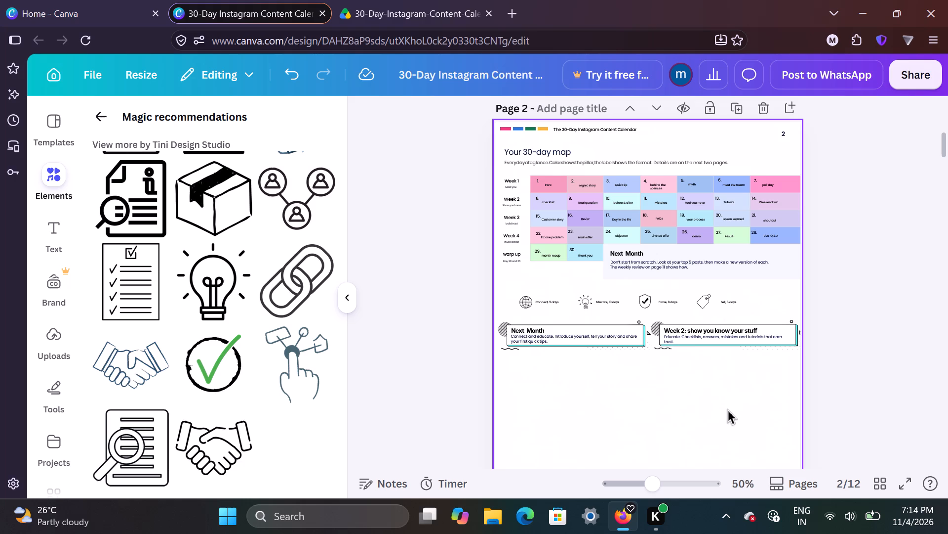
# Duplicate the decorative frame of the first box on page 2 and move the copy below the original.
pyautogui.scroll(-1, 728, 410)
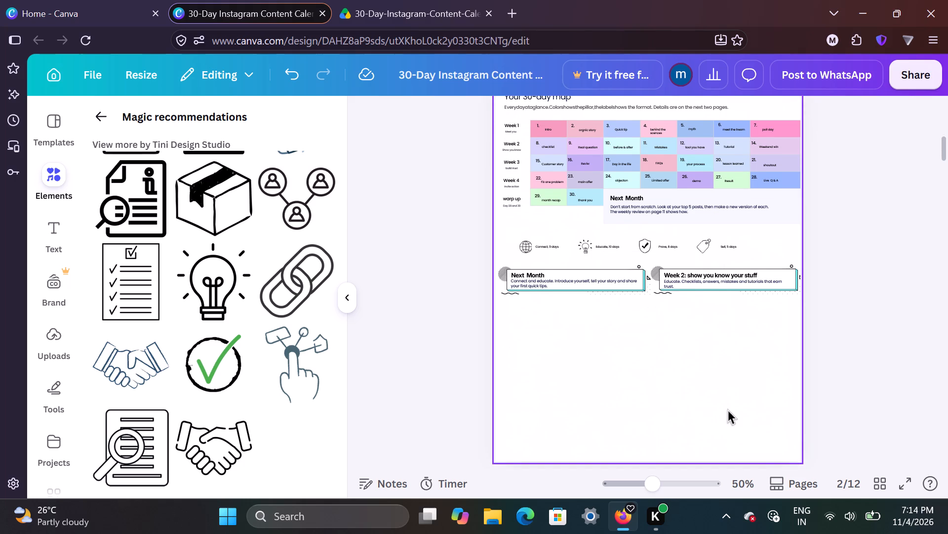
pyautogui.scroll(1, 728, 410)
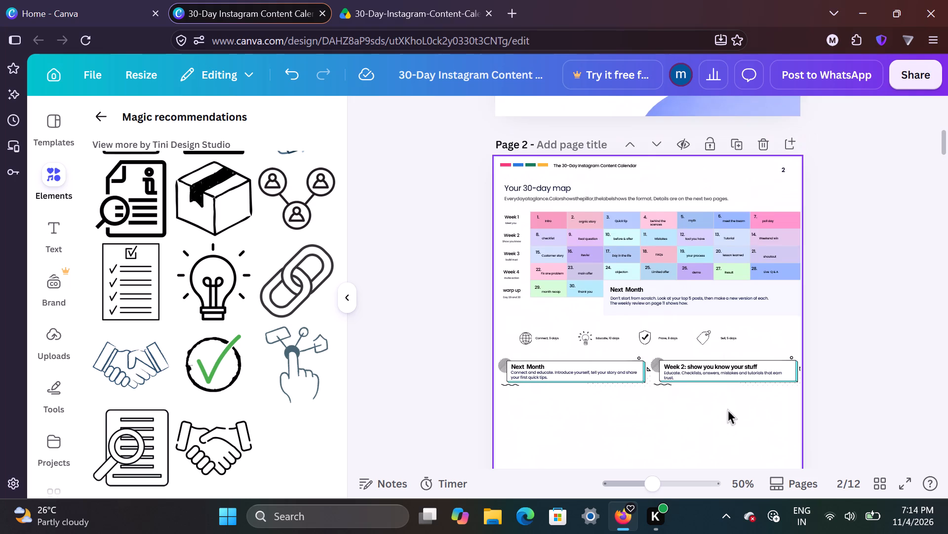
pyautogui.scroll(-3, 728, 410)
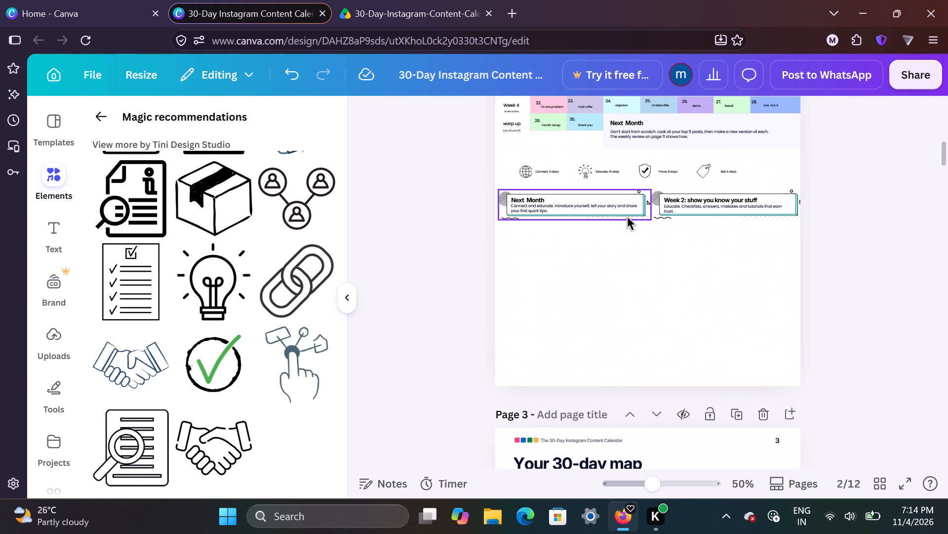
pyautogui.click(627, 216)
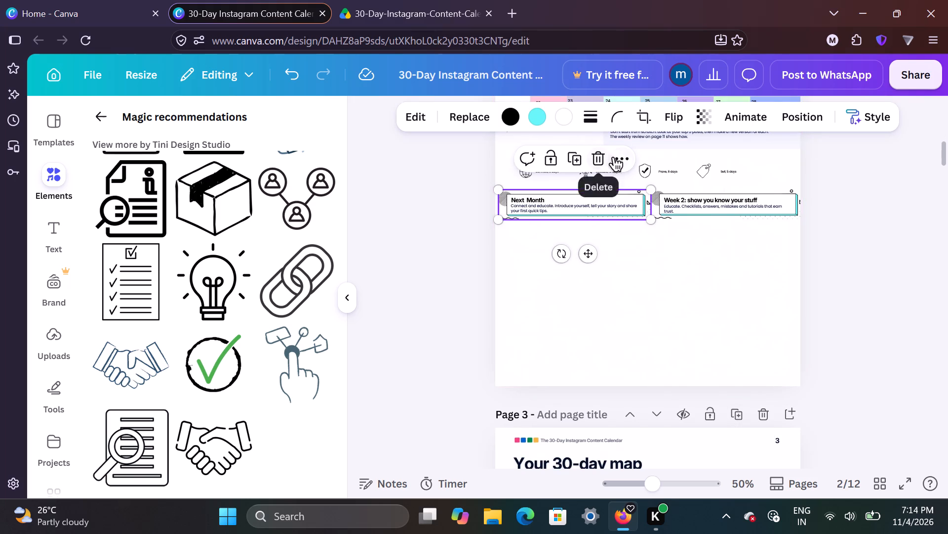
pyautogui.click(622, 158)
pyautogui.click(663, 268)
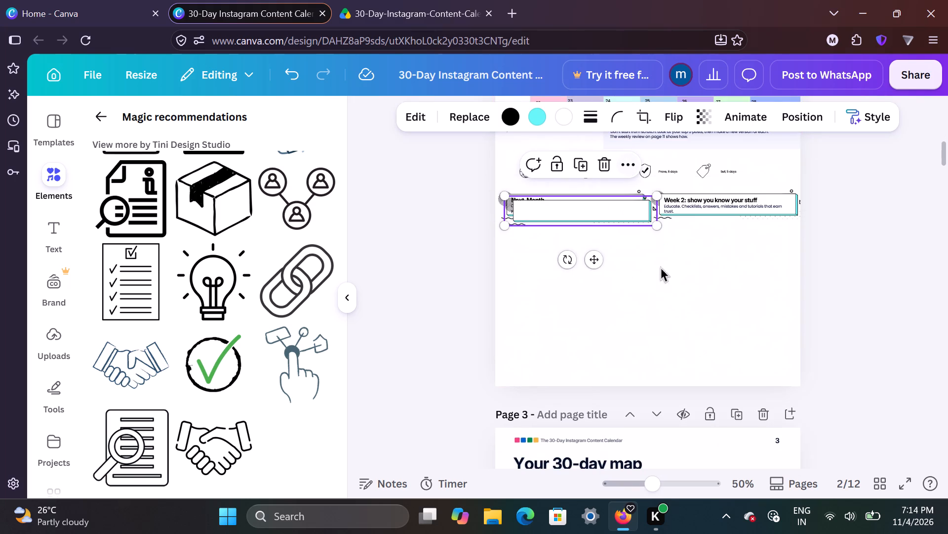
pyautogui.moveTo(597, 258); pyautogui.dragTo(588, 274)
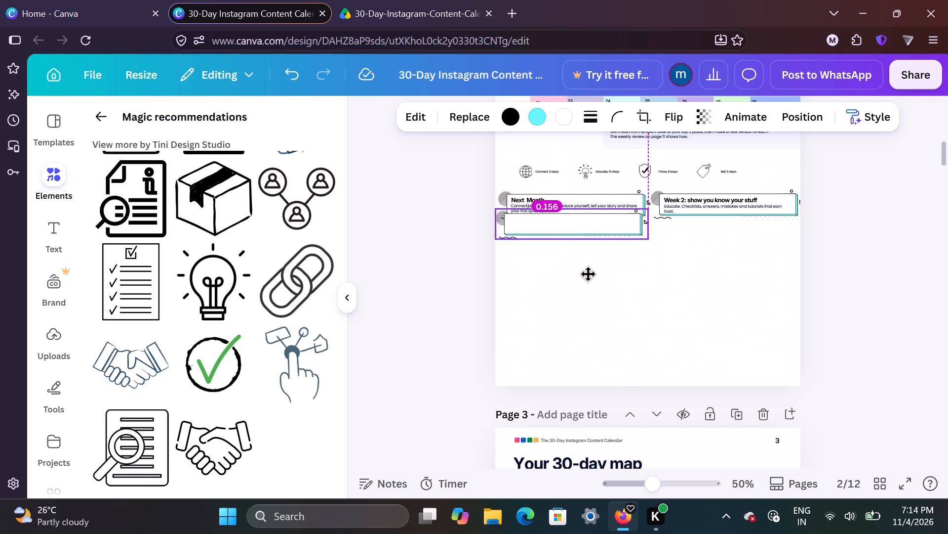
# Place the empty teal-shadowed box copy directly below the first box, leaving a gap of about 0.292.
pyautogui.moveTo(588, 274); pyautogui.dragTo(592, 292)
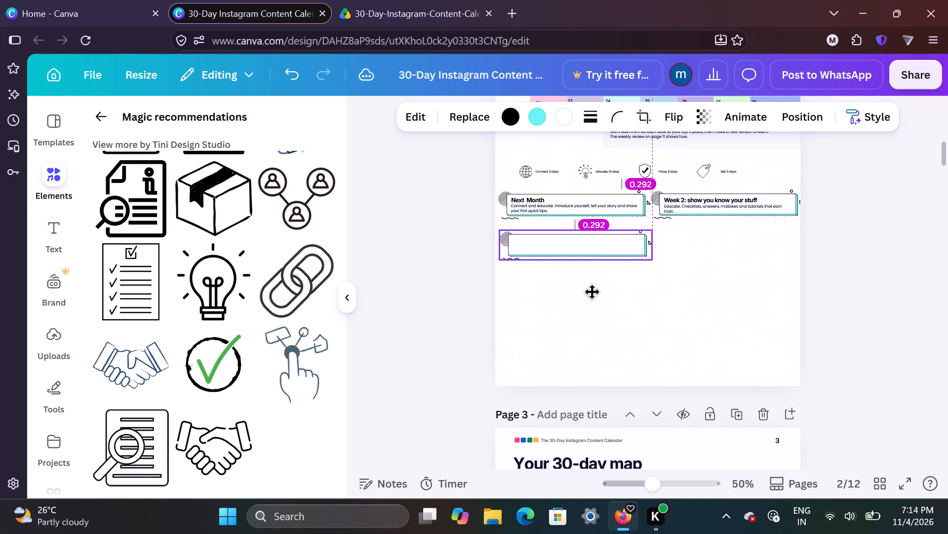
pyautogui.moveTo(592, 292); pyautogui.dragTo(592, 291)
pyautogui.click(717, 298)
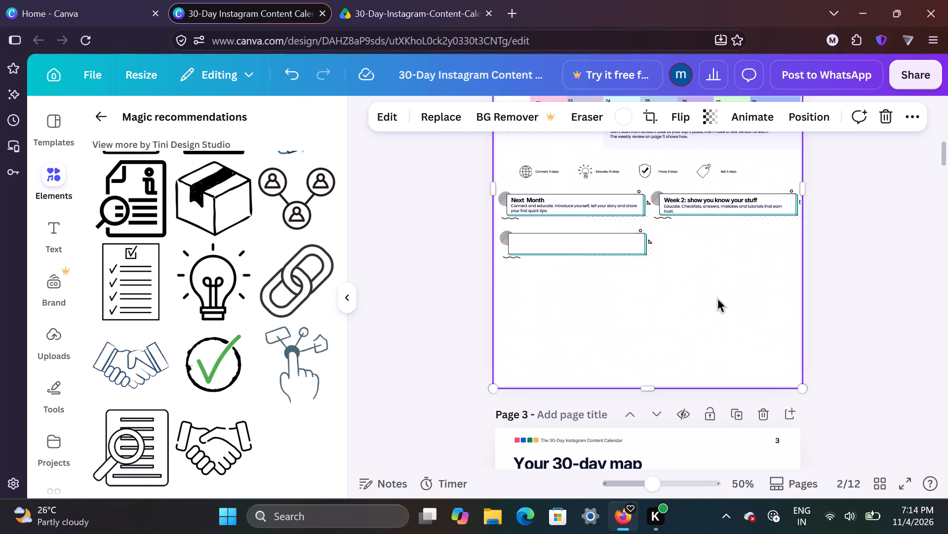
# In the reference PDF, copy the heading "Week 3: build trust" from page 3.
pyautogui.scroll(1, 717, 298)
pyautogui.click(470, 0)
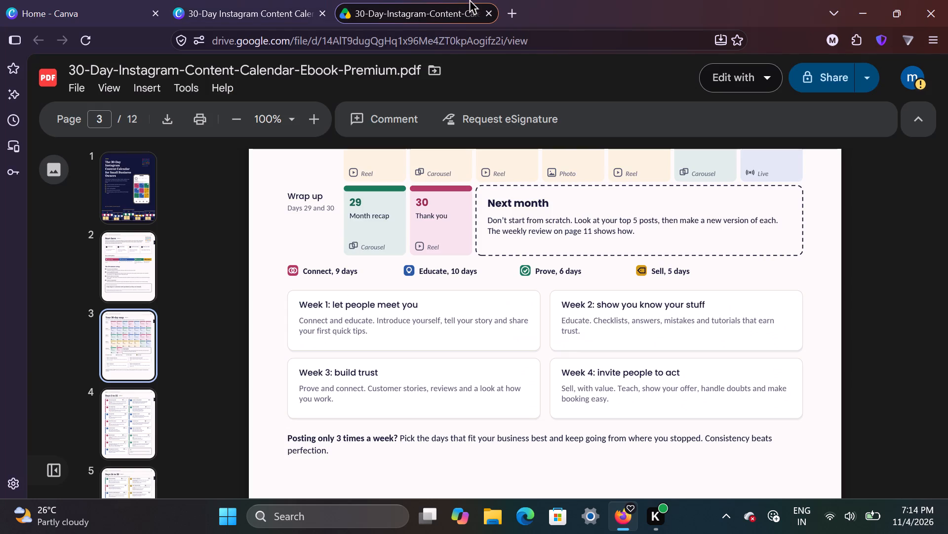
pyautogui.click(276, 0)
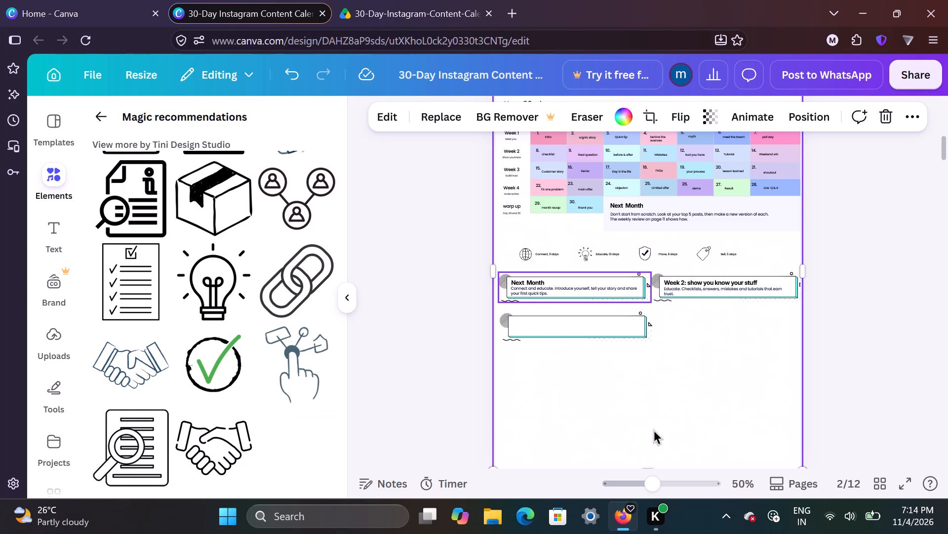
pyautogui.scroll(-3, 654, 430)
pyautogui.scroll(1, 654, 430)
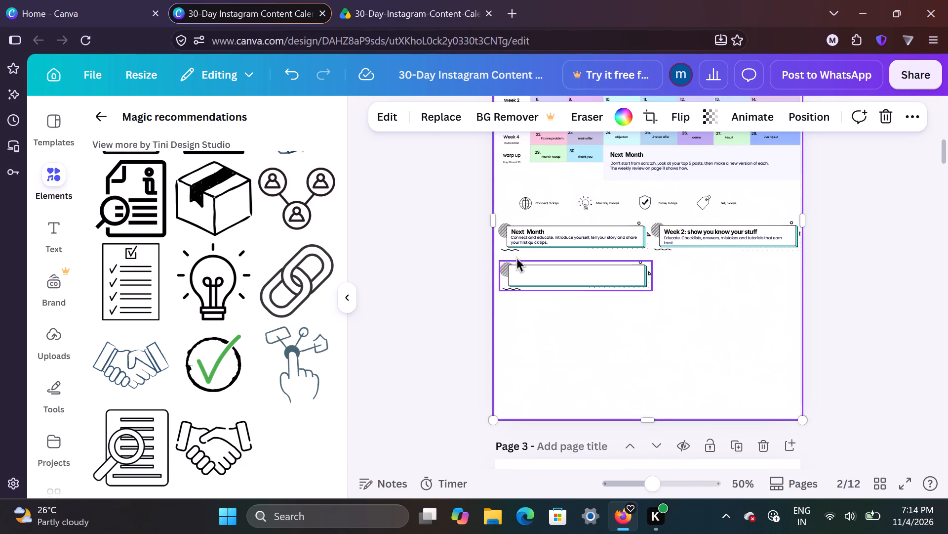
pyautogui.click(405, 0)
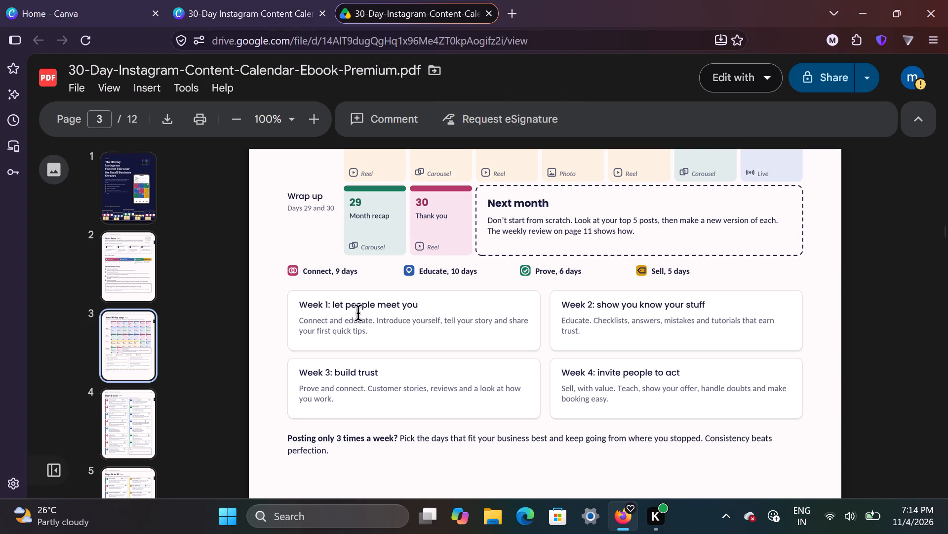
pyautogui.moveTo(395, 368); pyautogui.dragTo(364, 370)
pyautogui.moveTo(364, 370); pyautogui.dragTo(389, 372)
pyautogui.click(389, 372)
pyautogui.moveTo(389, 372); pyautogui.dragTo(296, 366)
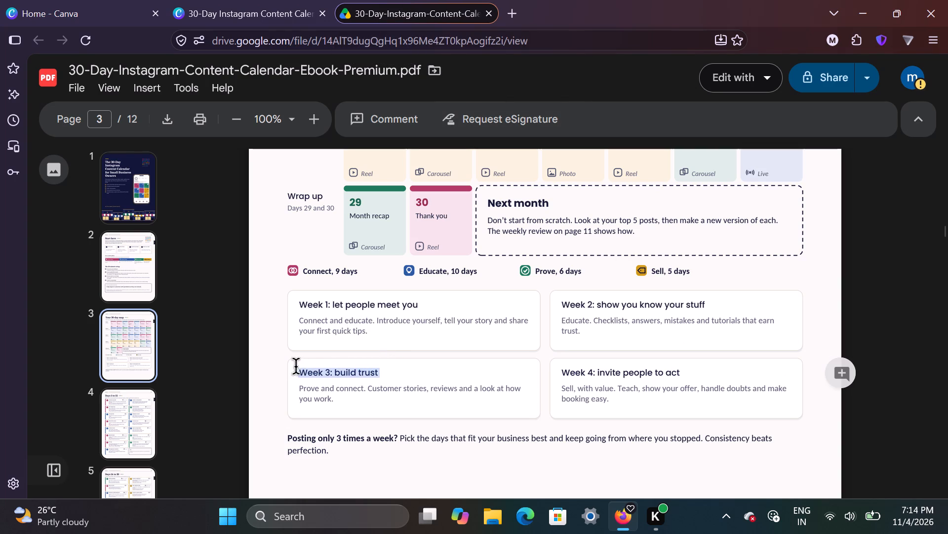
pyautogui.moveTo(296, 366); pyautogui.dragTo(281, 369)
pyautogui.hotkey('ctrl', 'c')
pyautogui.click(281, 369)
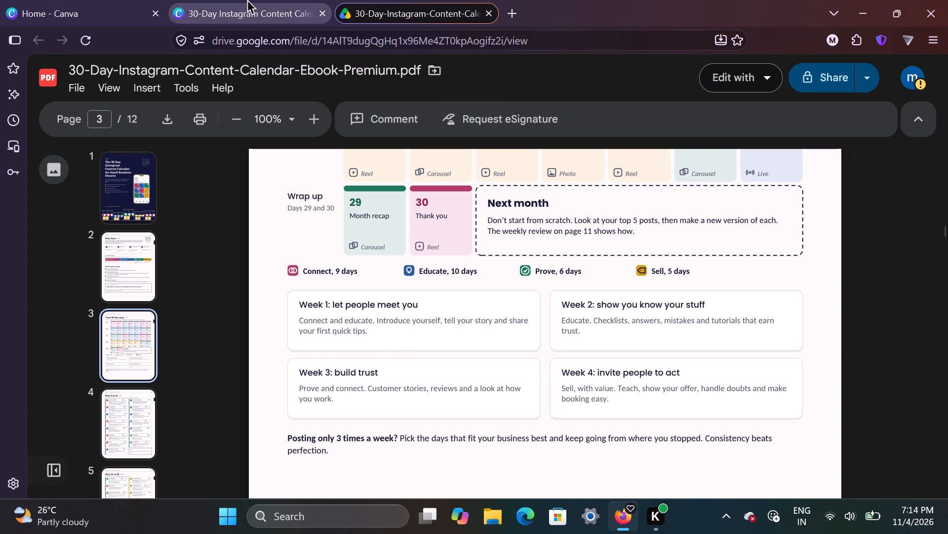
# Back in the Canva design, duplicate the first box's Next Month heading and place the copy at the upper left inside the empty third box.
pyautogui.click(246, 0)
pyautogui.scroll(2, 549, 230)
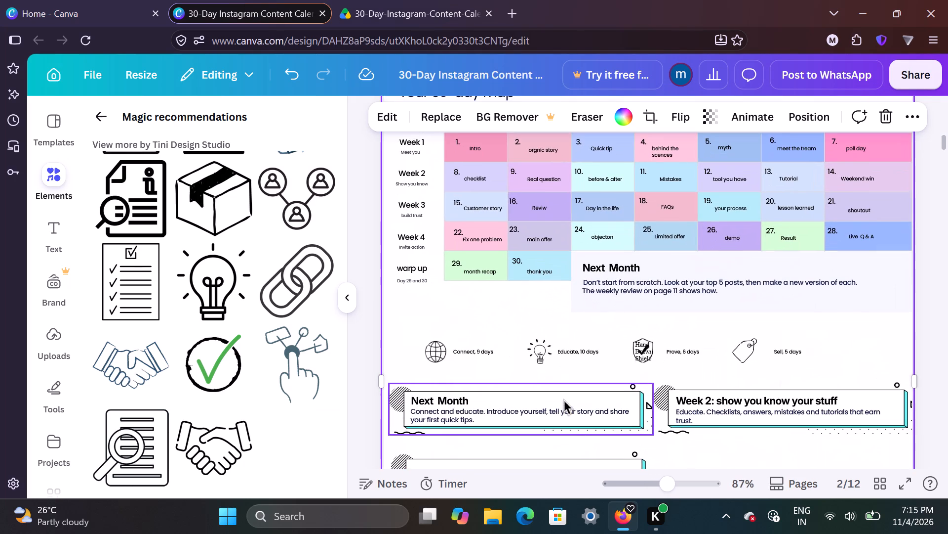
pyautogui.hscroll(1, 564, 400)
pyautogui.doubleClick(468, 396)
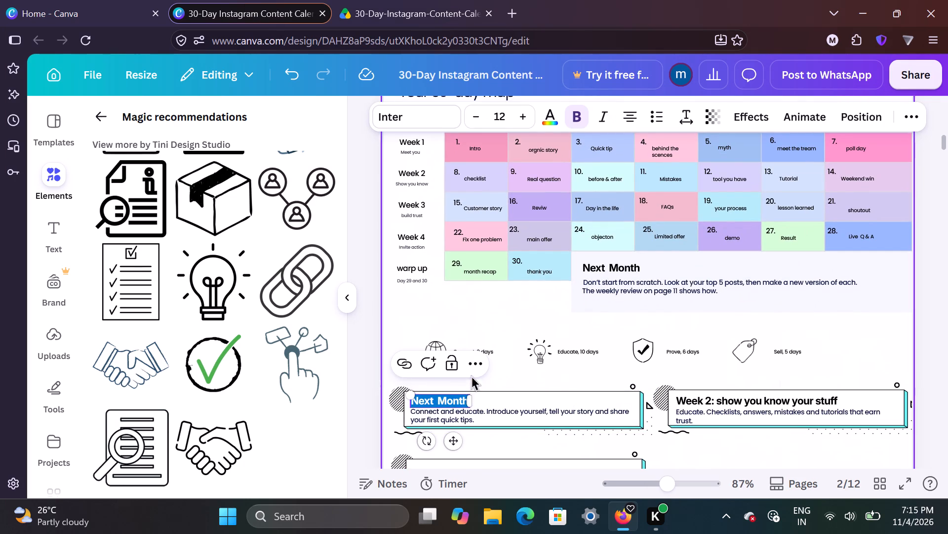
pyautogui.click(475, 363)
pyautogui.click(548, 146)
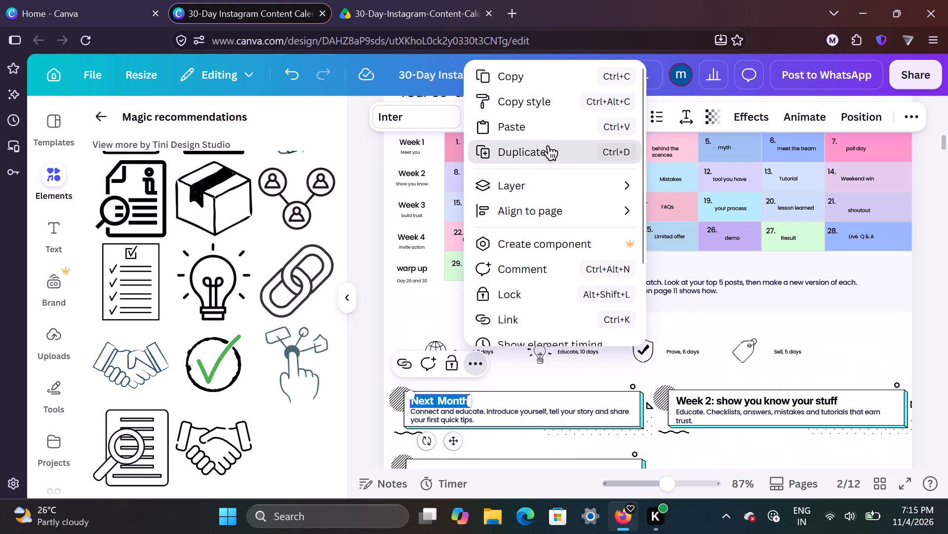
pyautogui.scroll(-2, 534, 393)
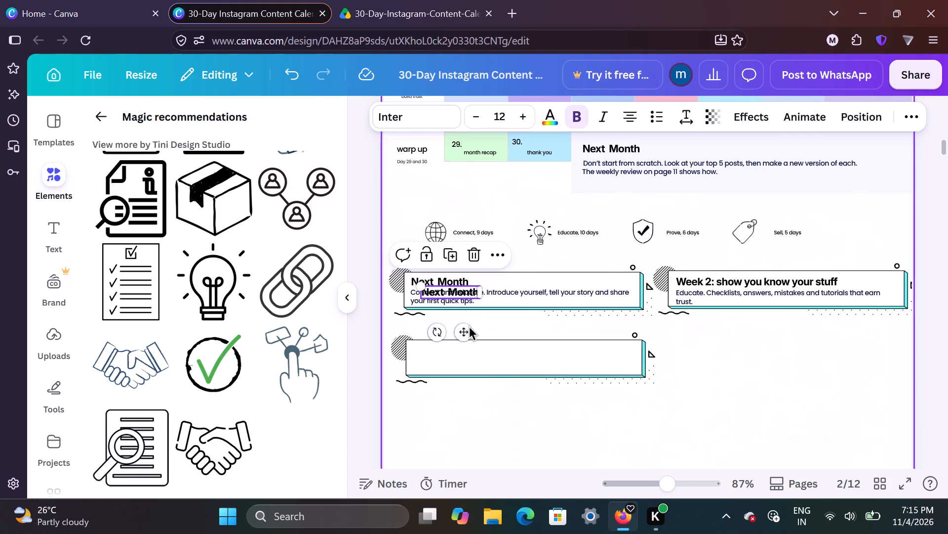
pyautogui.moveTo(461, 333); pyautogui.dragTo(455, 390)
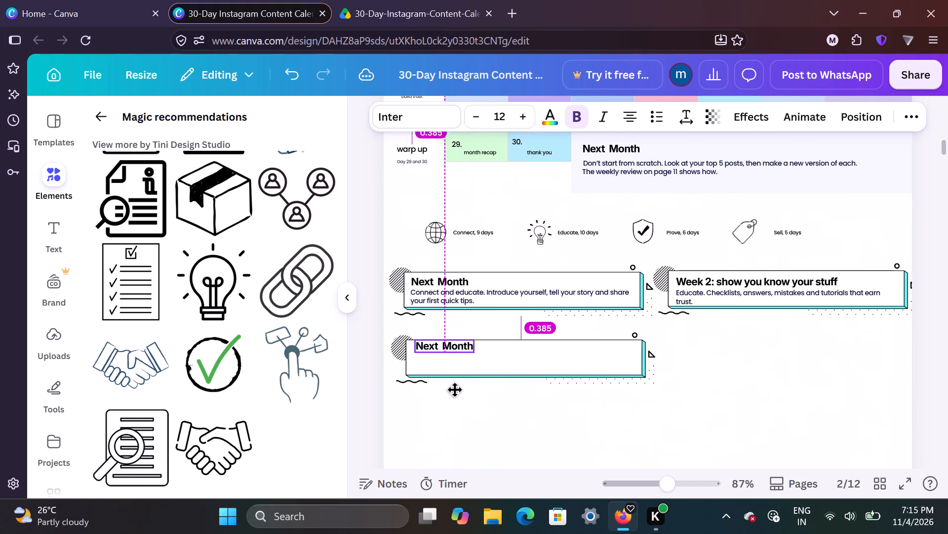
pyautogui.moveTo(455, 390); pyautogui.dragTo(450, 390)
# Replace the duplicated heading's text with the copied "Week 3: build trust" and widen its text box to fit one line.
pyautogui.tripleClick(449, 348)
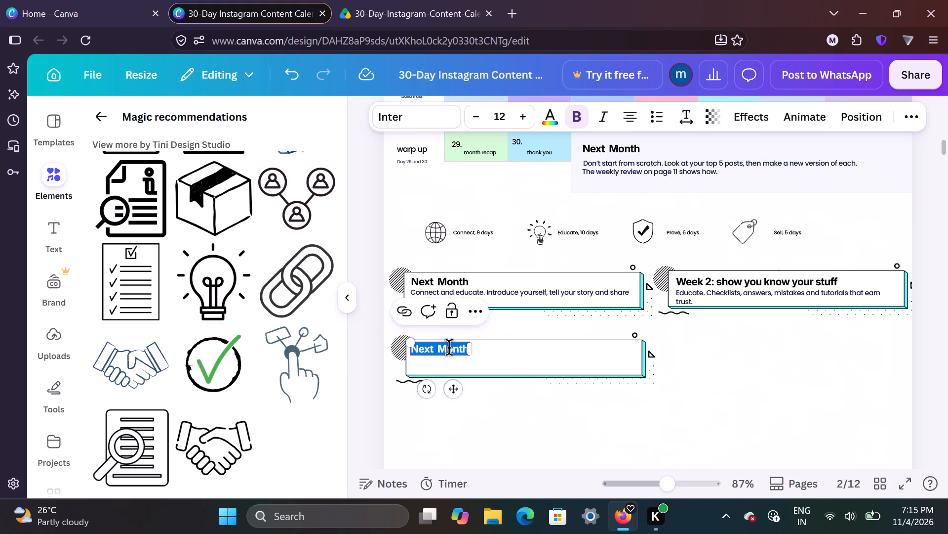
pyautogui.press('BackSpace')
pyautogui.hotkey('ctrl', 'v')
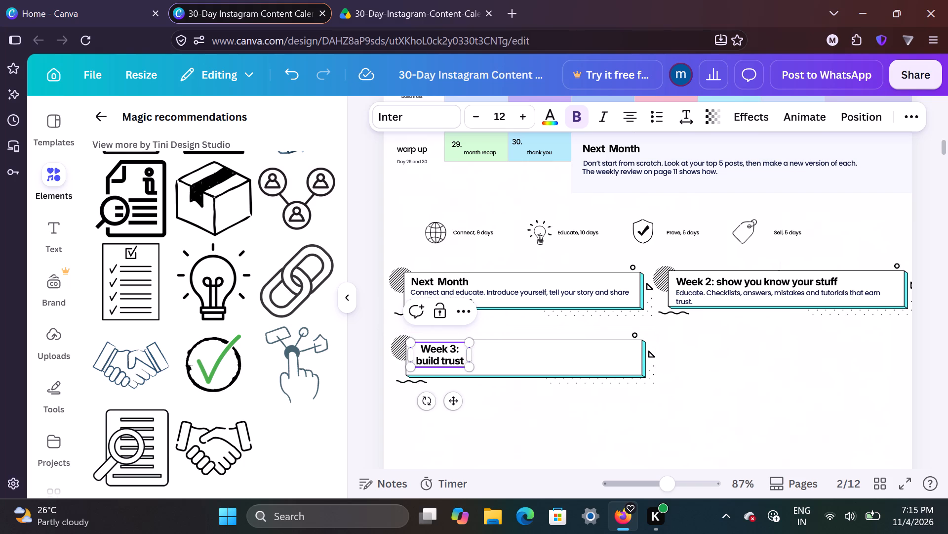
pyautogui.moveTo(470, 354); pyautogui.dragTo(483, 353)
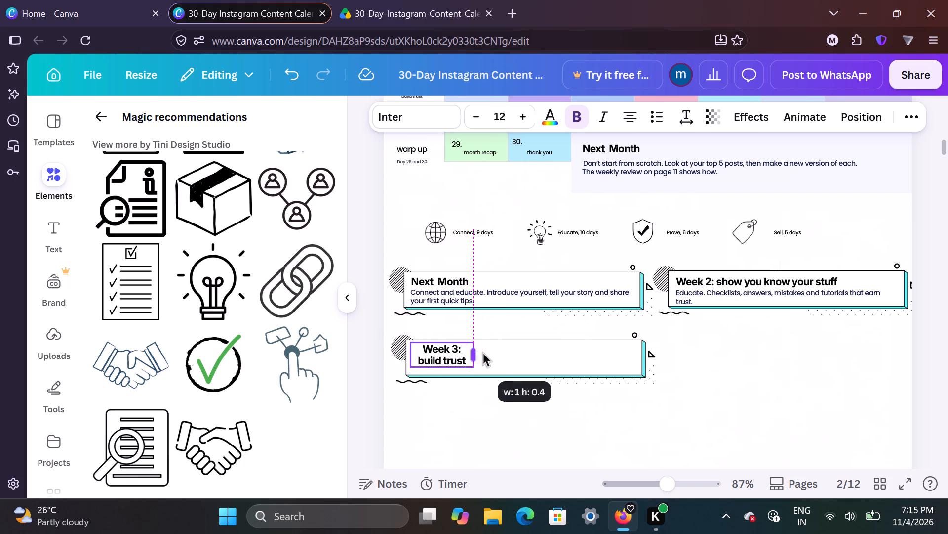
pyautogui.moveTo(483, 353); pyautogui.dragTo(507, 351)
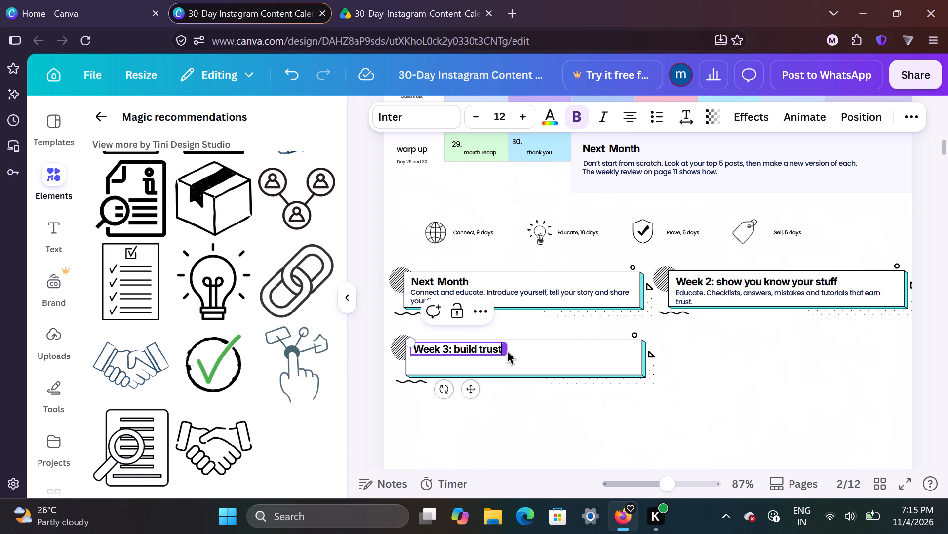
pyautogui.click(537, 351)
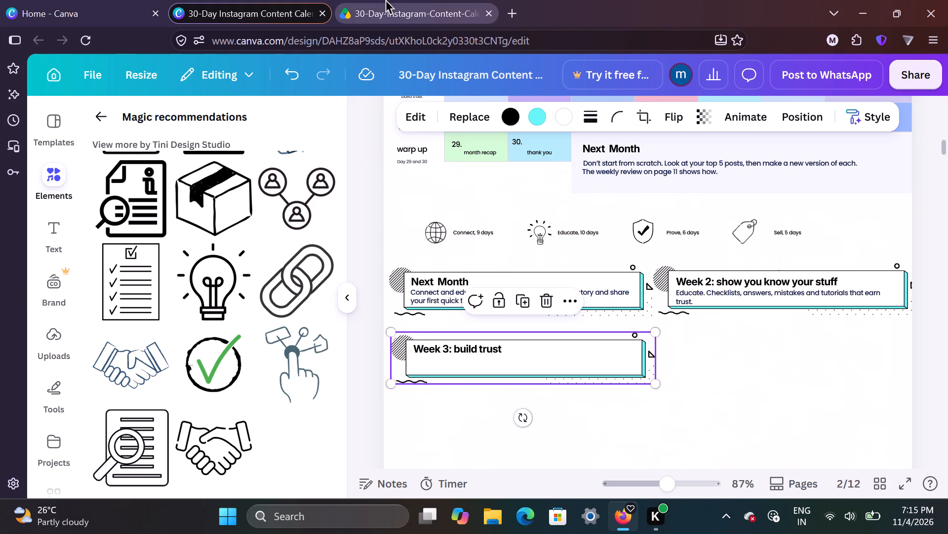
# In the reference PDF, copy the Week 3 description "Prove and connect. Customer stories, reviews and a look at how you work.".
pyautogui.click(386, 0)
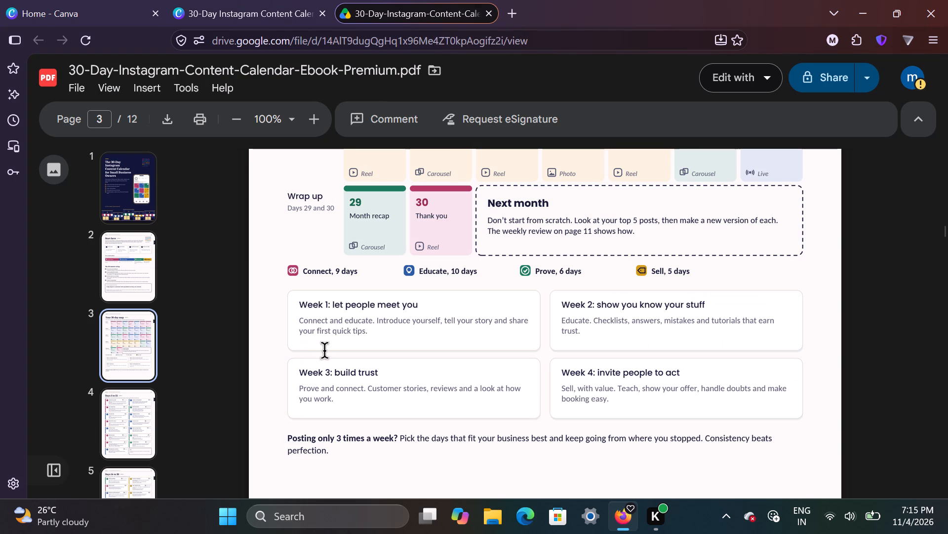
pyautogui.moveTo(348, 397); pyautogui.dragTo(283, 382)
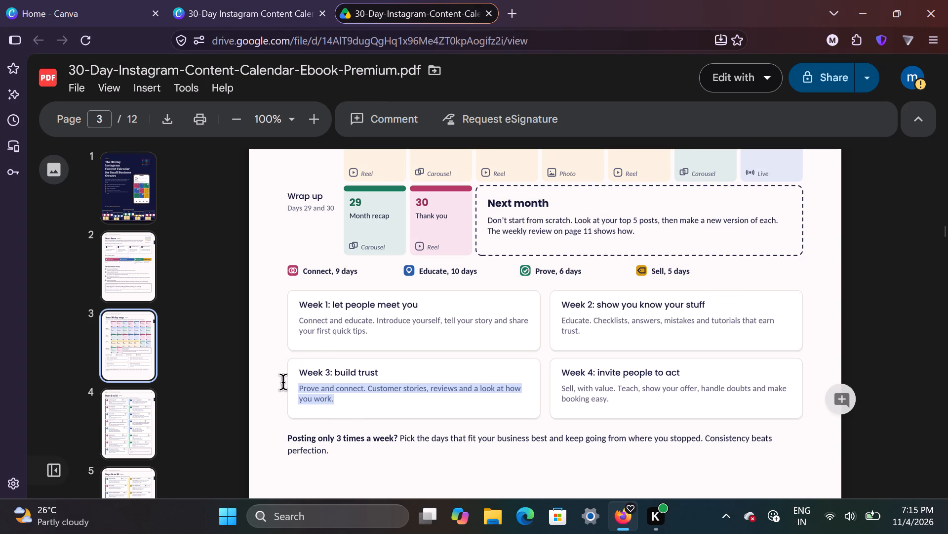
pyautogui.hotkey('ctrl', 'c')
pyautogui.hotkey('ctrl', 'c')
pyautogui.click(283, 382)
# Back in the Canva design, duplicate the first box's description and place the copy under the Week 3 heading in the third box.
pyautogui.click(256, 0)
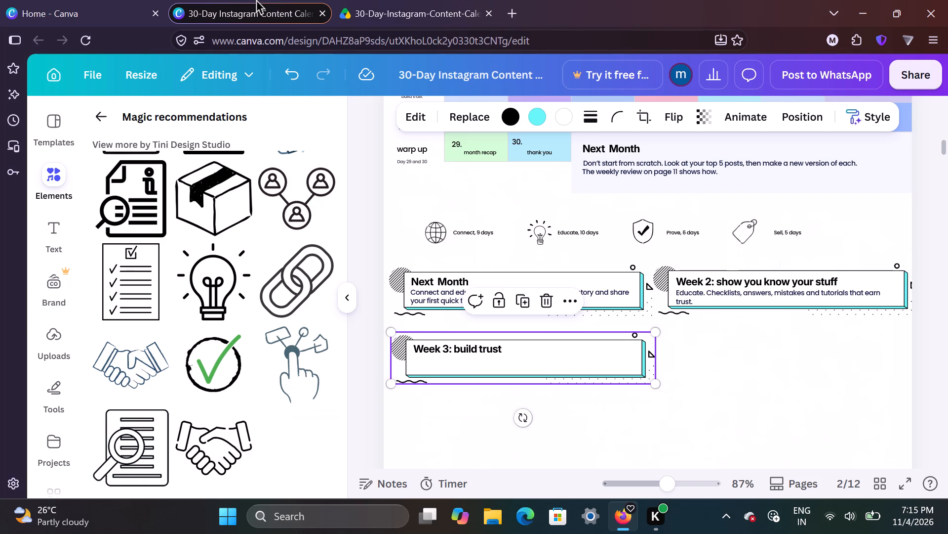
pyautogui.click(421, 295)
pyautogui.click(592, 262)
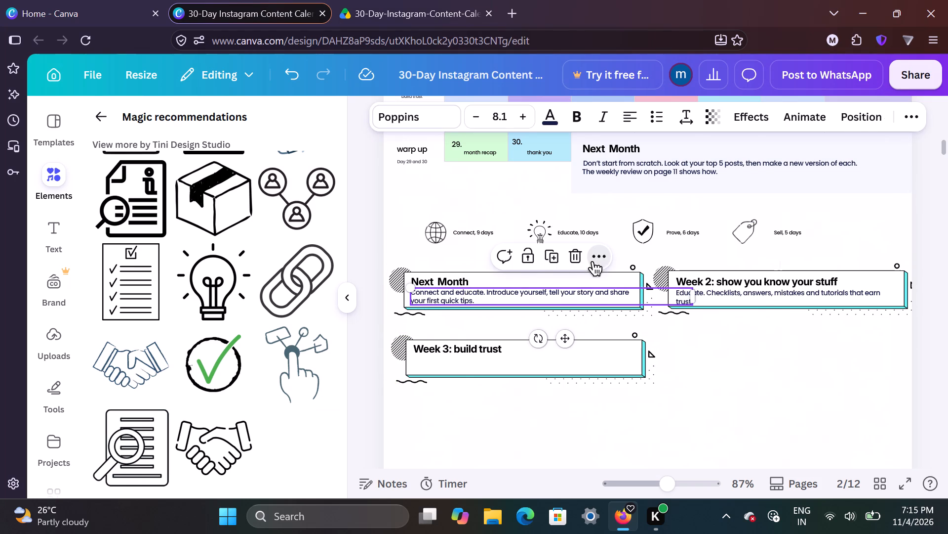
pyautogui.click(645, 370)
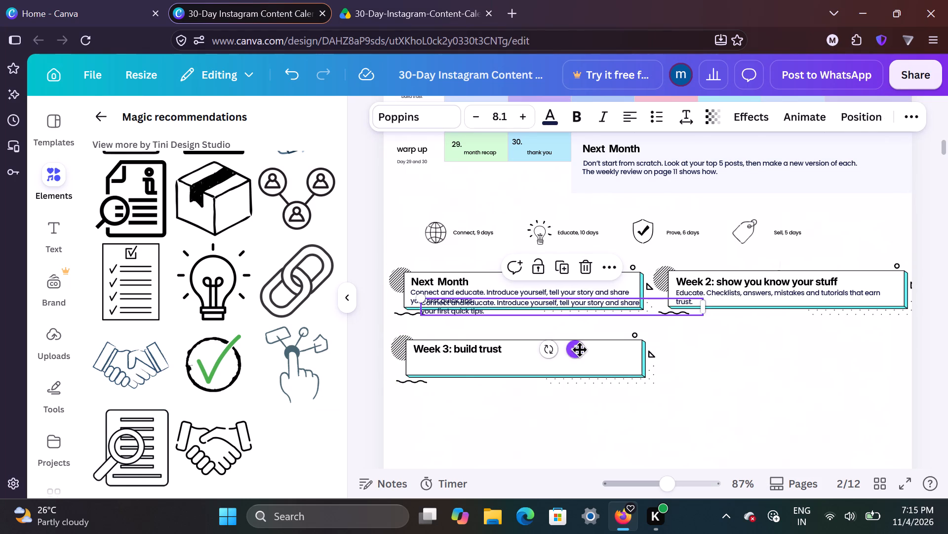
pyautogui.moveTo(580, 349); pyautogui.dragTo(567, 415)
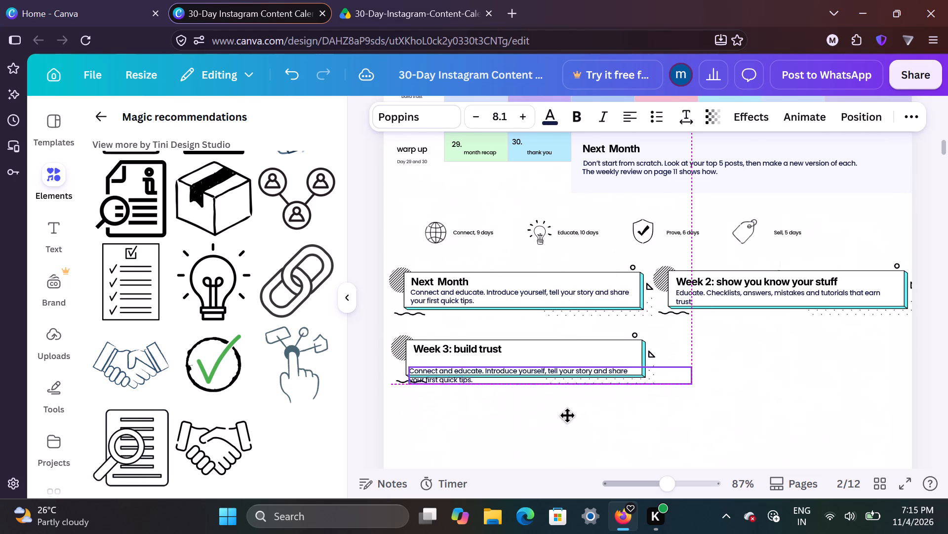
pyautogui.moveTo(567, 415); pyautogui.dragTo(574, 409)
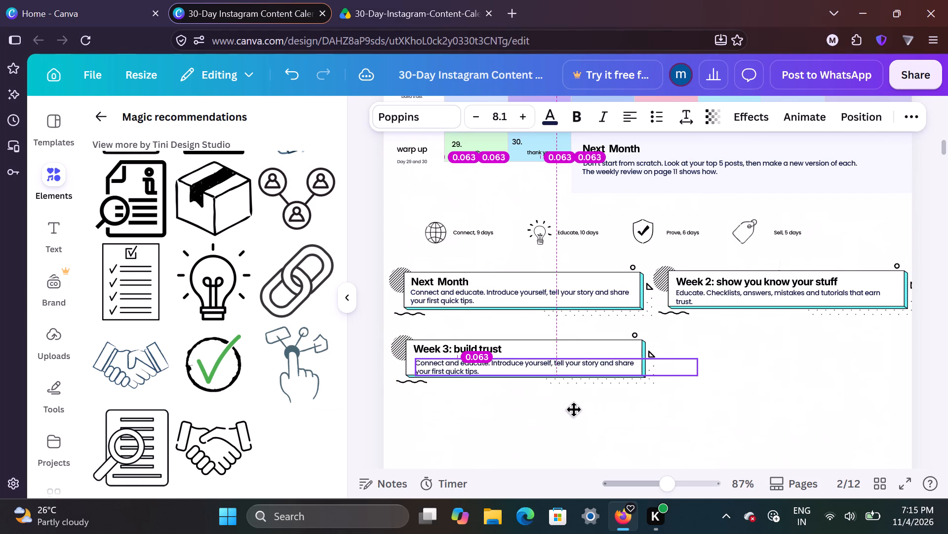
pyautogui.moveTo(574, 409); pyautogui.dragTo(571, 410)
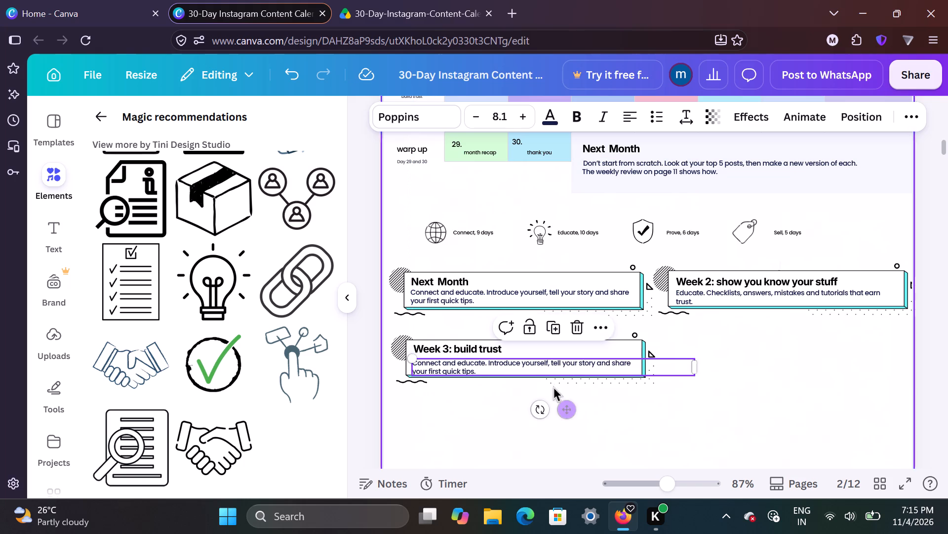
# Replace the third box's duplicated description with the copied text "Prove and connect. Customer stories, reviews and a look at how you work.".
pyautogui.tripleClick(538, 370)
pyautogui.moveTo(538, 370); pyautogui.dragTo(533, 367)
pyautogui.click(533, 367)
pyautogui.moveTo(533, 367); pyautogui.dragTo(454, 352)
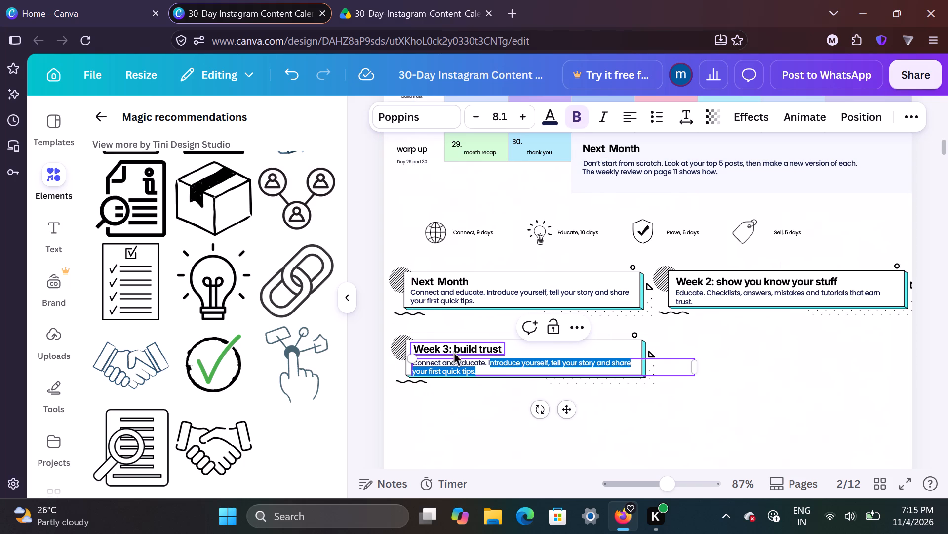
pyautogui.moveTo(454, 352); pyautogui.dragTo(411, 362)
pyautogui.press('BackSpace')
pyautogui.press('BackSpace')
pyautogui.hotkey('ctrl', 'v')
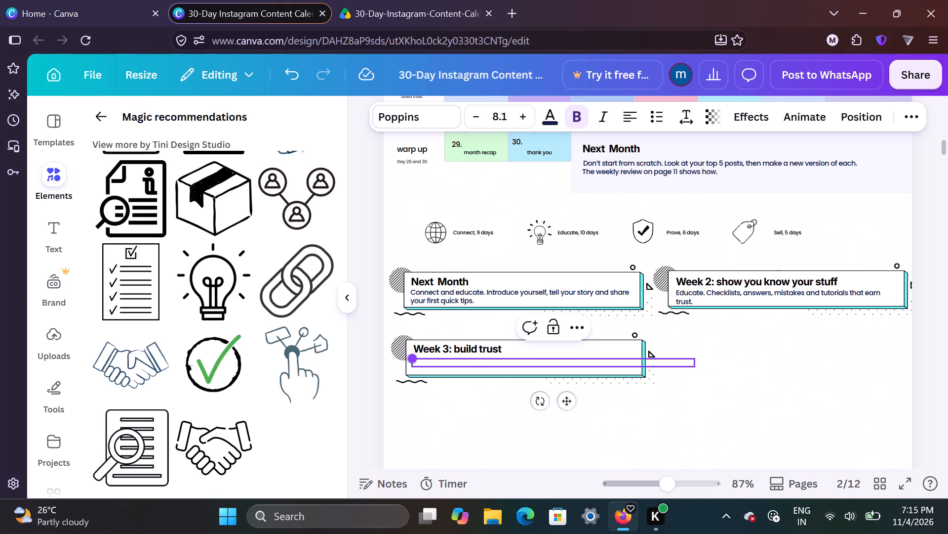
pyautogui.moveTo(411, 362); pyautogui.dragTo(655, 403)
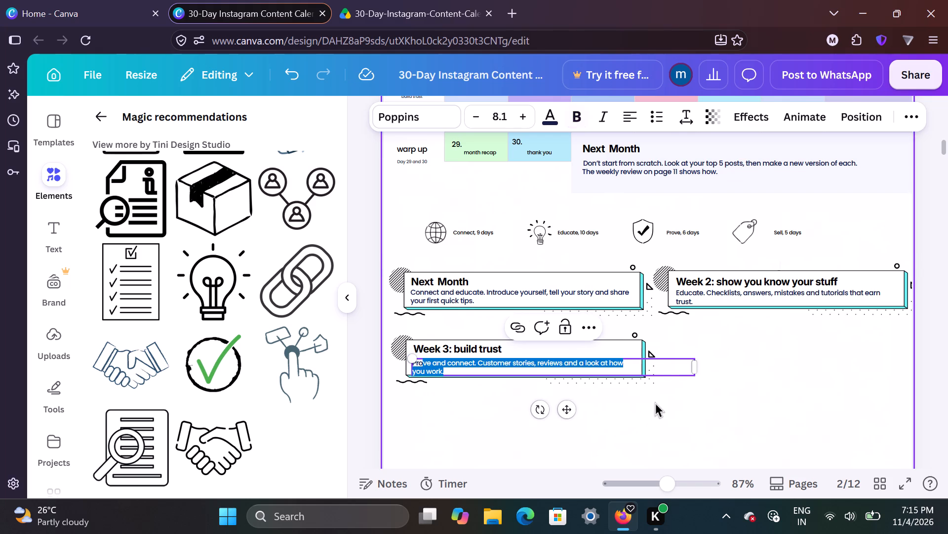
pyautogui.click(655, 403)
# Move the Week 3 description up and slightly inward so it sits close beneath its heading.
pyautogui.click(572, 370)
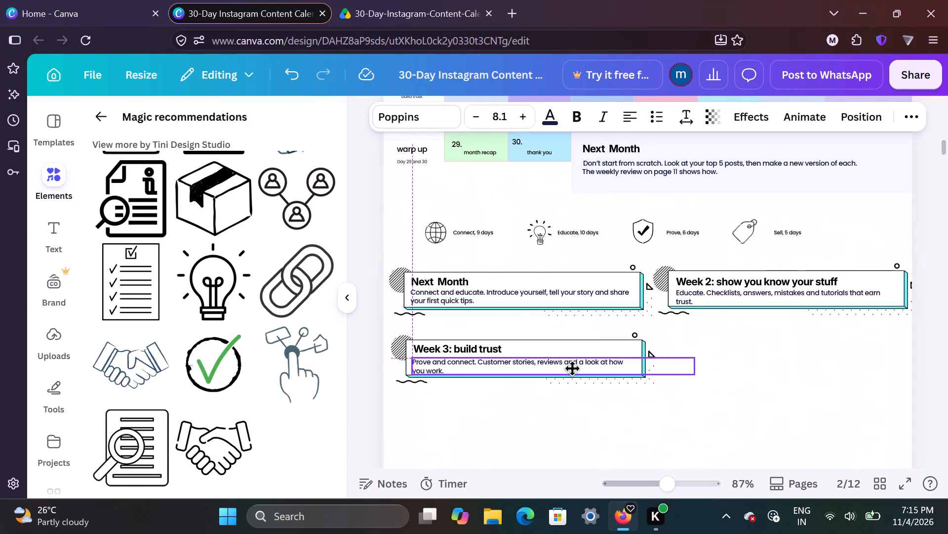
pyautogui.click(671, 408)
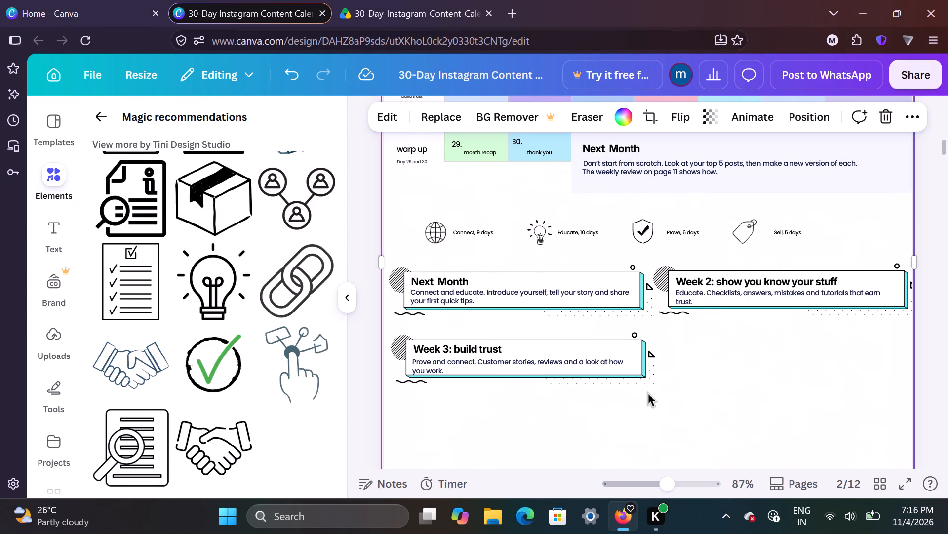
pyautogui.click(618, 365)
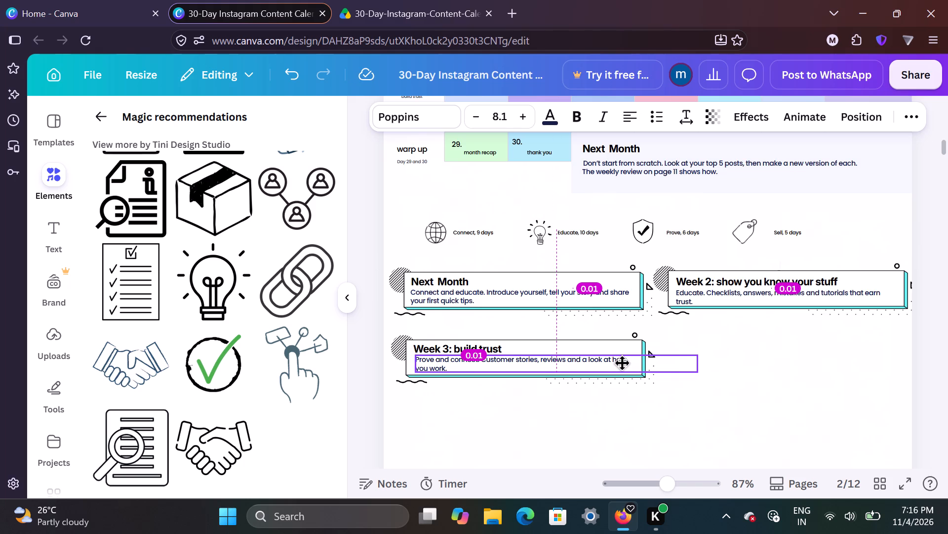
pyautogui.click(697, 403)
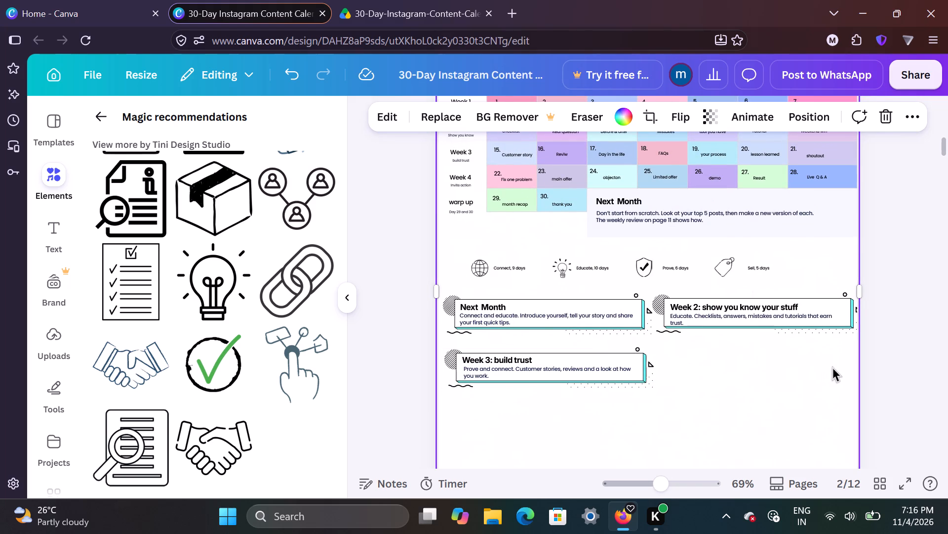
# Duplicate the empty frame of the Week 2 box and place the copy below it, beside the Week 3 box.
pyautogui.hscroll(-1, 832, 367)
pyautogui.click(763, 308)
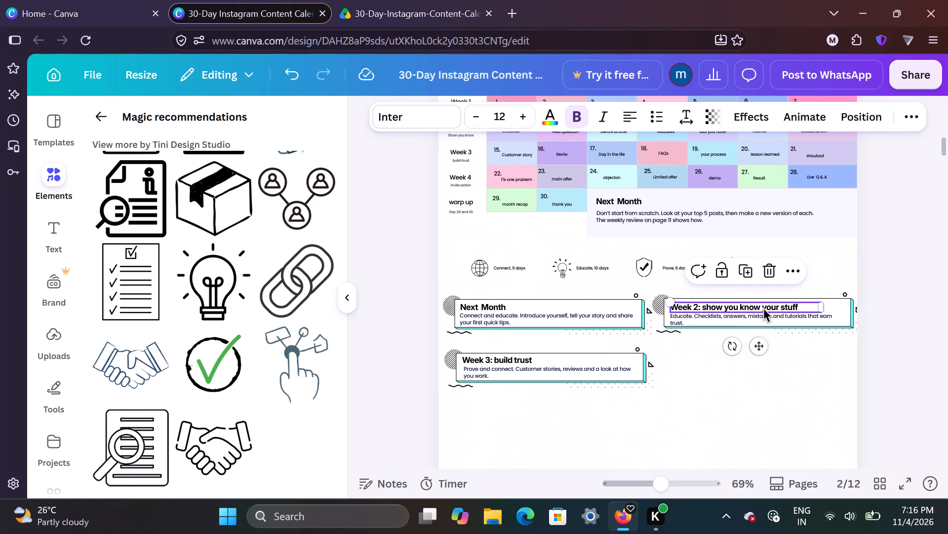
pyautogui.click(843, 307)
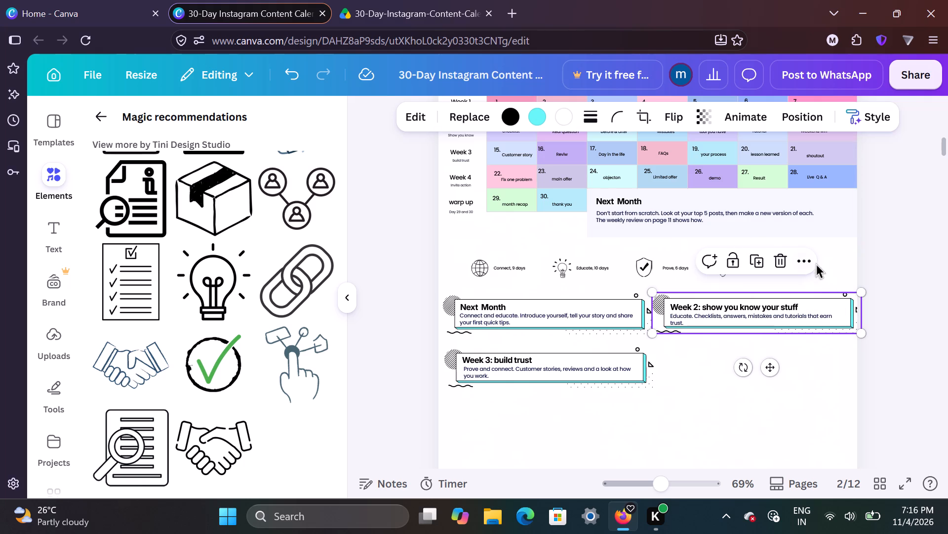
pyautogui.click(809, 262)
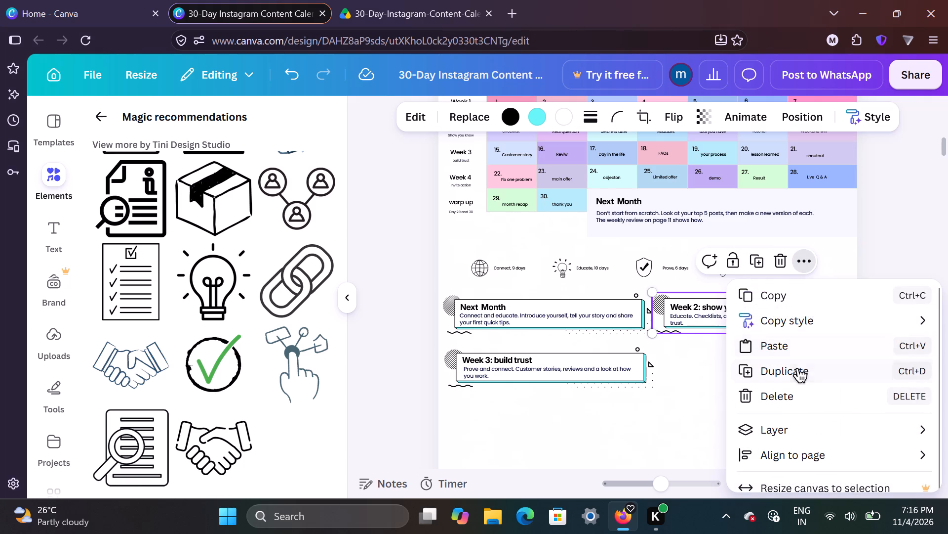
pyautogui.click(797, 369)
pyautogui.moveTo(780, 375); pyautogui.dragTo(767, 397)
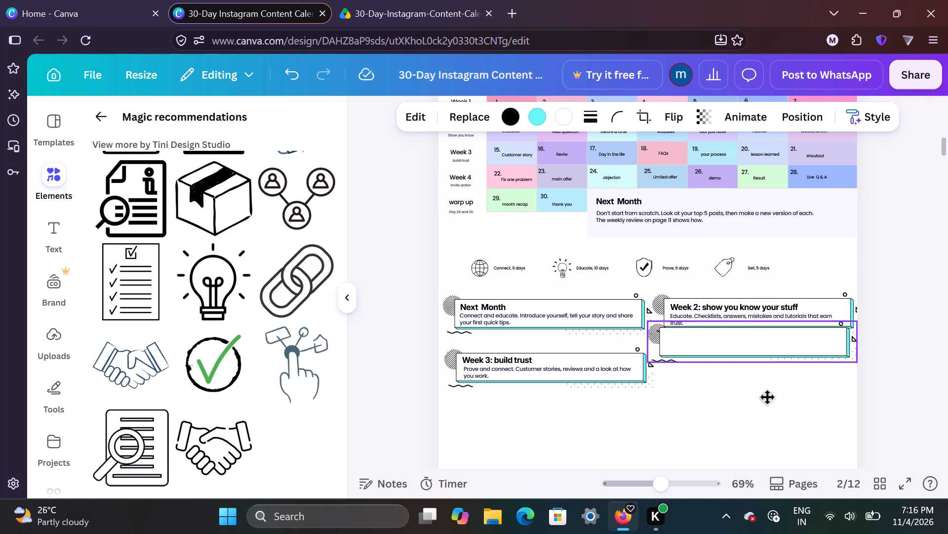
pyautogui.moveTo(767, 397); pyautogui.dragTo(778, 418)
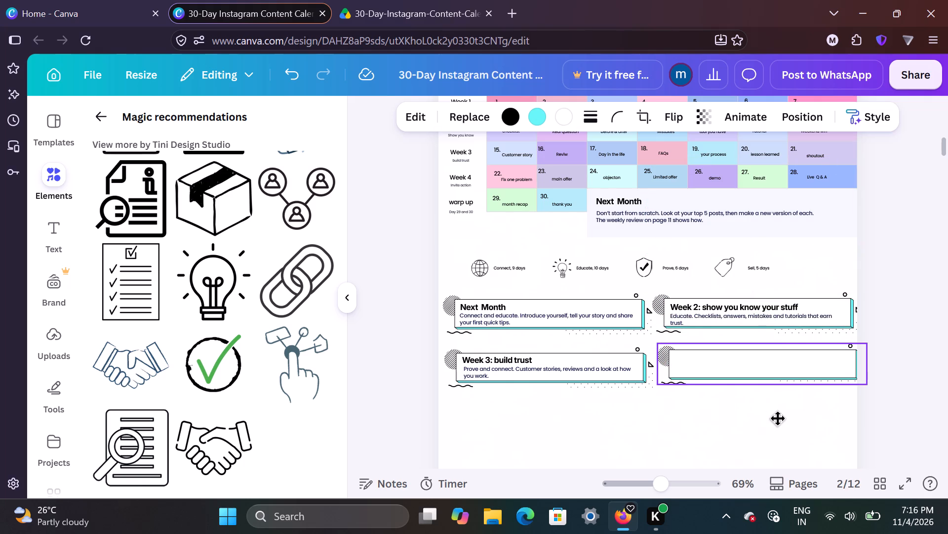
pyautogui.moveTo(778, 418); pyautogui.dragTo(784, 418)
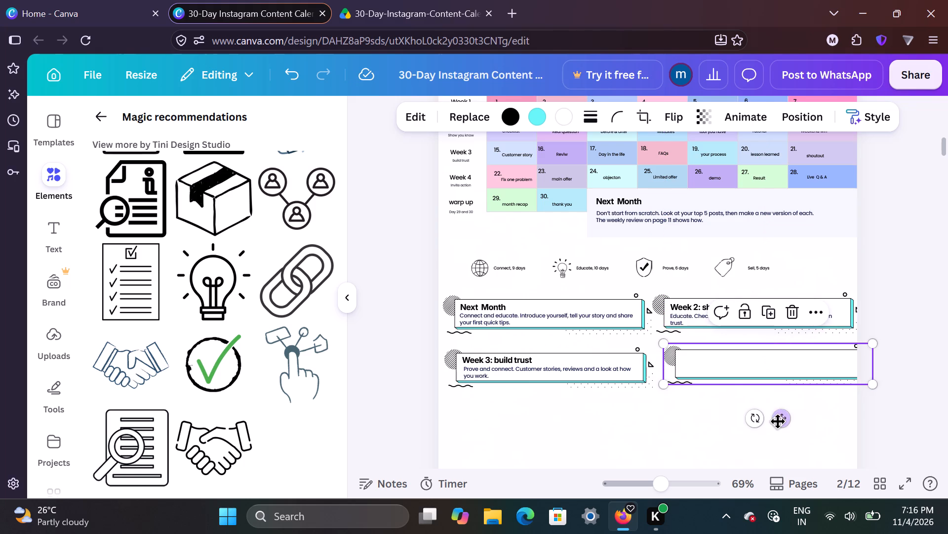
pyautogui.moveTo(781, 422); pyautogui.dragTo(776, 422)
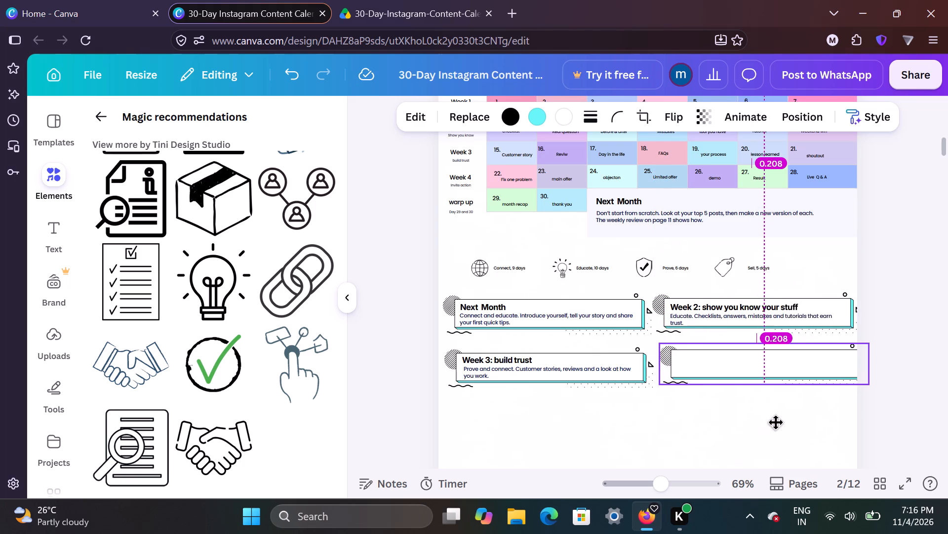
pyautogui.moveTo(776, 422); pyautogui.dragTo(776, 424)
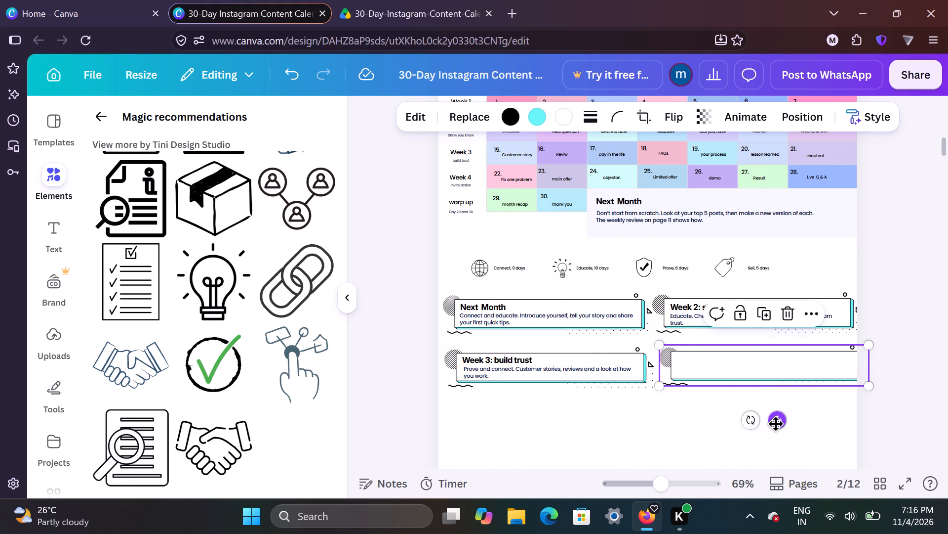
pyautogui.click(899, 437)
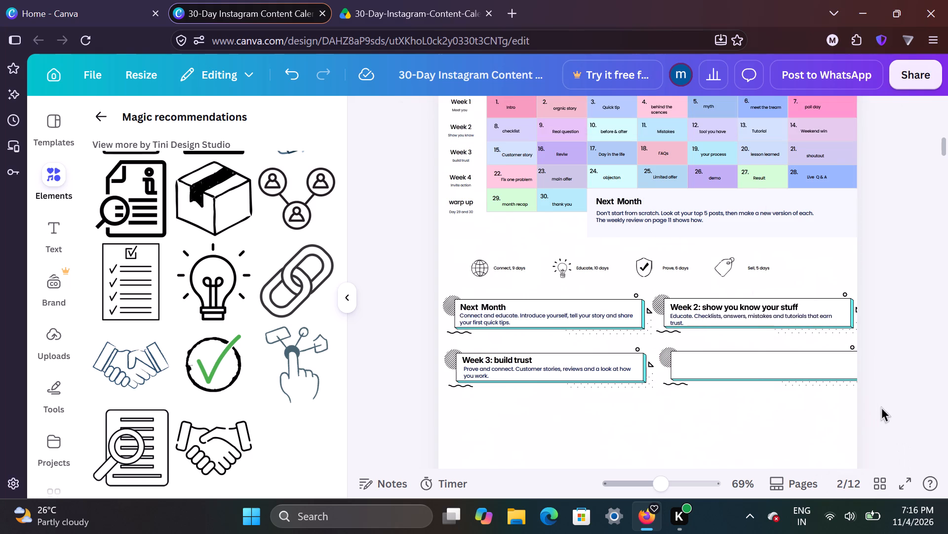
# Reposition the fourth box so it lines up directly beneath the Week 2 box, inside the page's edge.
pyautogui.moveTo(826, 378); pyautogui.dragTo(810, 378)
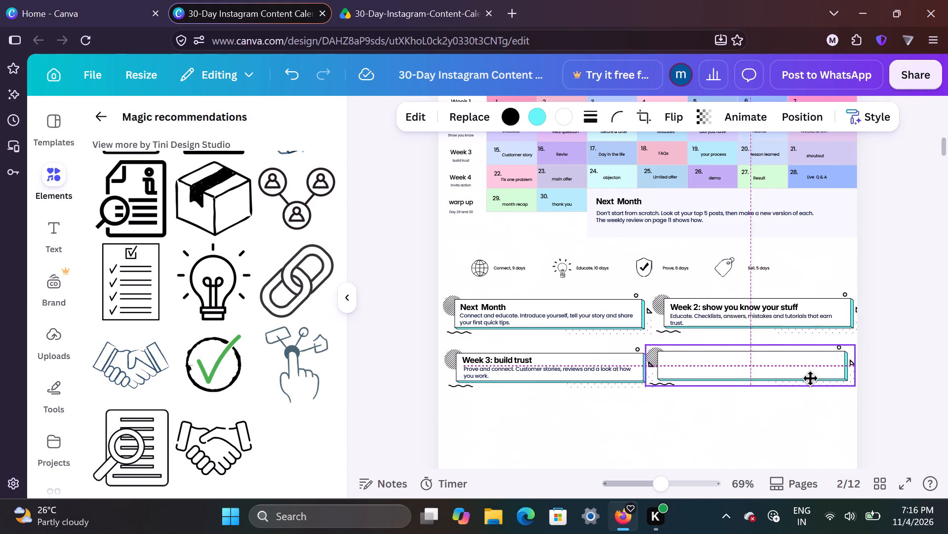
pyautogui.moveTo(810, 378); pyautogui.dragTo(830, 375)
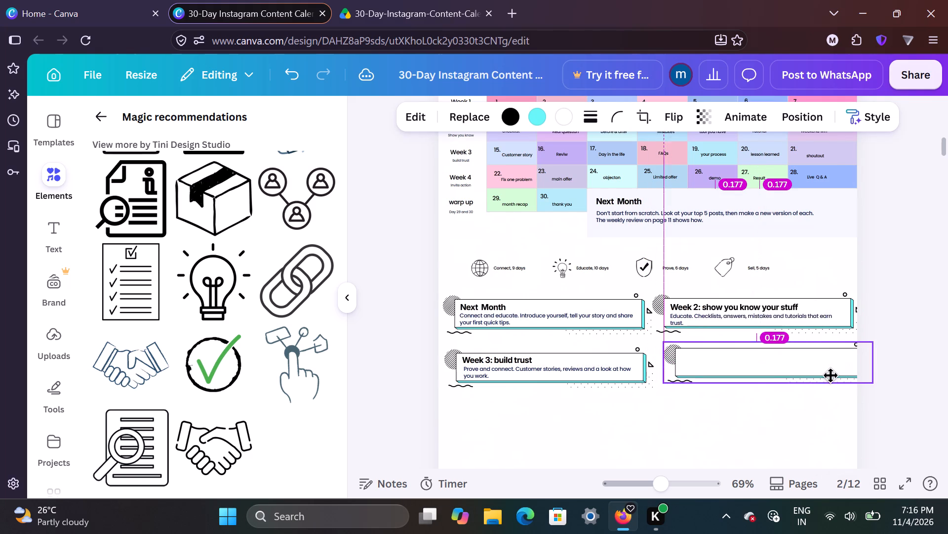
pyautogui.moveTo(830, 375); pyautogui.dragTo(829, 381)
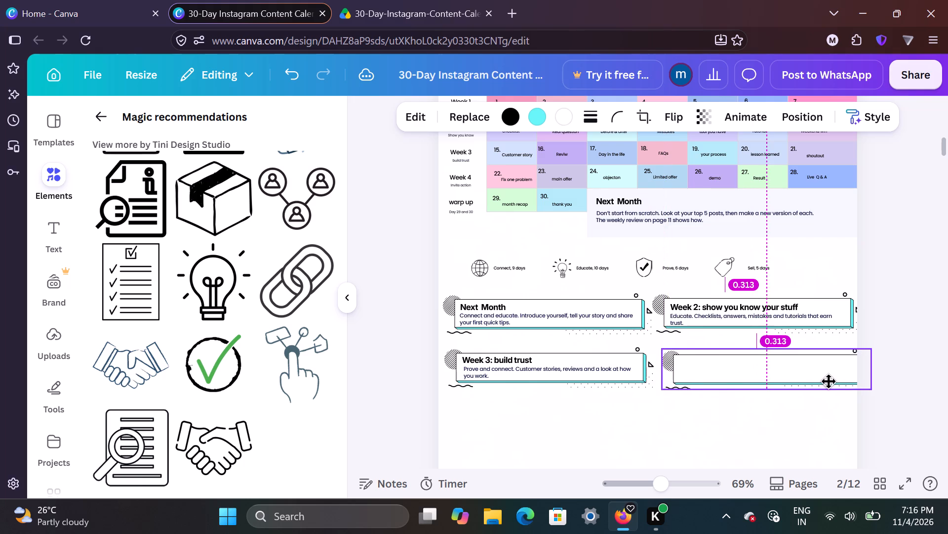
pyautogui.moveTo(829, 381); pyautogui.dragTo(821, 381)
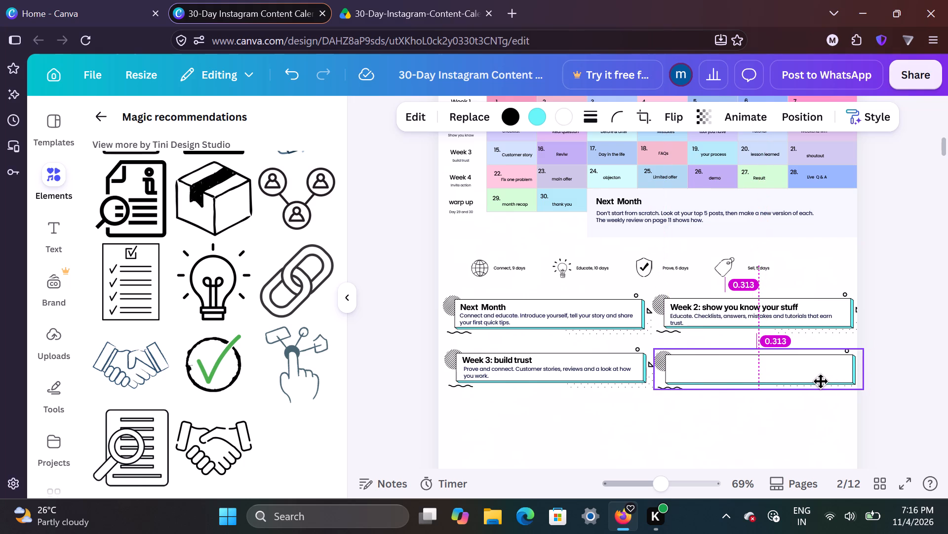
pyautogui.moveTo(821, 381); pyautogui.dragTo(818, 383)
pyautogui.click(911, 397)
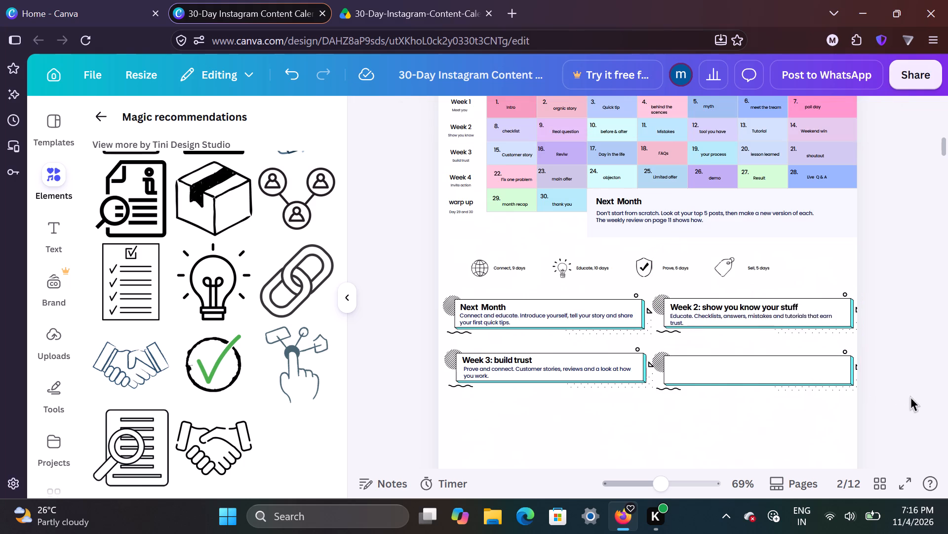
# In the reference PDF, copy the heading "Week 4: invite people to act".
pyautogui.click(362, 0)
pyautogui.click(270, 0)
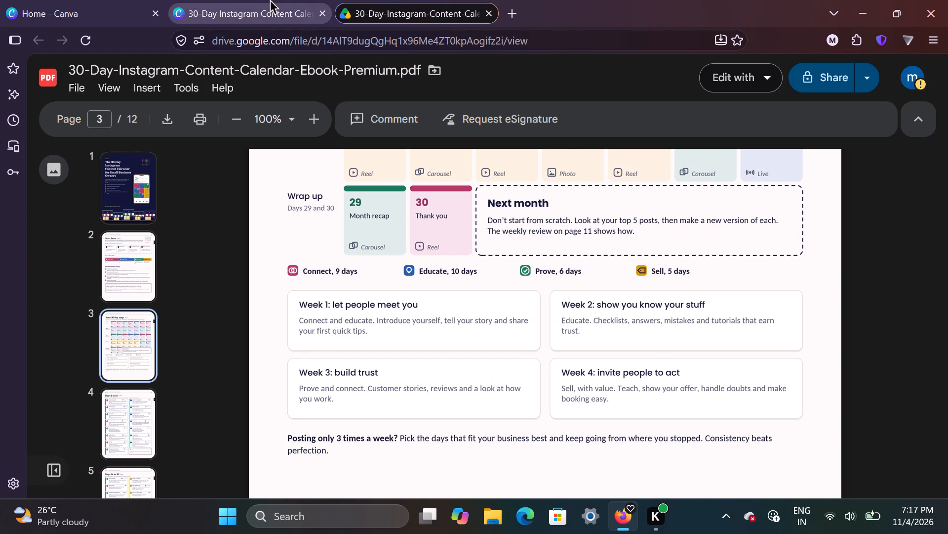
pyautogui.click(421, 0)
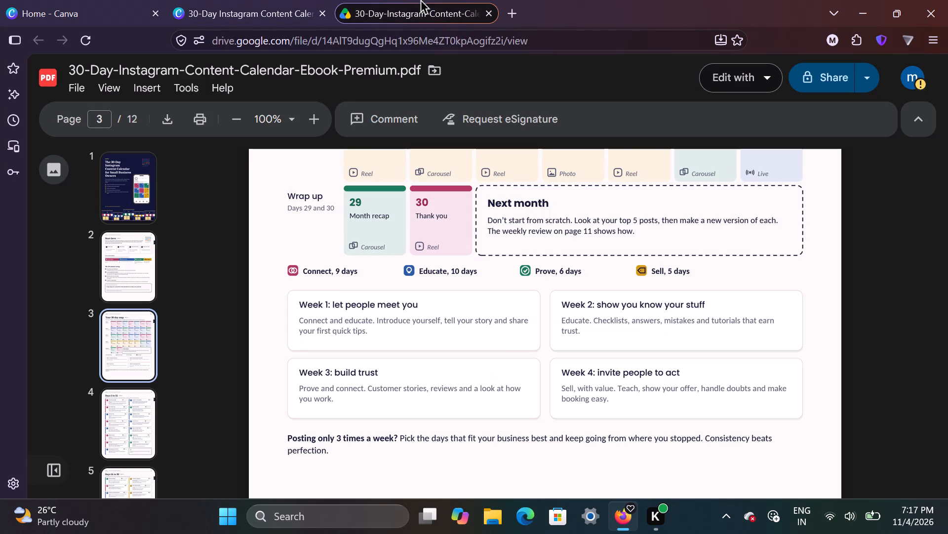
pyautogui.moveTo(685, 371); pyautogui.dragTo(581, 359)
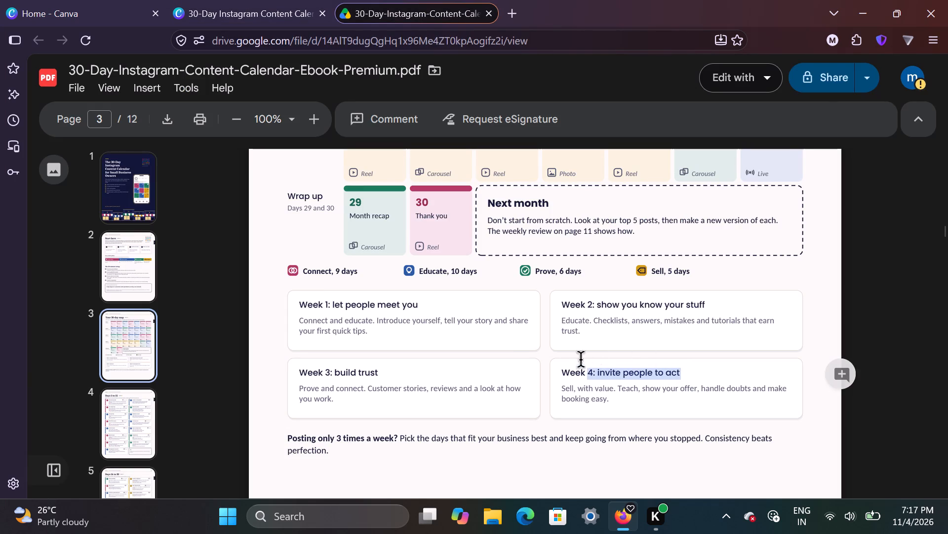
pyautogui.moveTo(581, 359); pyautogui.dragTo(555, 365)
pyautogui.hotkey('ctrl', 'c')
pyautogui.click(555, 365)
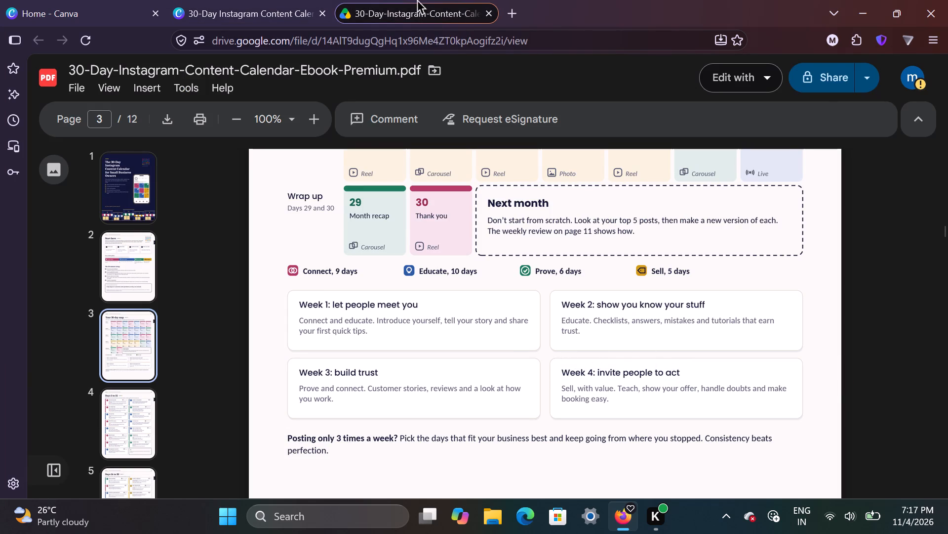
# Back in the Canva design, duplicate the "Week 3: build trust" heading and place the copy in the fourth box.
pyautogui.click(417, 0)
pyautogui.click(238, 0)
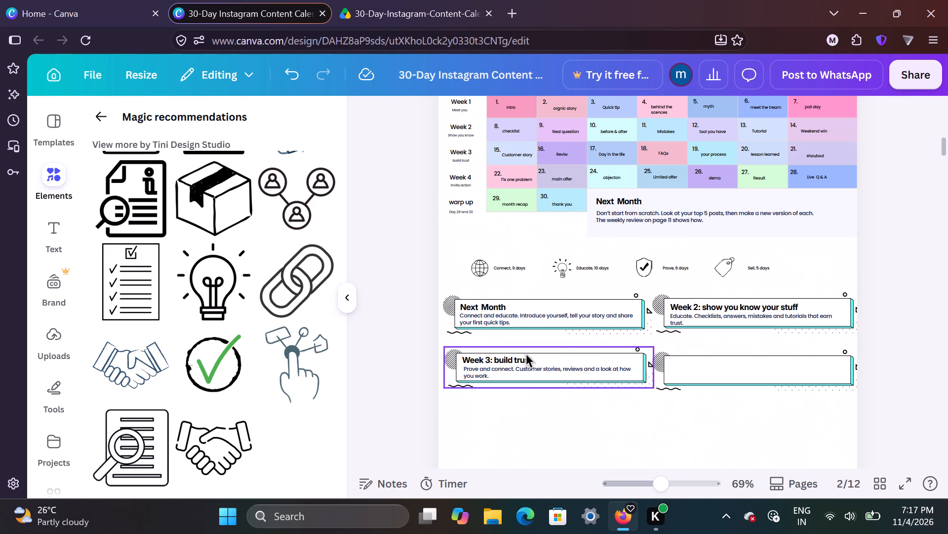
pyautogui.click(520, 356)
pyautogui.click(539, 327)
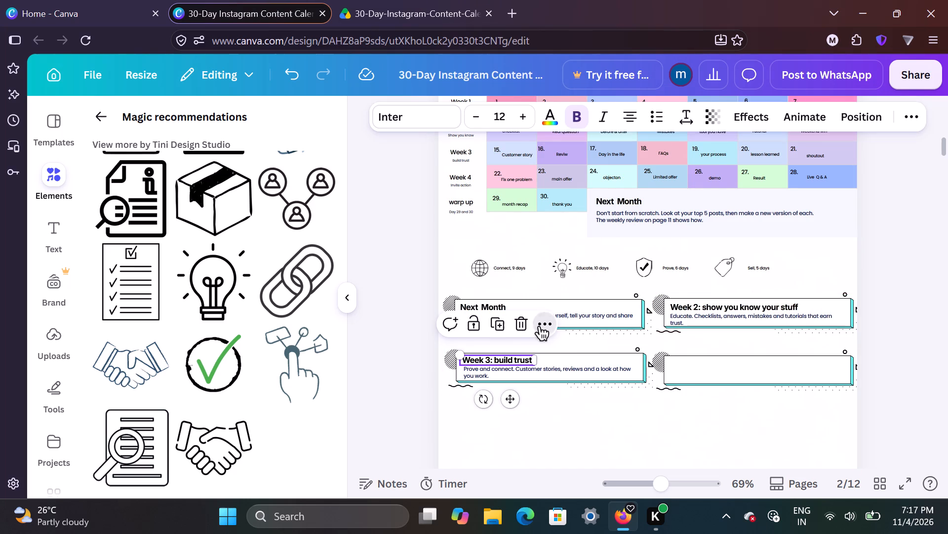
pyautogui.click(626, 144)
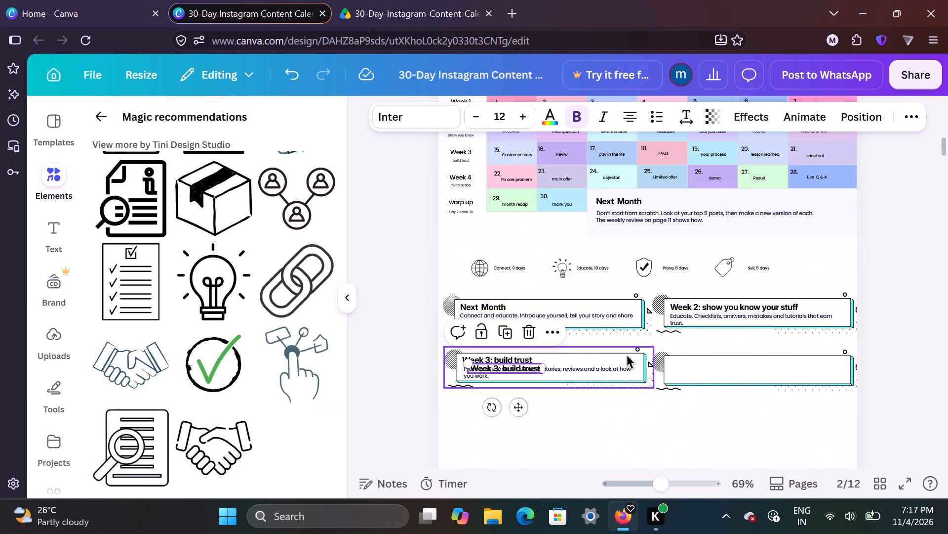
pyautogui.moveTo(514, 408); pyautogui.dragTo(717, 400)
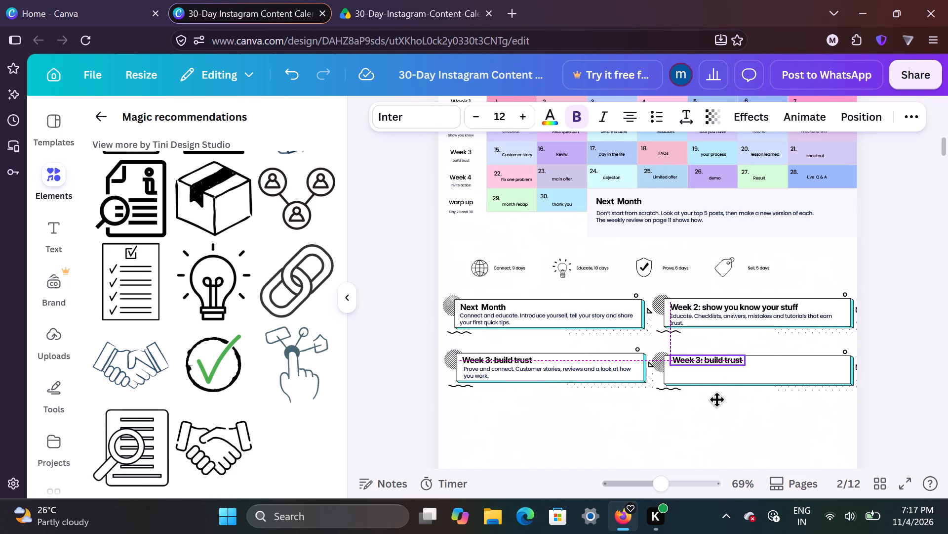
# Align the copied heading in the fourth box, replace its text with "Week 4: invite people to act", and widen it to fit one line.
pyautogui.moveTo(717, 400); pyautogui.dragTo(715, 402)
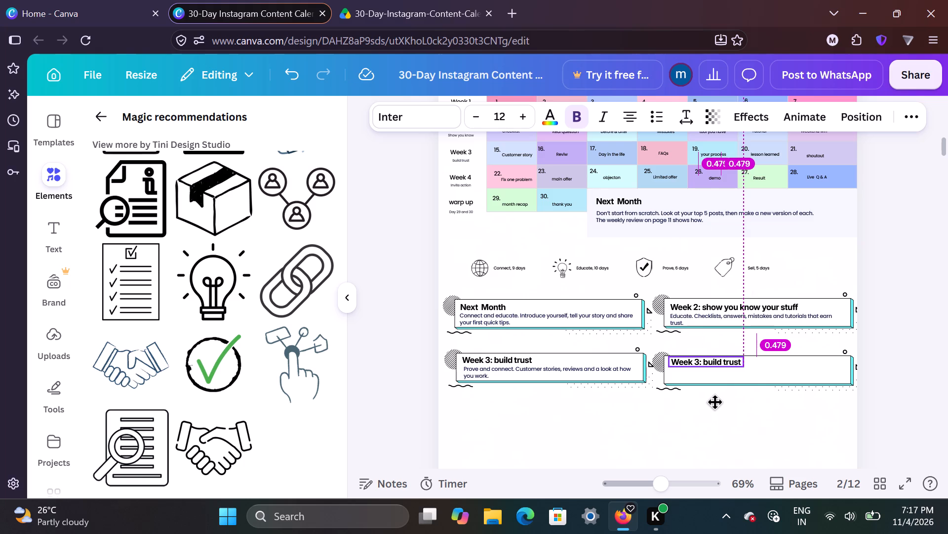
pyautogui.moveTo(715, 402); pyautogui.dragTo(716, 403)
pyautogui.tripleClick(693, 361)
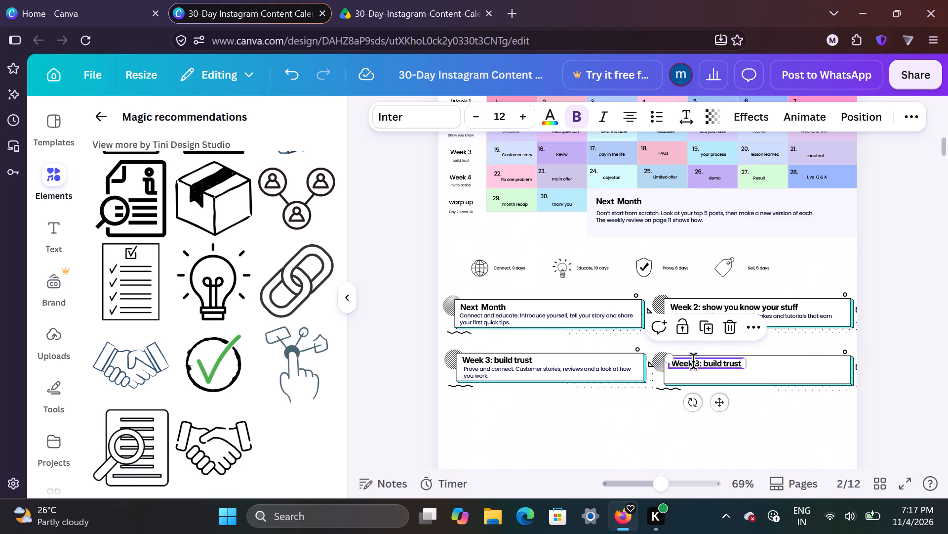
pyautogui.press('BackSpace')
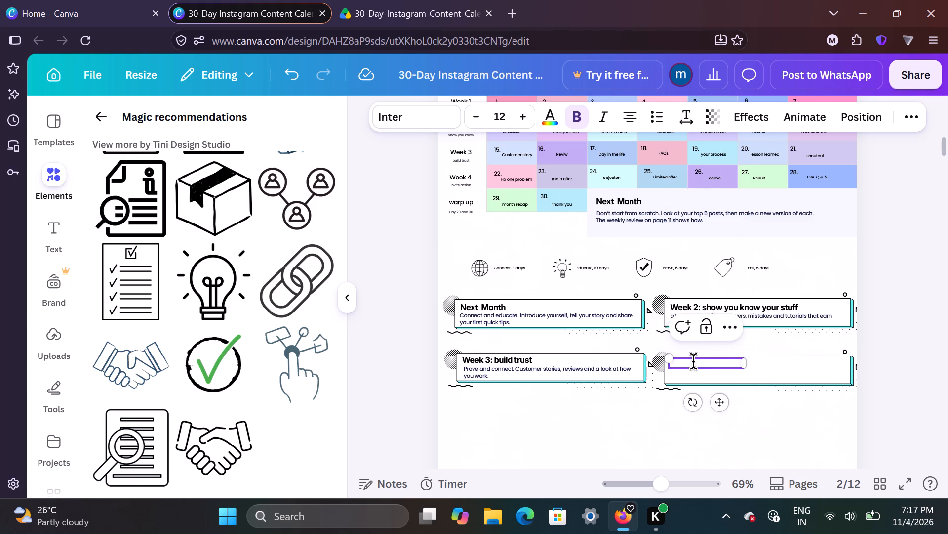
pyautogui.hotkey('ctrl', 'v')
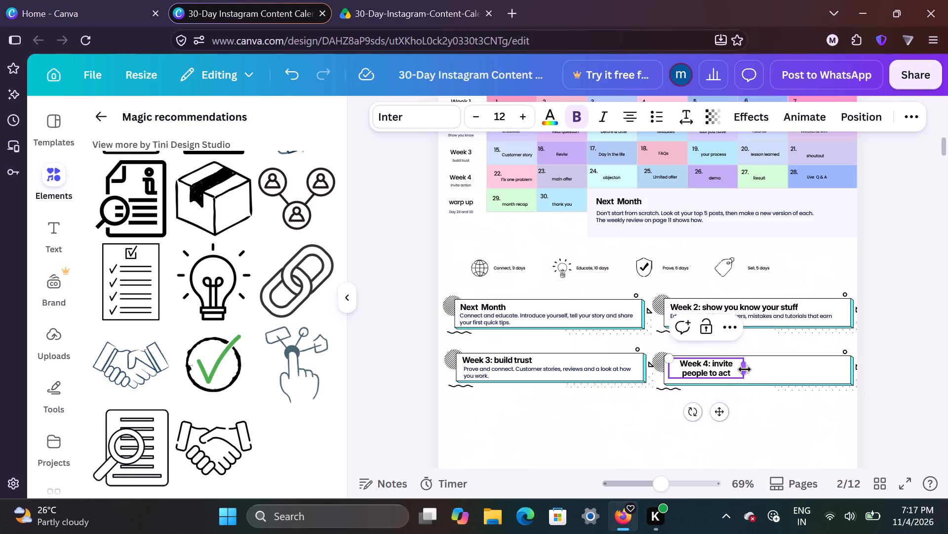
pyautogui.moveTo(745, 369); pyautogui.dragTo(781, 363)
pyautogui.click(793, 420)
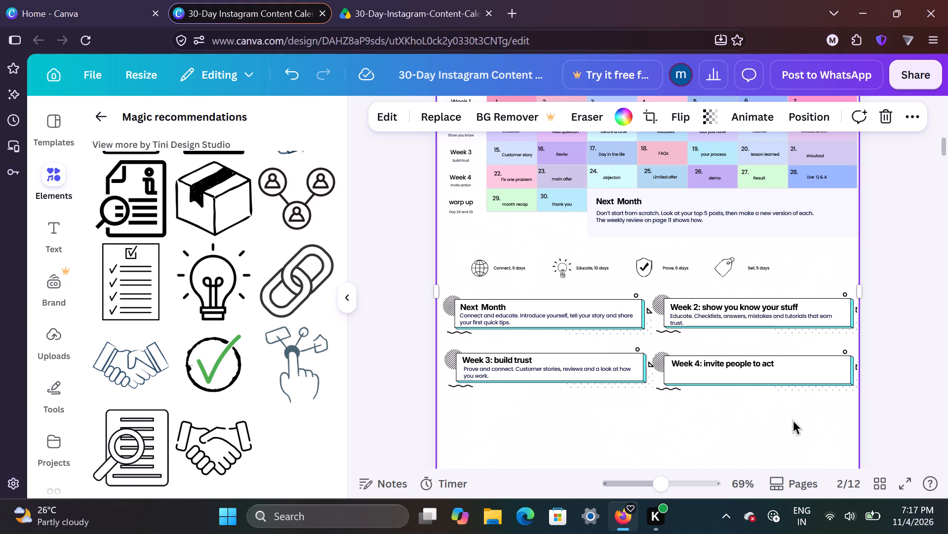
# In the reference PDF, copy the Week 4 description "Sell, with value. Teach, show your offer, handle doubts and make booking easy.".
pyautogui.click(354, 0)
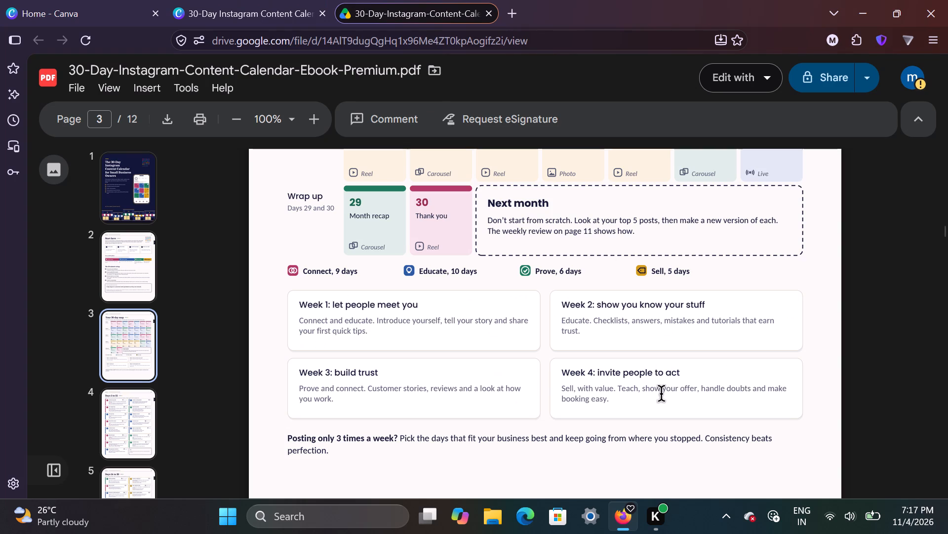
pyautogui.moveTo(647, 399); pyautogui.dragTo(614, 399)
pyautogui.moveTo(614, 399); pyautogui.dragTo(561, 388)
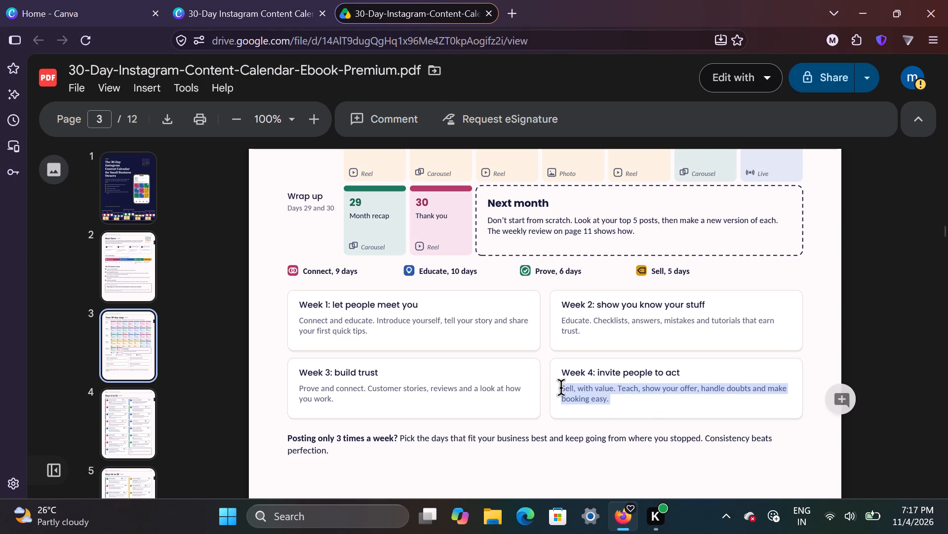
pyautogui.hotkey('ctrl', 'c')
pyautogui.click(561, 388)
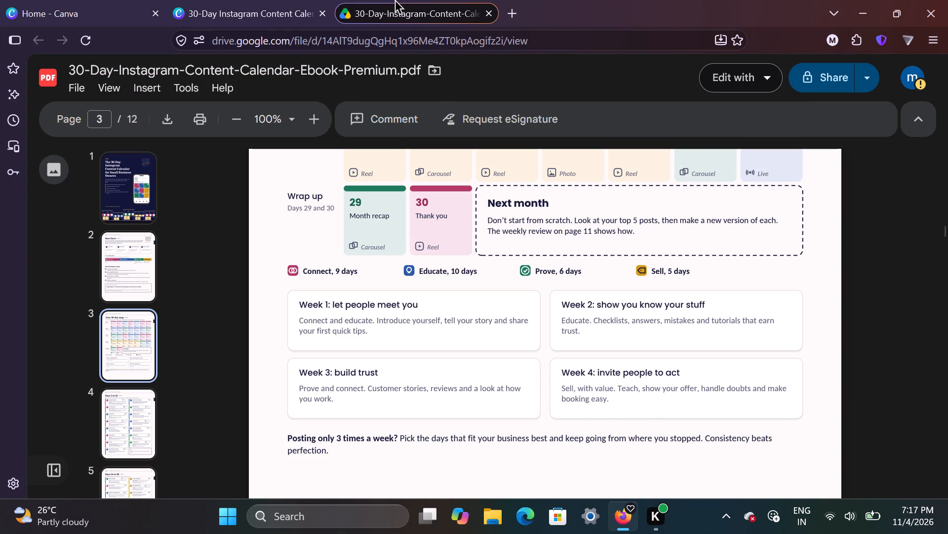
# Back in the Canva design, duplicate the Week 3 description text for use in the Week 4 box.
pyautogui.click(395, 0)
pyautogui.click(395, 0)
pyautogui.click(270, 0)
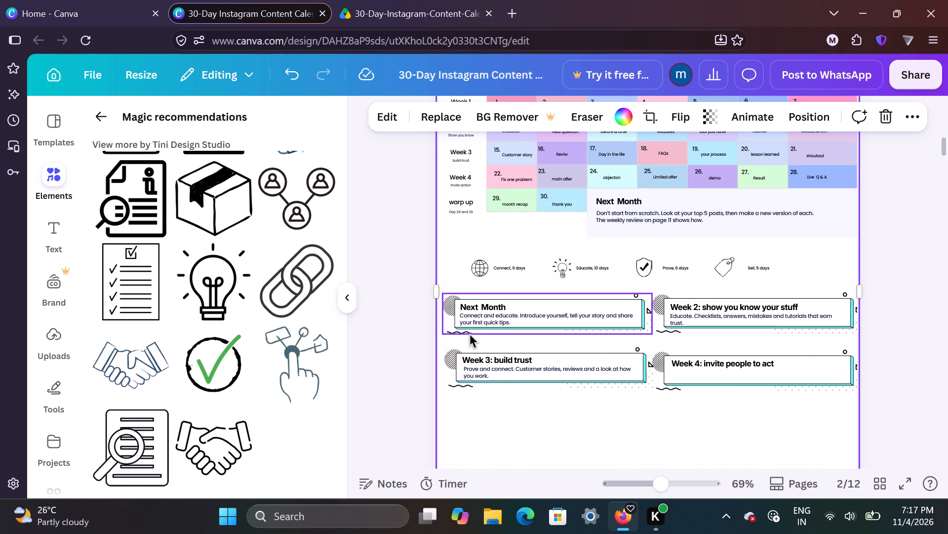
pyautogui.click(499, 373)
pyautogui.click(622, 336)
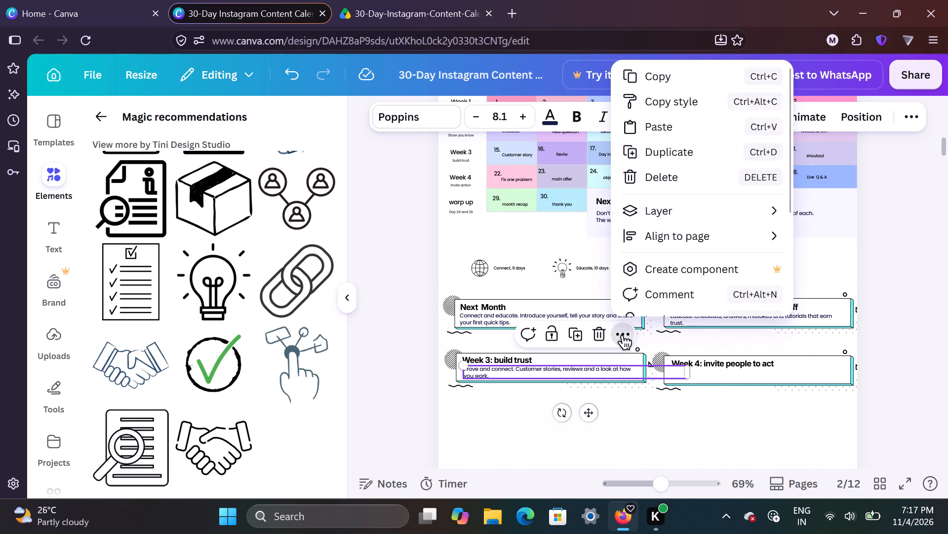
pyautogui.click(669, 160)
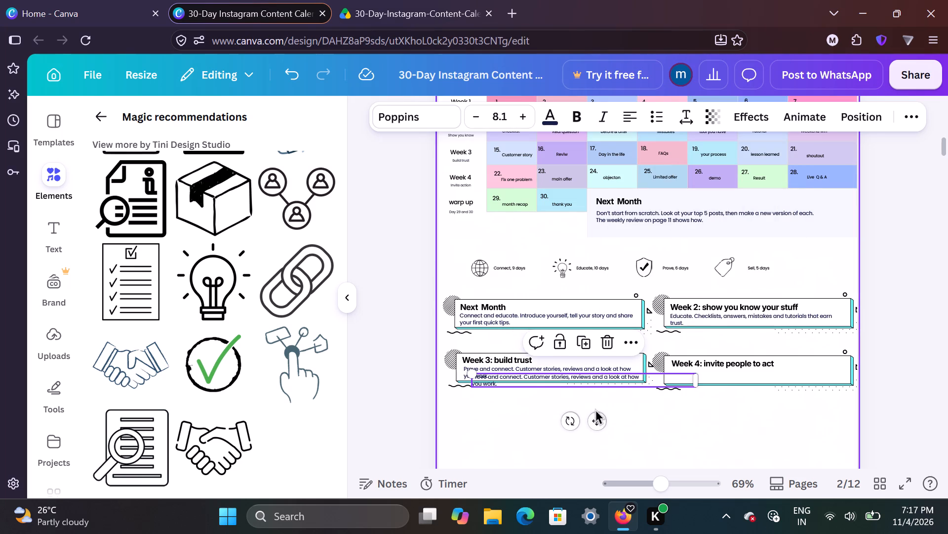
pyautogui.click(602, 414)
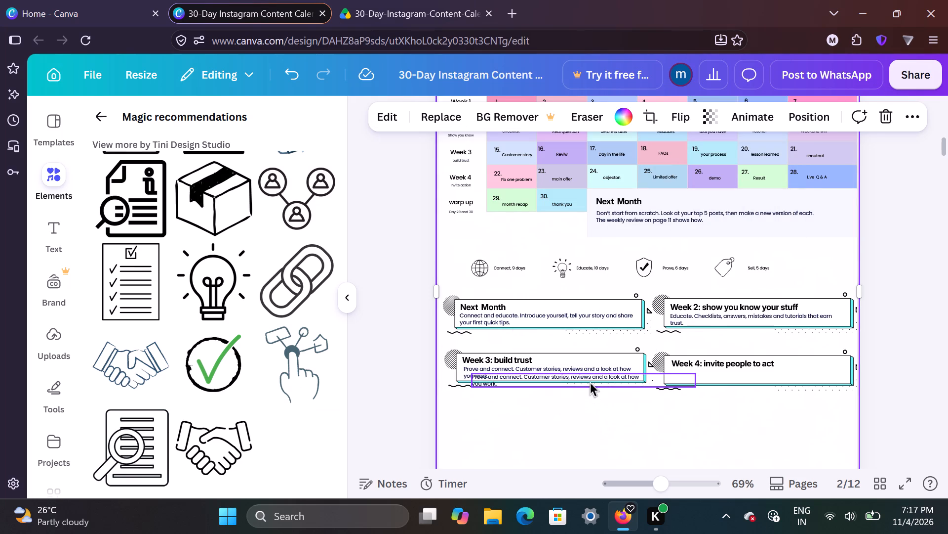
# Move the duplicated Week 3 description under the Week 4 heading in the fourth box.
pyautogui.click(590, 382)
pyautogui.moveTo(599, 422); pyautogui.dragTo(714, 418)
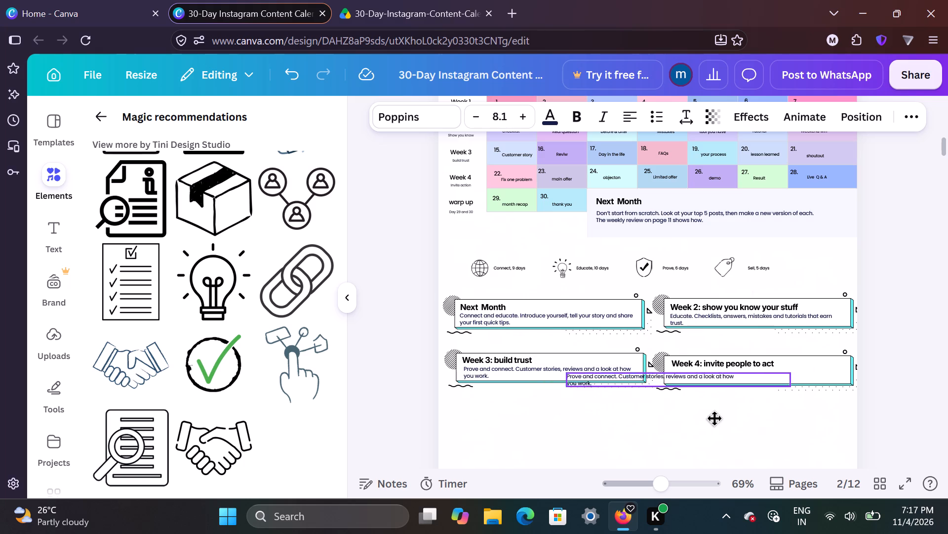
pyautogui.moveTo(714, 418); pyautogui.dragTo(800, 416)
# Replace the fourth box's duplicated description with "Sell, with value. Teach, show your offer, handle doubts and make booking easy.".
pyautogui.tripleClick(729, 376)
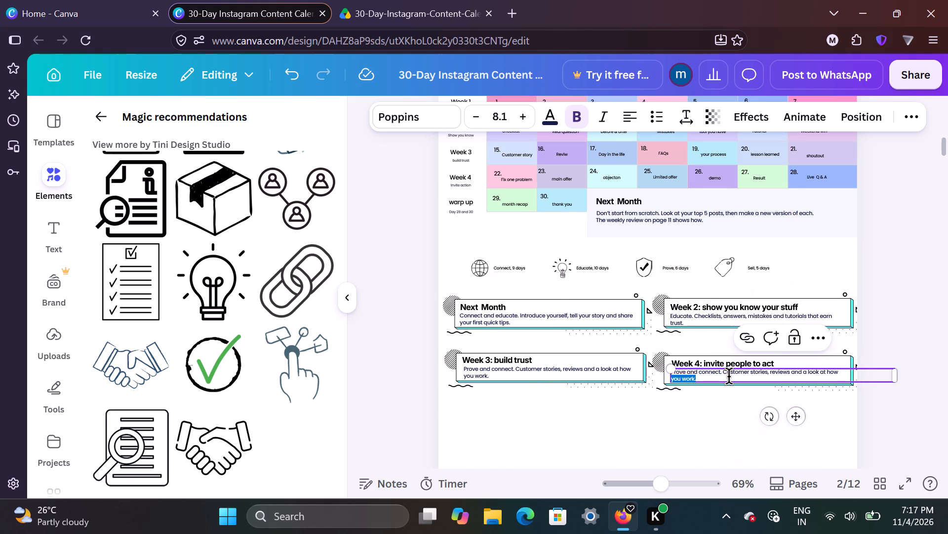
pyautogui.click(729, 376)
pyautogui.moveTo(729, 376); pyautogui.dragTo(667, 371)
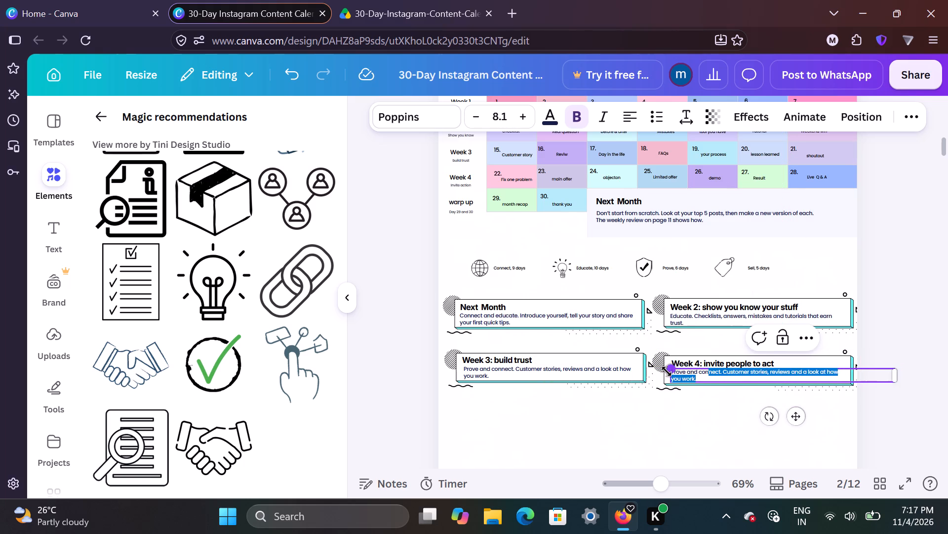
pyautogui.moveTo(667, 371); pyautogui.dragTo(700, 368)
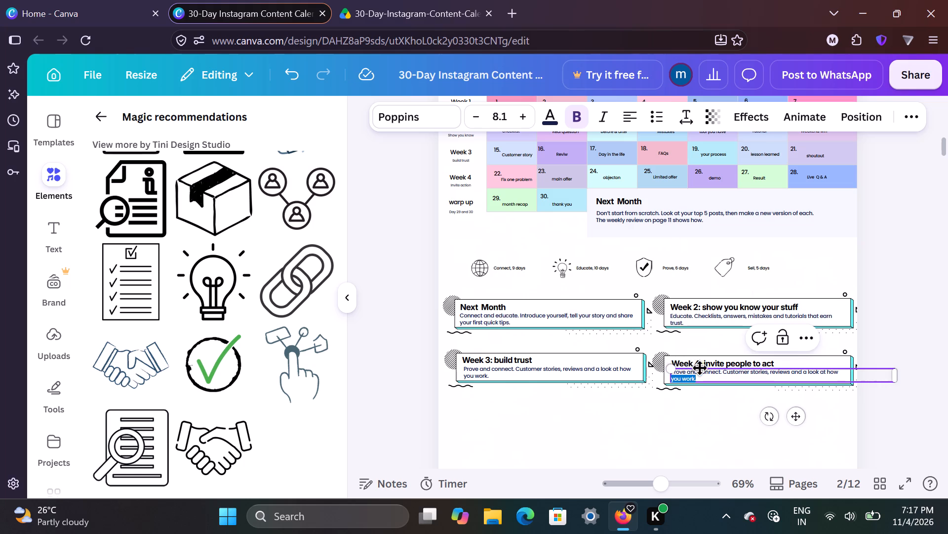
pyautogui.moveTo(700, 368); pyautogui.dragTo(718, 371)
pyautogui.press('BackSpace')
pyautogui.press('BackSpace')
pyautogui.press('BackSpace')
pyautogui.press('BackSpace')
pyautogui.press('BackSpace')
pyautogui.press('BackSpace')
pyautogui.press('BackSpace')
pyautogui.press('BackSpace')
pyautogui.press('BackSpace')
pyautogui.press('BackSpace')
pyautogui.press('BackSpace')
pyautogui.press('BackSpace')
pyautogui.press('BackSpace')
pyautogui.press('BackSpace')
pyautogui.press('BackSpace')
pyautogui.press('BackSpace')
pyautogui.press('BackSpace')
pyautogui.press('BackSpace')
pyautogui.press('BackSpace')
pyautogui.hotkey('ctrl', 'v')
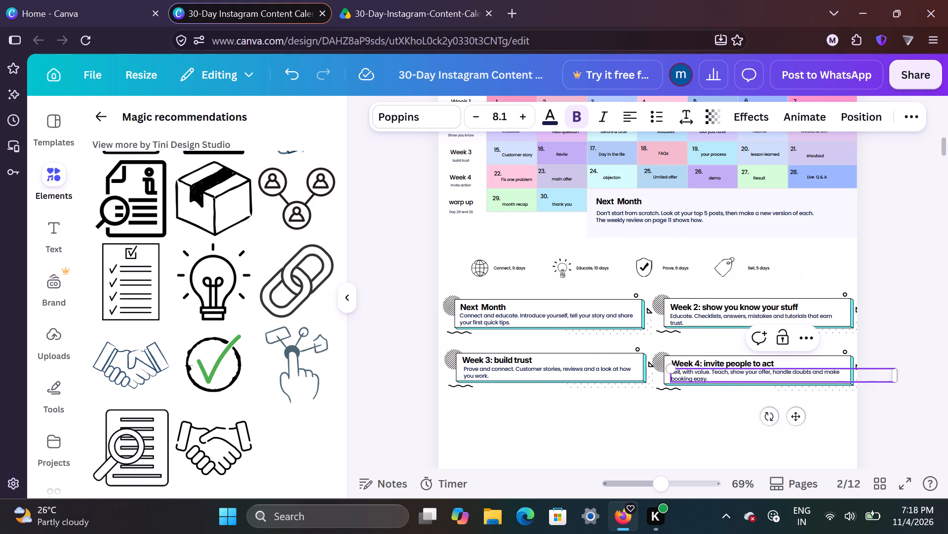
pyautogui.moveTo(718, 371); pyautogui.dragTo(913, 335)
pyautogui.click(913, 335)
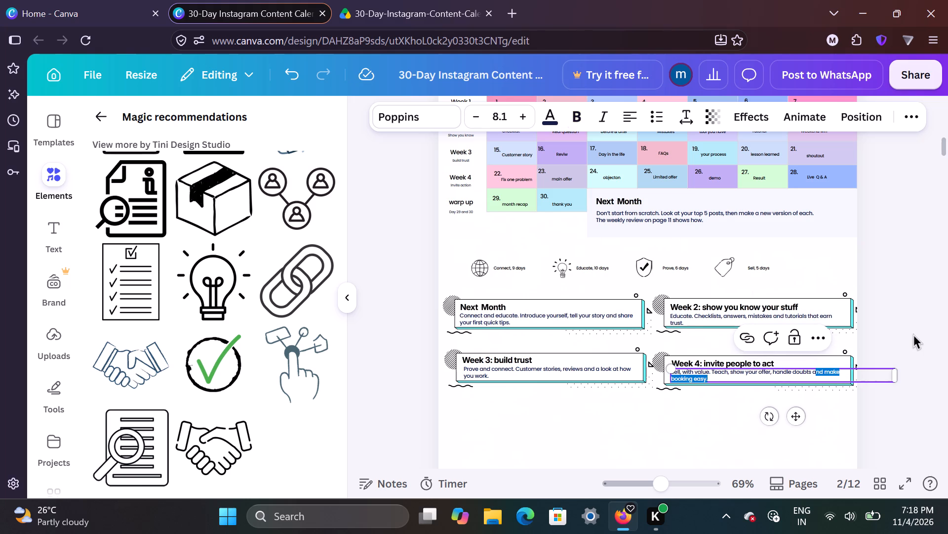
# In the reference PDF, copy the closing note from "Posting only 3 times a week?" through "Consistency beats perfection.".
pyautogui.scroll(-2, 913, 335)
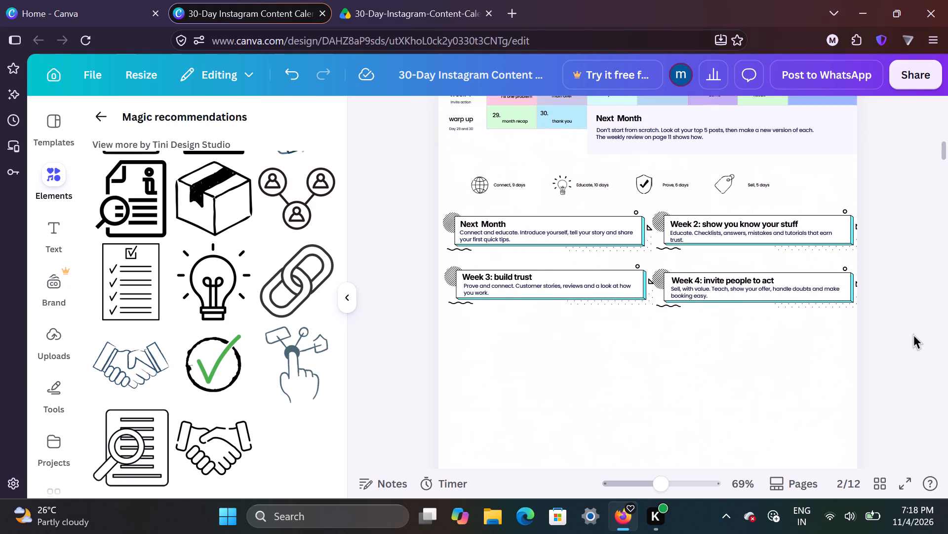
pyautogui.scroll(3, 913, 335)
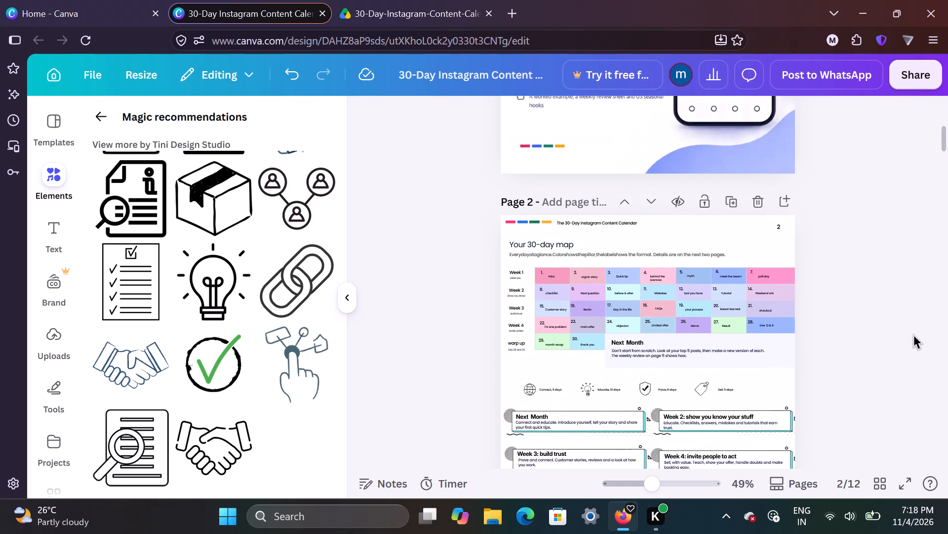
pyautogui.scroll(-3, 913, 335)
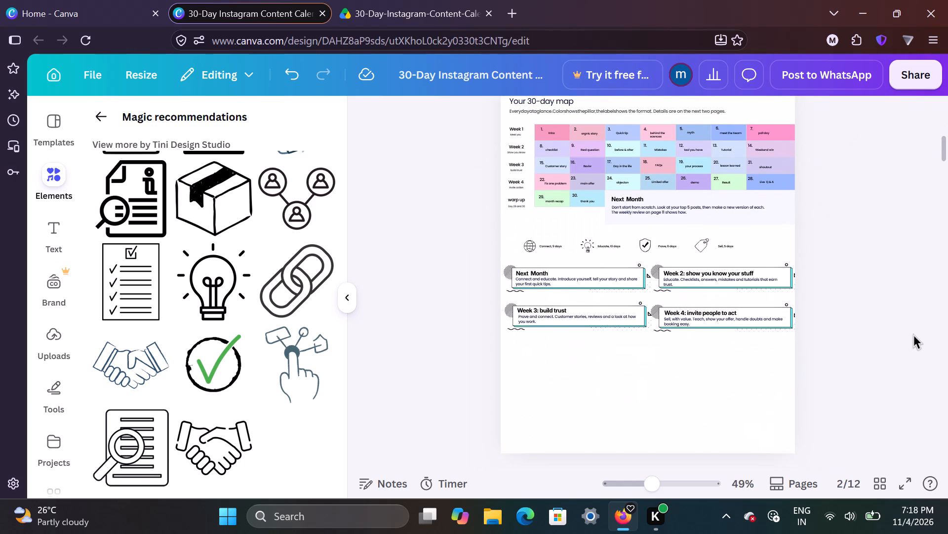
pyautogui.scroll(1, 913, 335)
pyautogui.click(433, 0)
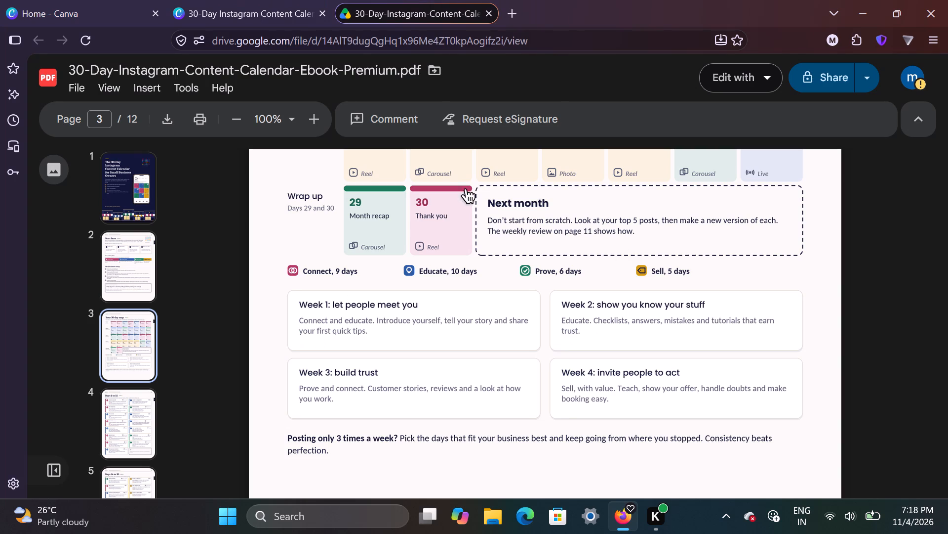
pyautogui.scroll(-1, 463, 304)
pyautogui.moveTo(286, 333); pyautogui.dragTo(395, 331)
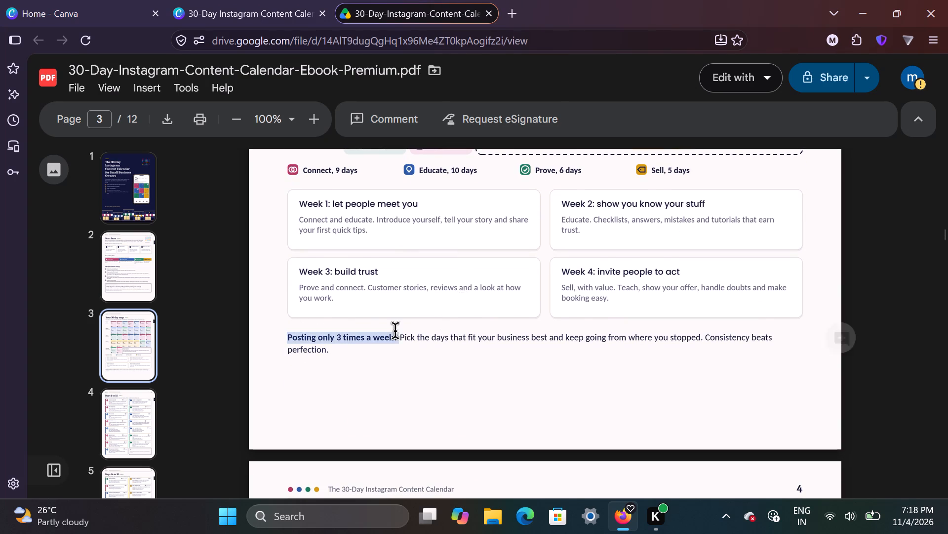
pyautogui.moveTo(395, 331); pyautogui.dragTo(414, 356)
pyautogui.click(464, 348)
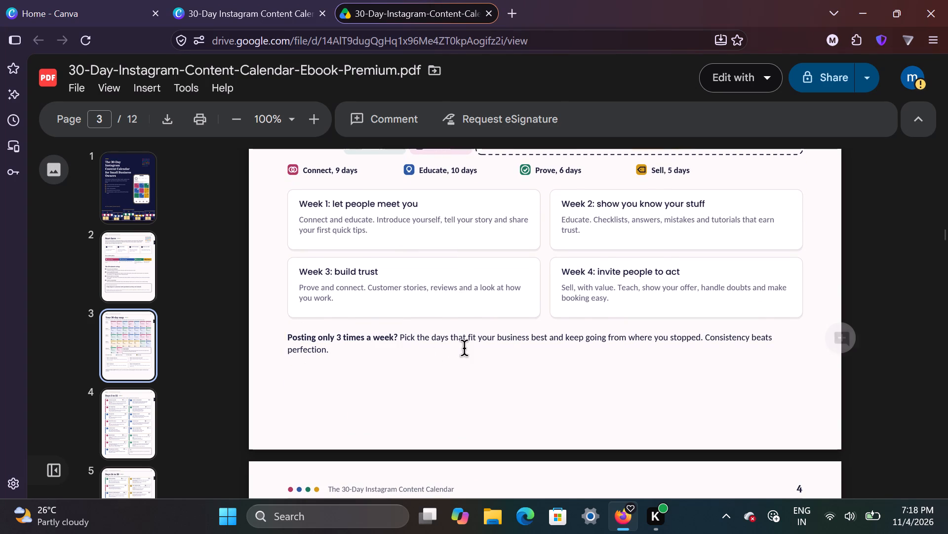
pyautogui.moveTo(464, 348); pyautogui.dragTo(351, 351)
pyautogui.click(351, 351)
pyautogui.moveTo(351, 351); pyautogui.dragTo(290, 342)
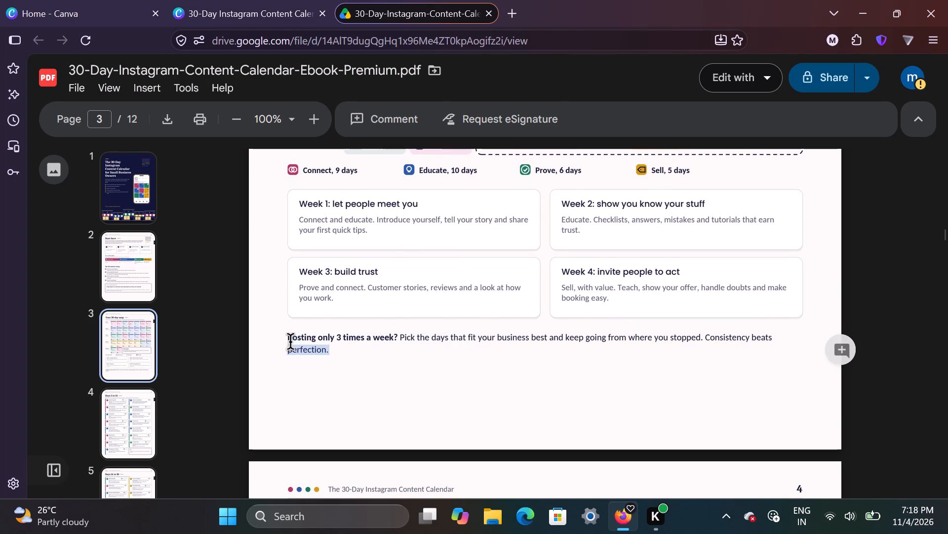
pyautogui.moveTo(290, 342); pyautogui.dragTo(281, 335)
pyautogui.hotkey('ctrl', 'c')
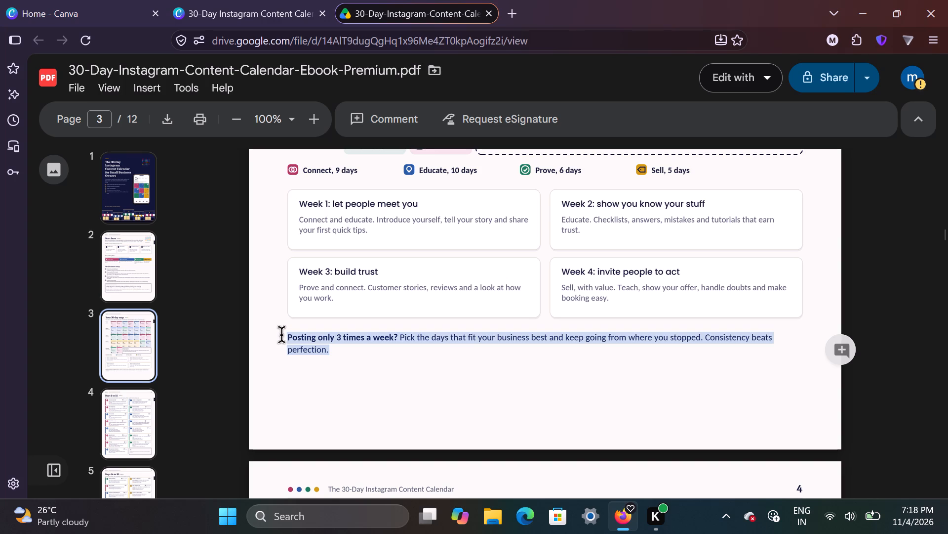
pyautogui.hotkey('ctrl', 'c')
pyautogui.keyDown('ctrl'); pyautogui.click(281, 335); pyautogui.keyUp('ctrl')
pyautogui.click(281, 335)
pyautogui.moveTo(344, 357); pyautogui.dragTo(282, 331)
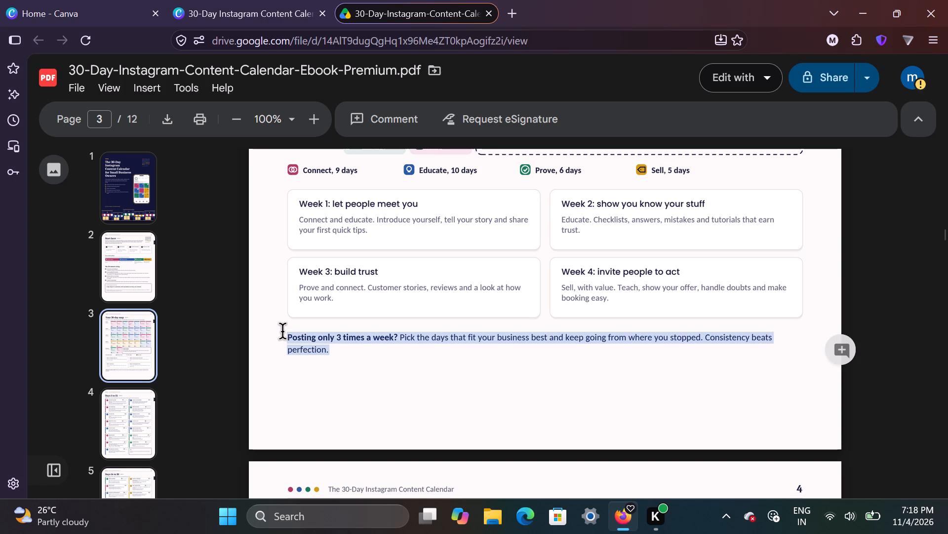
# Copy the selected closing note, "Posting only 3 times a week?" through "Consistency beats perfection.", from the reference PDF.
pyautogui.hotkey('ctrl', 'c')
pyautogui.hotkey('ctrl', 'c')
pyautogui.click(282, 331)
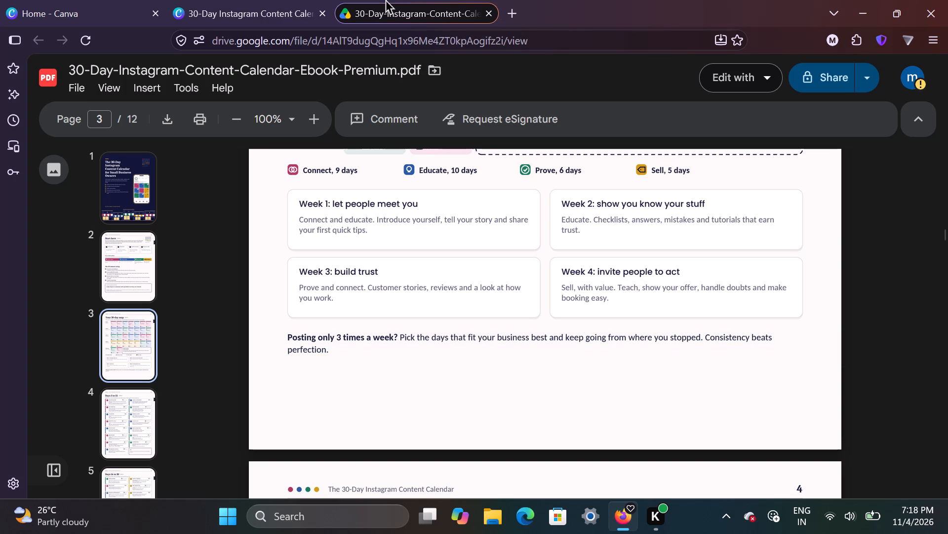
# Back in the Canva design, duplicate the Week 3 description and place the copy in the empty area below the weekly summary boxes.
pyautogui.click(386, 0)
pyautogui.click(383, 4)
pyautogui.click(264, 2)
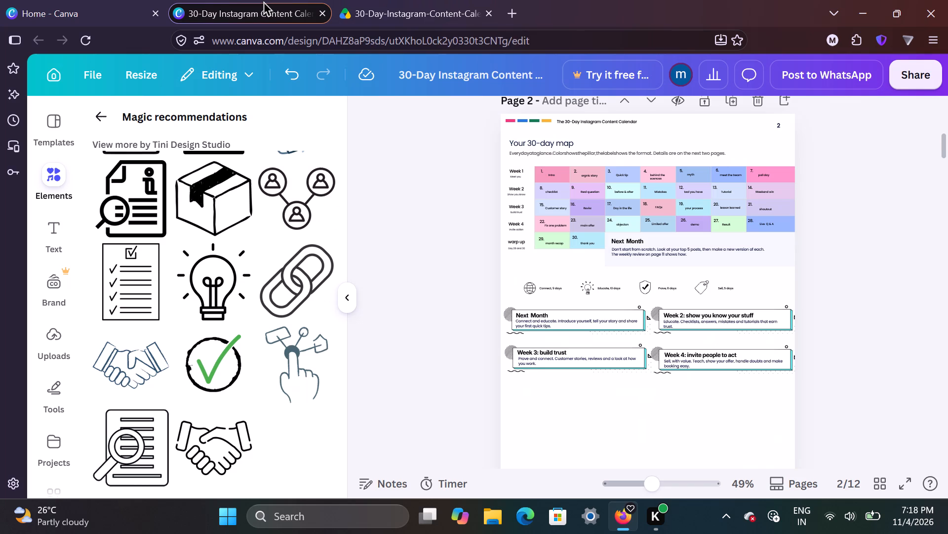
pyautogui.scroll(1, 258, 289)
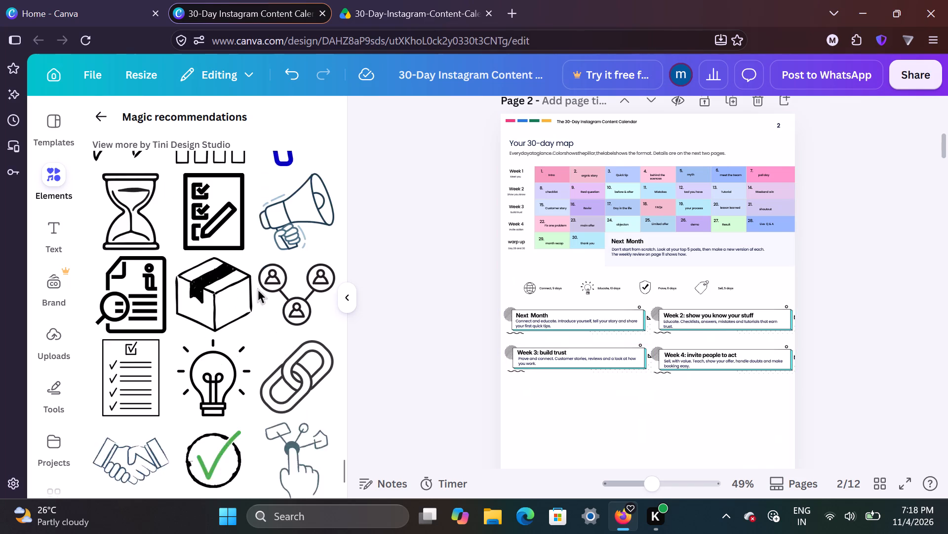
pyautogui.scroll(2, 258, 289)
pyautogui.click(551, 359)
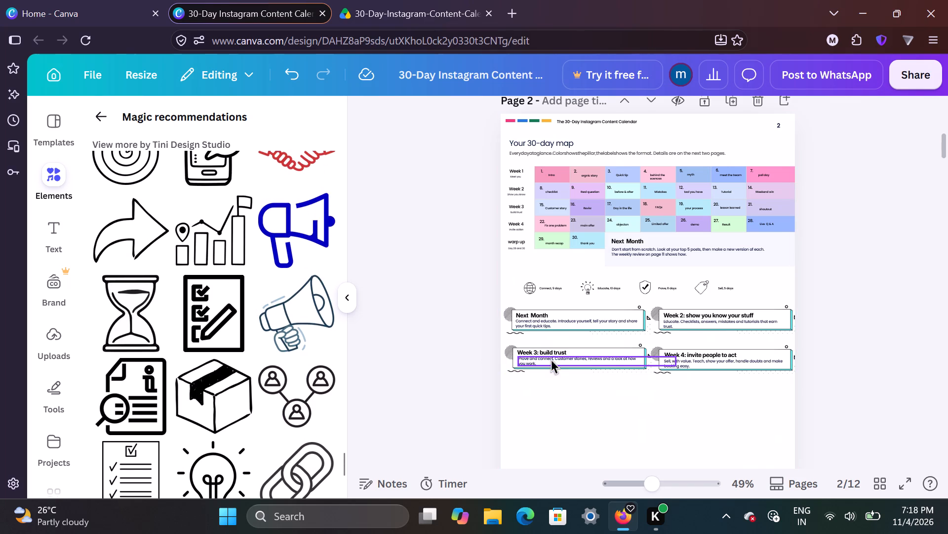
pyautogui.click(655, 318)
pyautogui.click(652, 321)
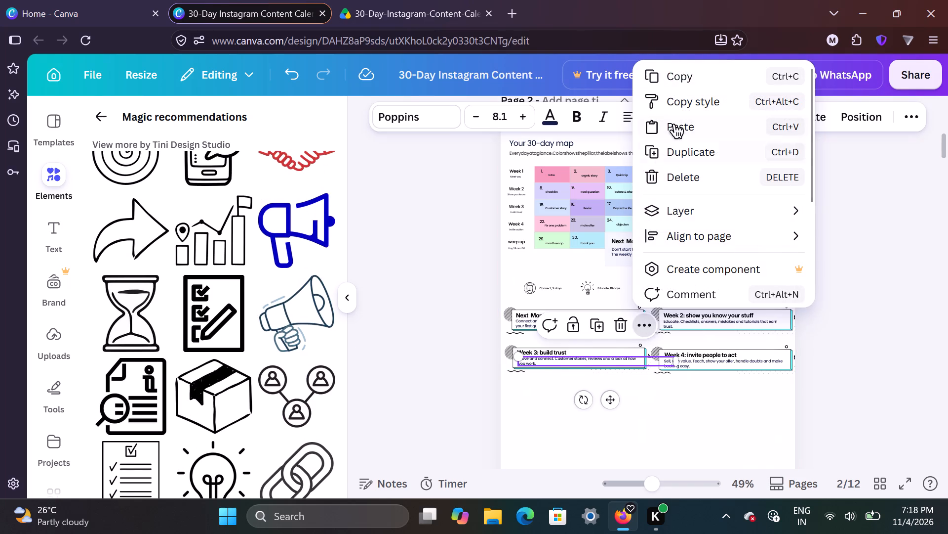
pyautogui.click(697, 151)
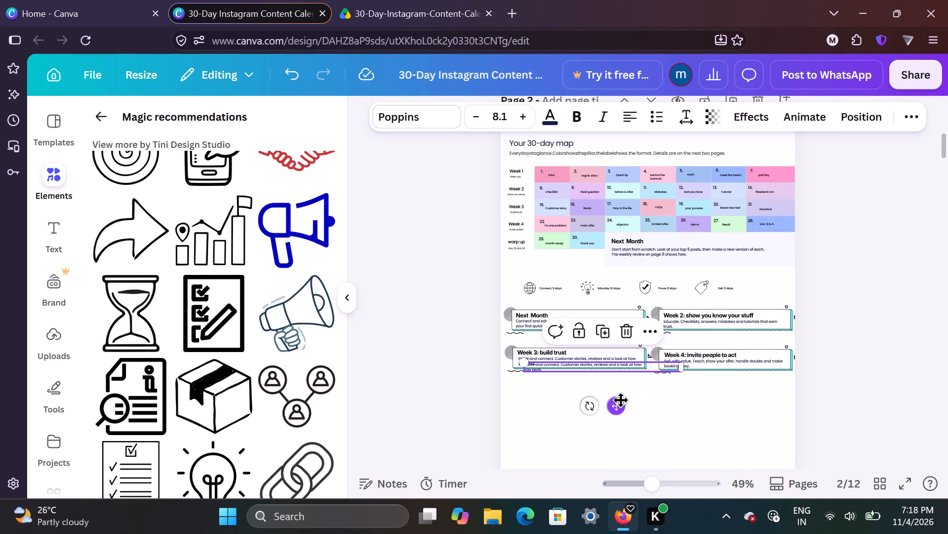
pyautogui.moveTo(621, 400); pyautogui.dragTo(620, 438)
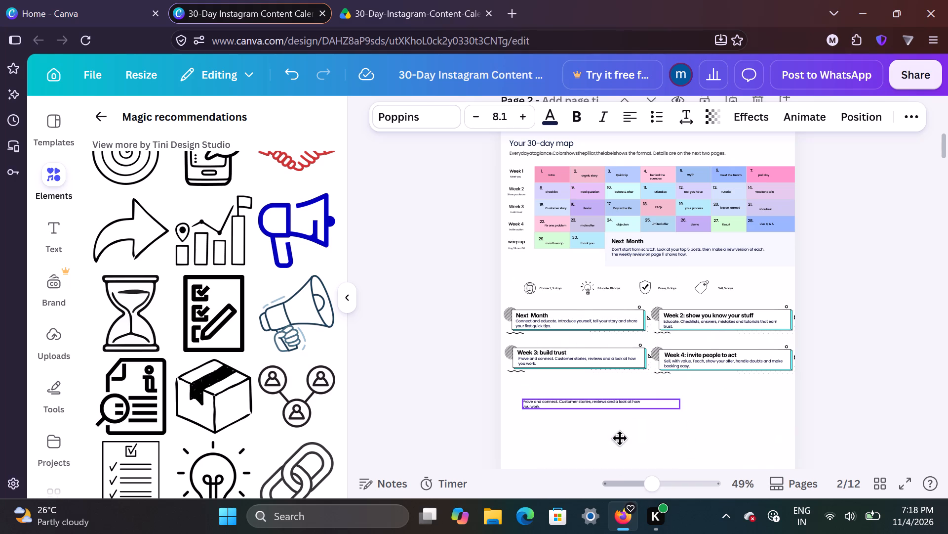
pyautogui.moveTo(620, 438); pyautogui.dragTo(617, 446)
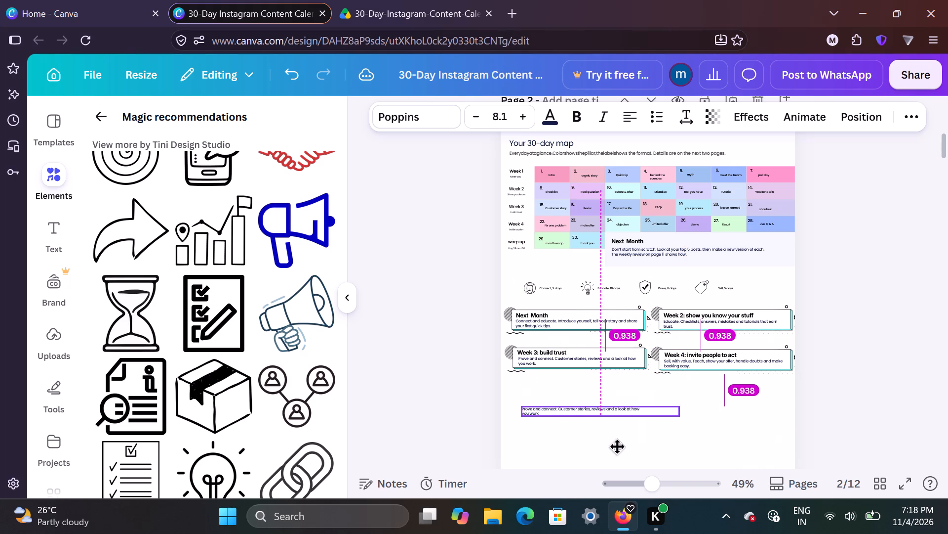
pyautogui.moveTo(617, 446); pyautogui.dragTo(614, 446)
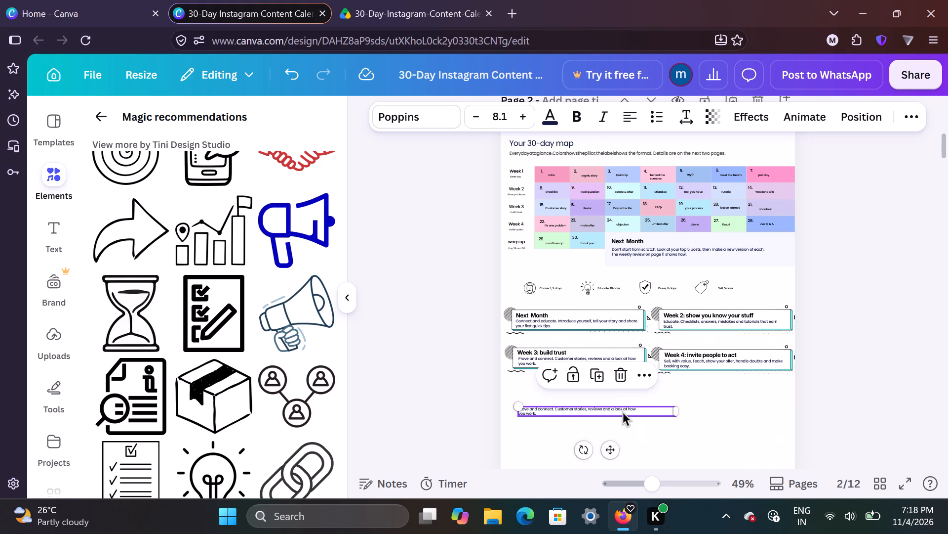
# Replace the duplicated description below the boxes with the copied note, from "Posting only 3 times a week?" to "Consistency beats perfection.".
pyautogui.tripleClick(626, 411)
pyautogui.click(626, 411)
pyautogui.moveTo(626, 411); pyautogui.dragTo(499, 408)
pyautogui.press('BackSpace')
pyautogui.press('BackSpace')
pyautogui.hotkey('ctrl', 'v')
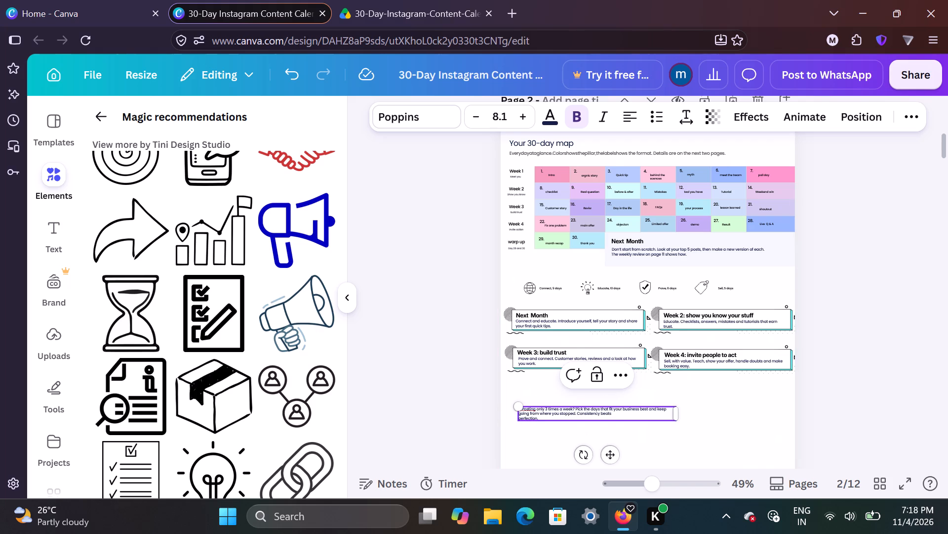
# Back in the Canva design, enlarge the closing note on page 2 to font size 13.6.
pyautogui.moveTo(499, 408); pyautogui.dragTo(627, 376)
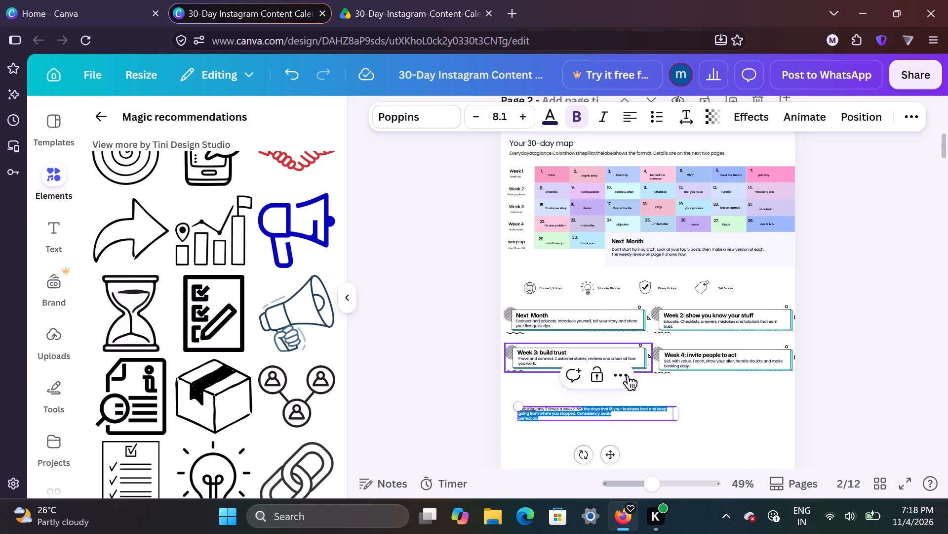
pyautogui.moveTo(627, 376); pyautogui.dragTo(518, 403)
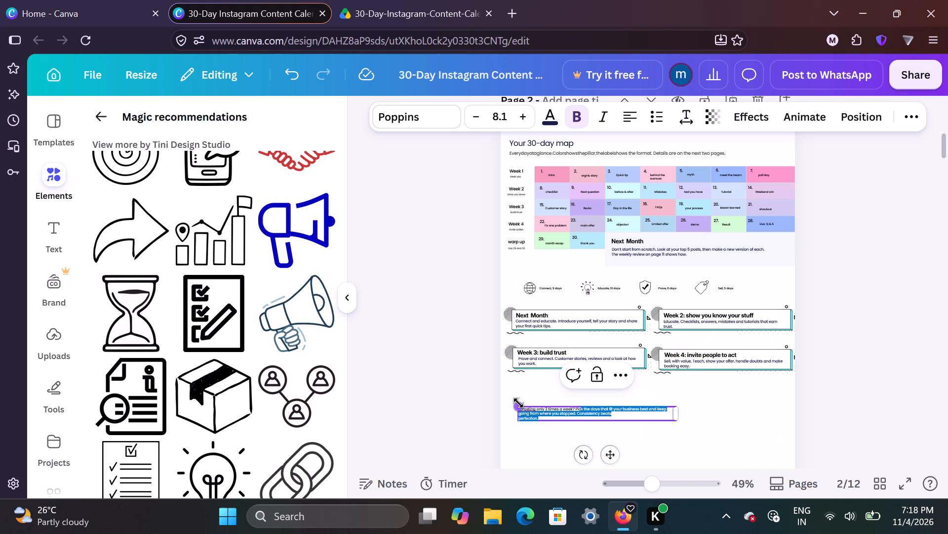
pyautogui.moveTo(518, 403); pyautogui.dragTo(517, 401)
pyautogui.moveTo(517, 401); pyautogui.dragTo(508, 401)
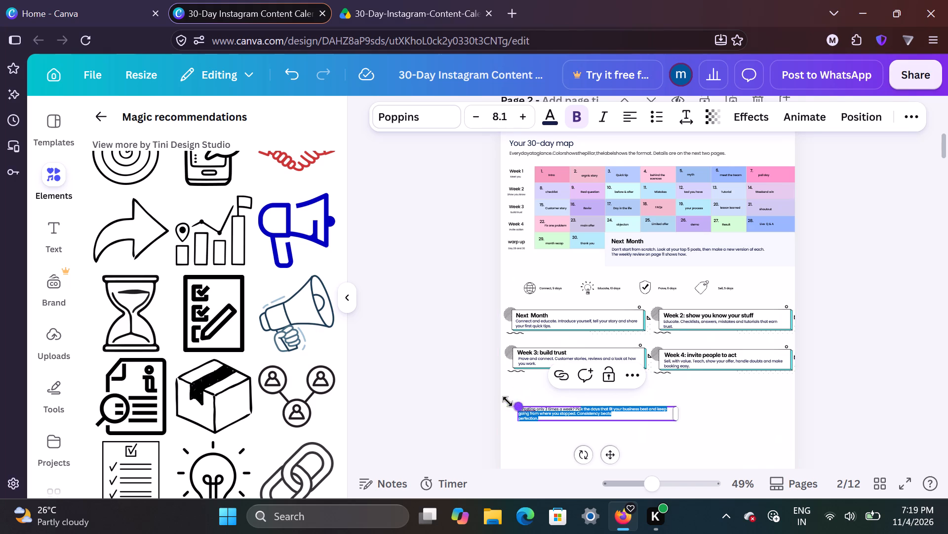
pyautogui.moveTo(508, 401); pyautogui.dragTo(407, 397)
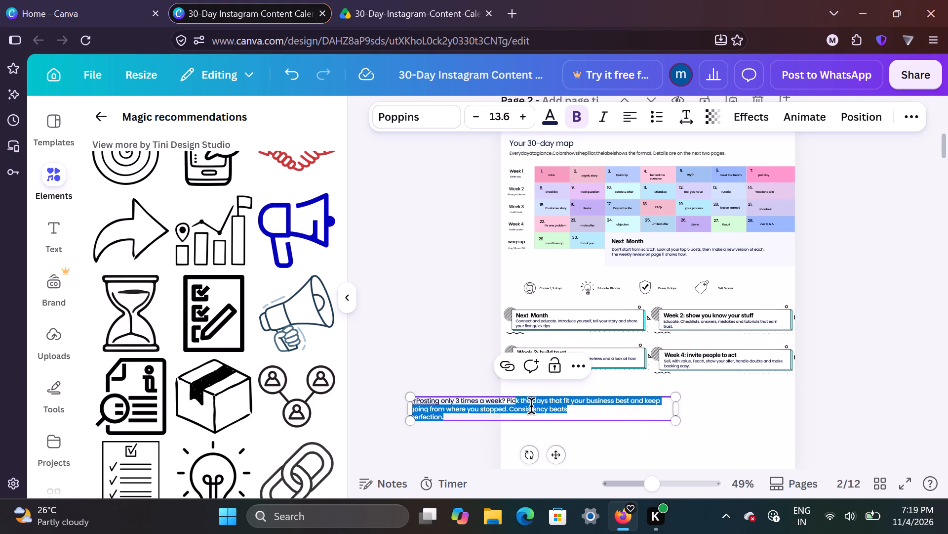
# Move the enlarged closing note onto the page, below the Week 3 and Week 4 boxes.
pyautogui.moveTo(551, 453); pyautogui.dragTo(657, 459)
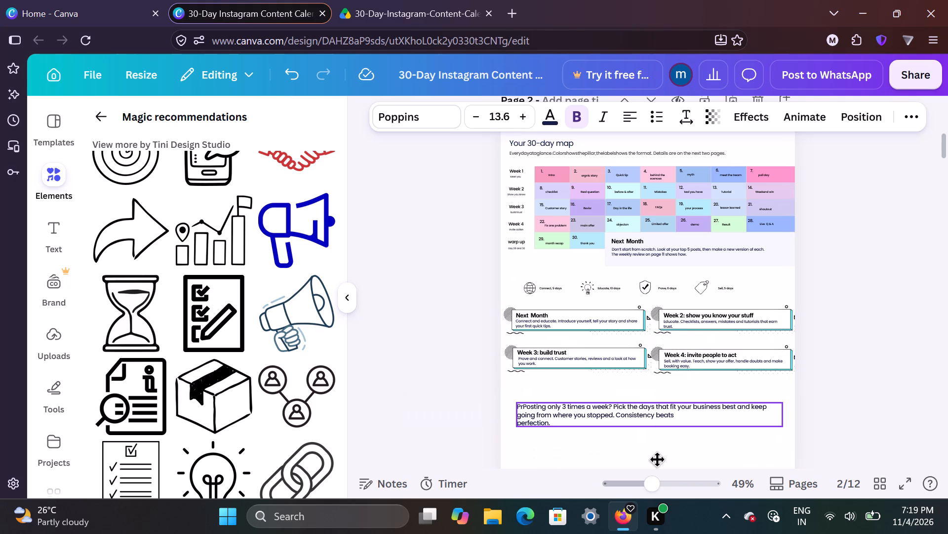
pyautogui.moveTo(657, 459); pyautogui.dragTo(655, 460)
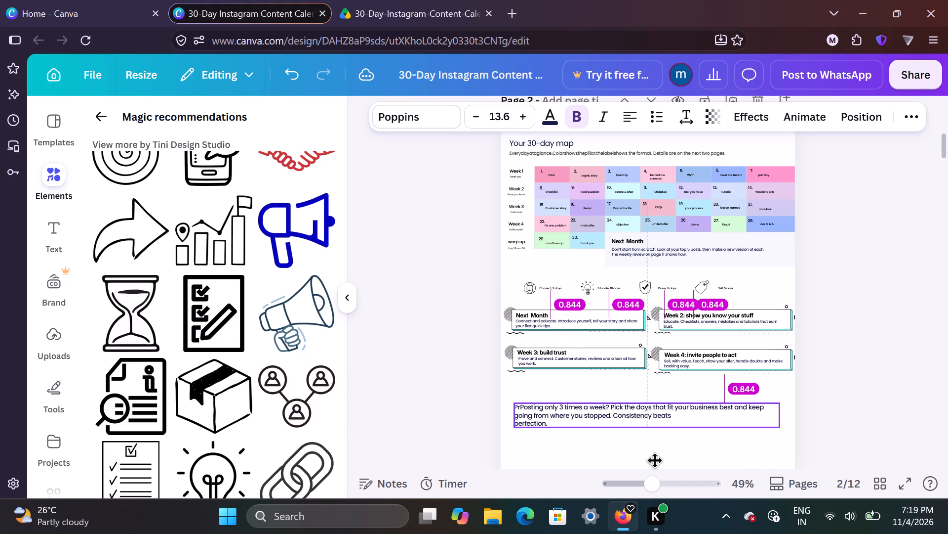
pyautogui.moveTo(655, 460); pyautogui.dragTo(650, 463)
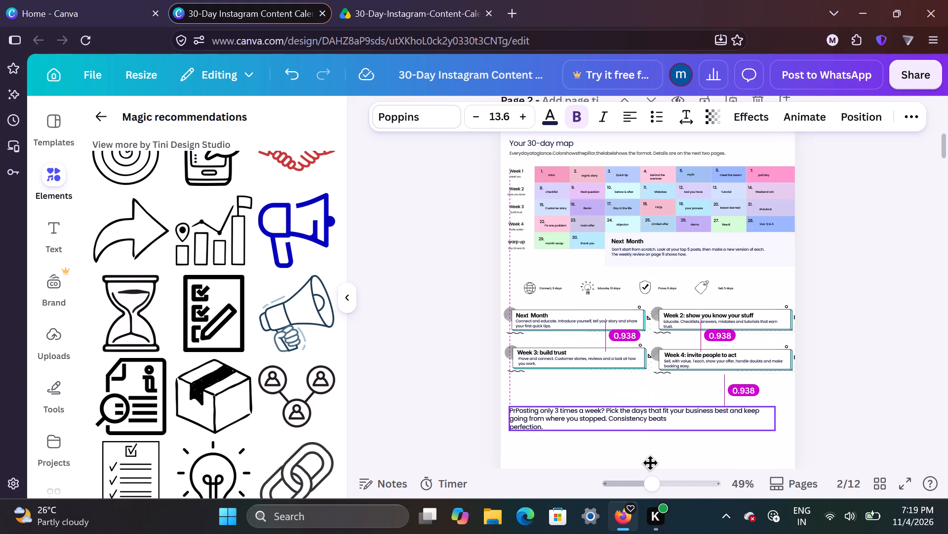
pyautogui.moveTo(650, 463); pyautogui.dragTo(656, 463)
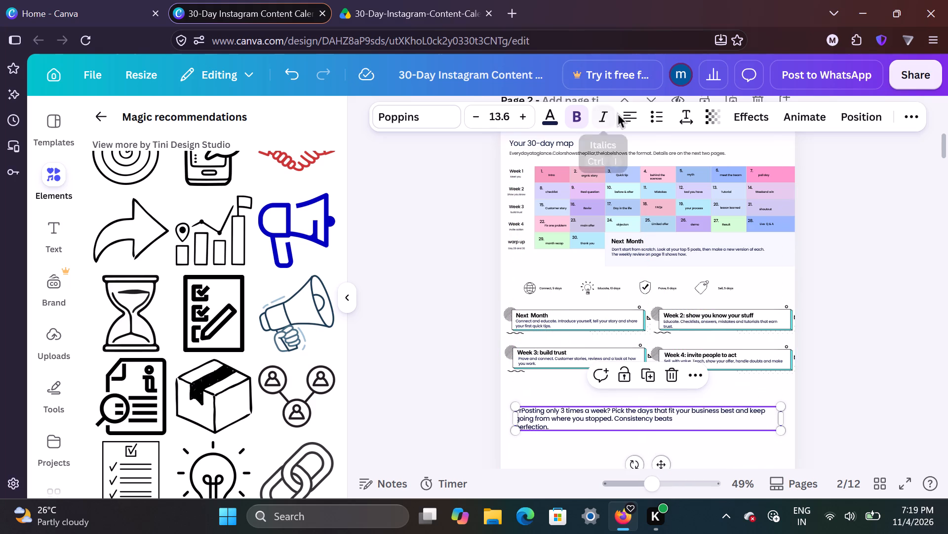
# Set the closing note's text alignment to justified.
pyautogui.click(626, 114)
pyautogui.click(626, 114)
pyautogui.click(626, 114)
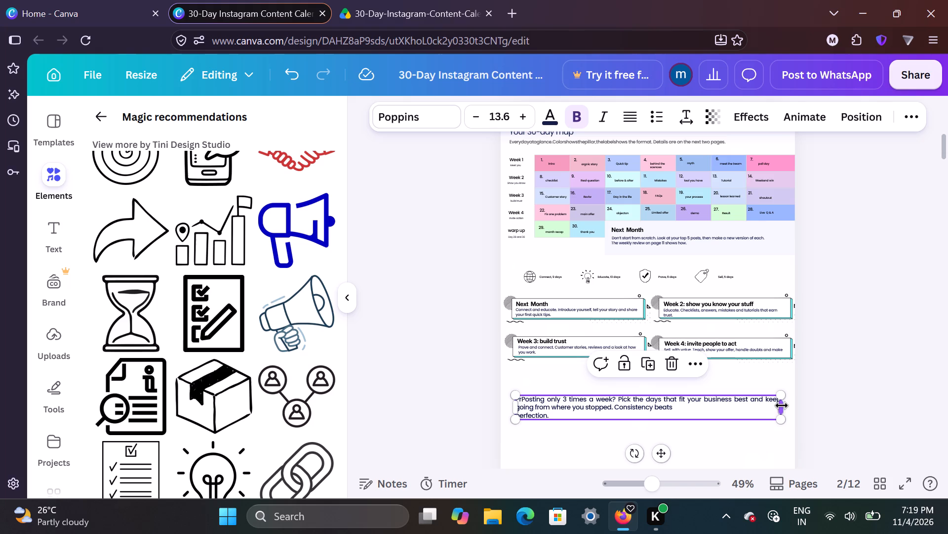
# Widen the closing note's text box past the page edge and scale its text down to size 10.4.
pyautogui.moveTo(782, 405); pyautogui.dragTo(892, 380)
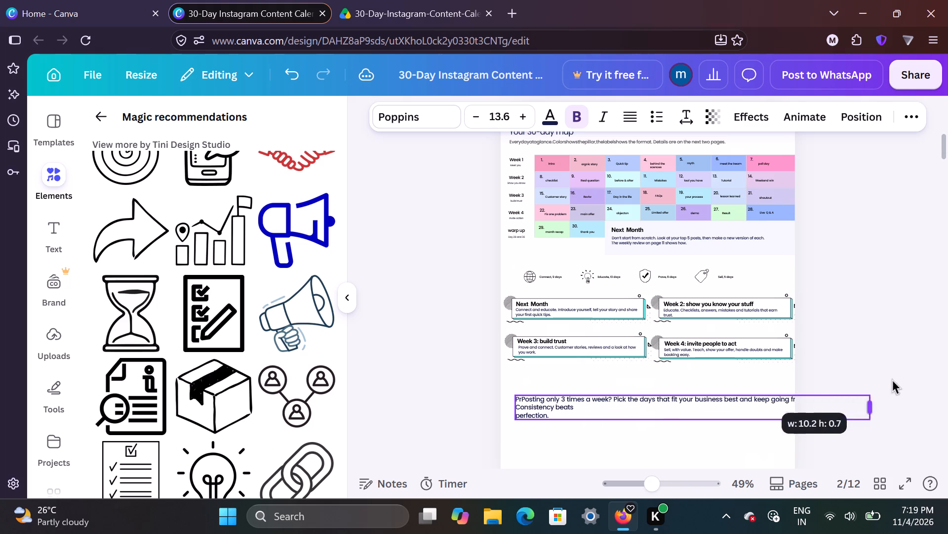
pyautogui.moveTo(892, 380); pyautogui.dragTo(939, 388)
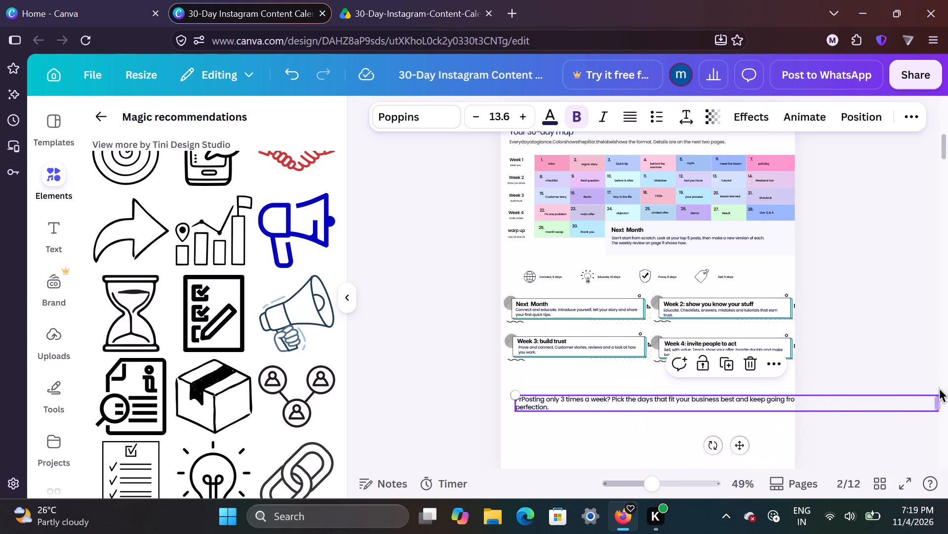
pyautogui.moveTo(516, 393); pyautogui.dragTo(615, 405)
pyautogui.click(615, 405)
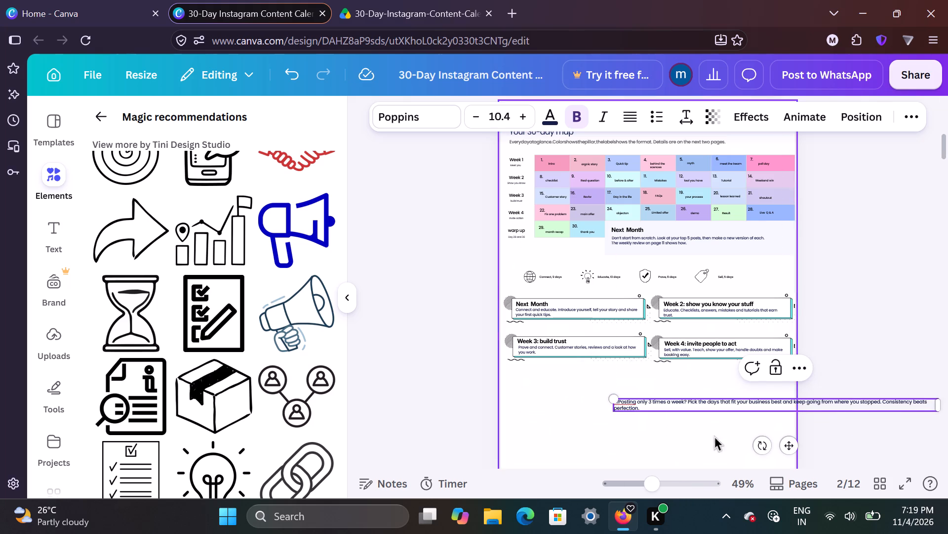
# Move the closing note back under the week boxes and narrow its text box to about 7 wide so it fits the page.
pyautogui.moveTo(788, 445); pyautogui.dragTo(723, 446)
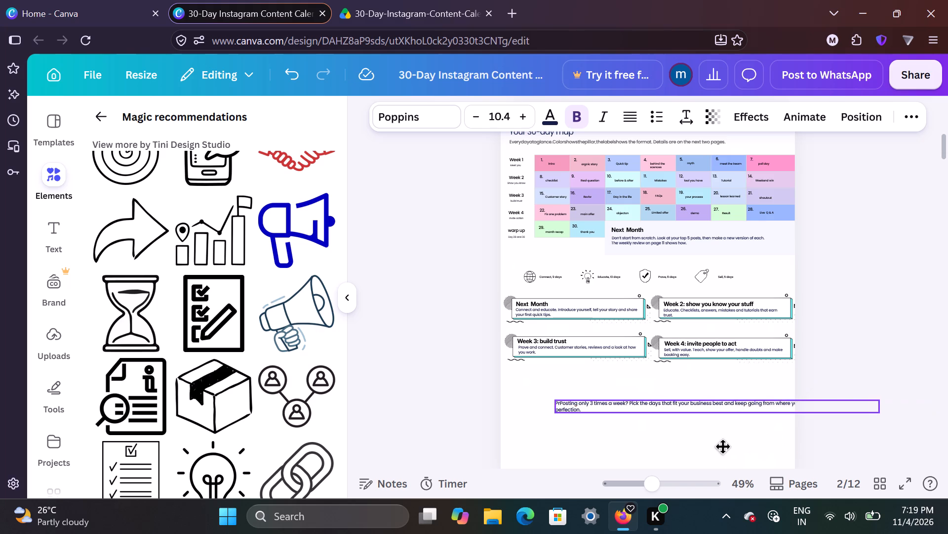
pyautogui.moveTo(723, 446); pyautogui.dragTo(704, 437)
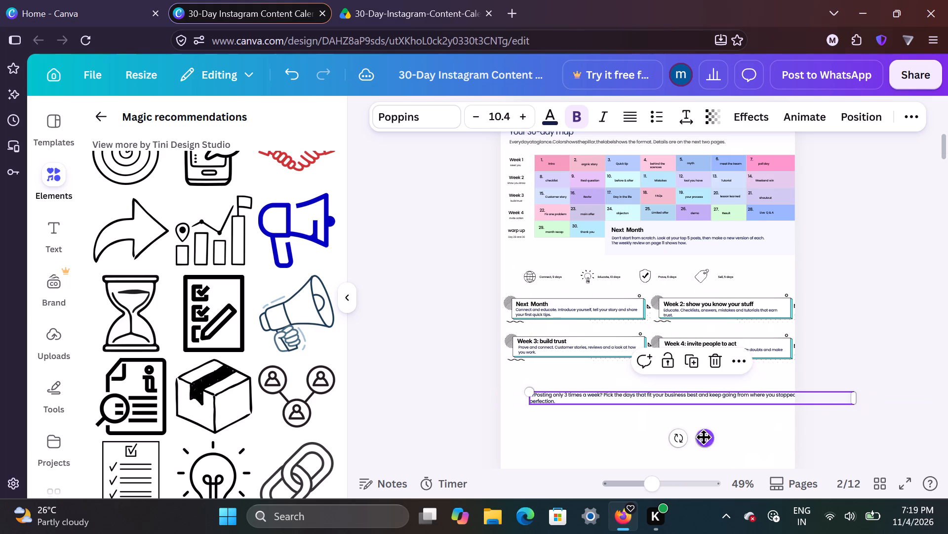
pyautogui.moveTo(859, 396); pyautogui.dragTo(775, 400)
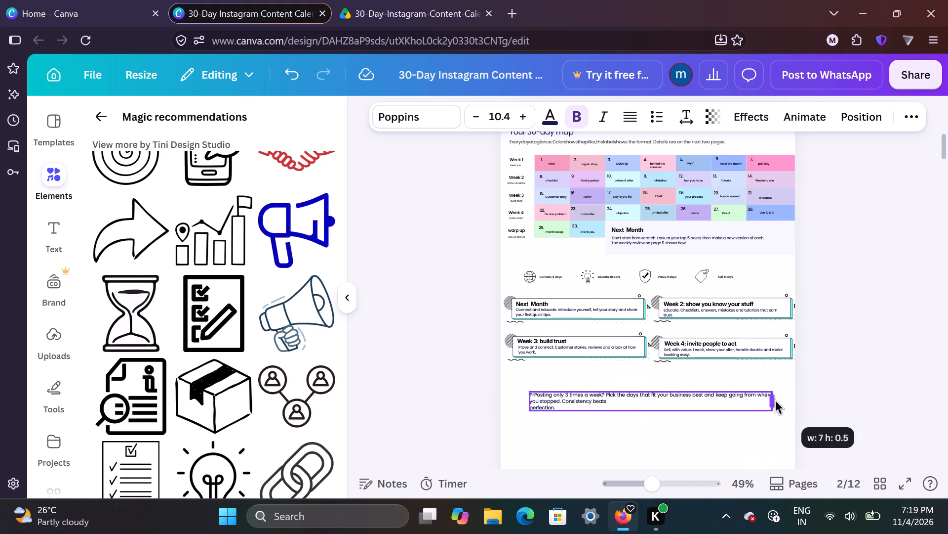
pyautogui.moveTo(775, 400); pyautogui.dragTo(763, 400)
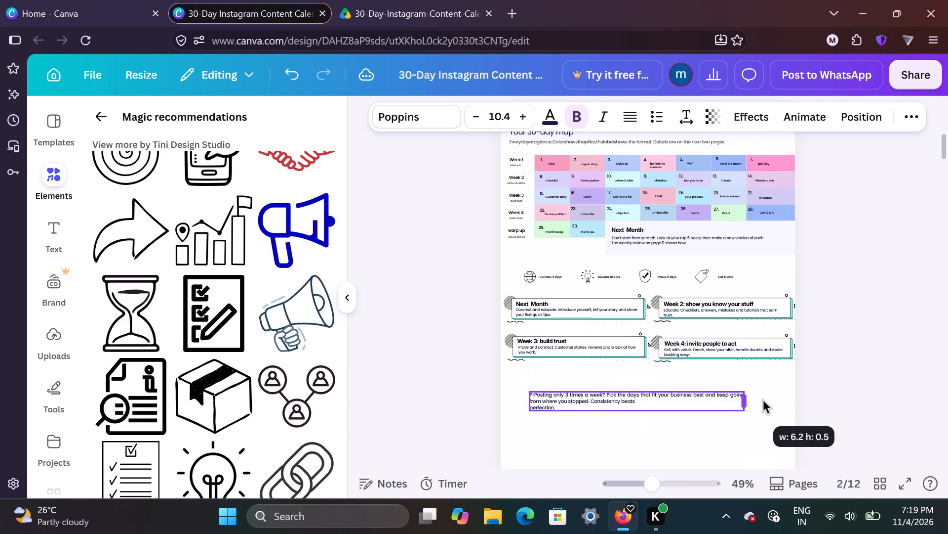
pyautogui.moveTo(763, 400); pyautogui.dragTo(772, 399)
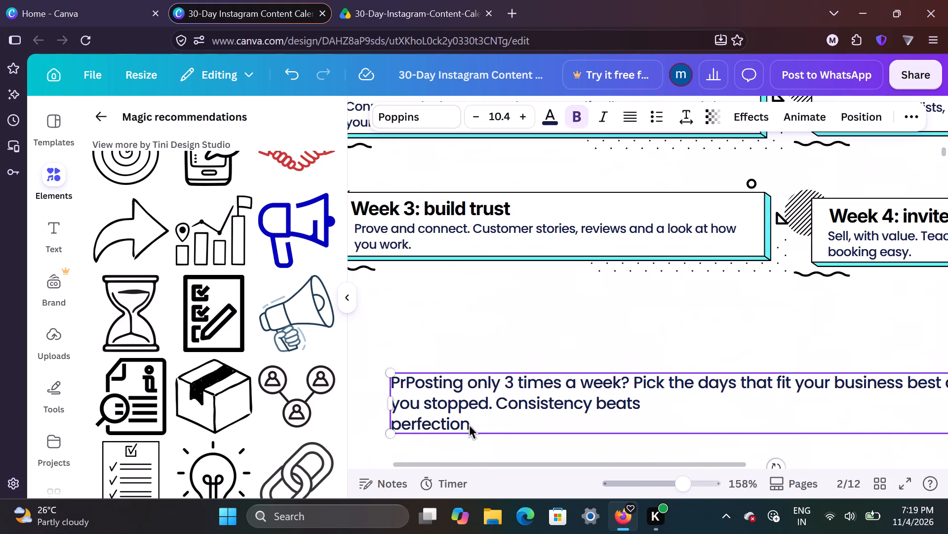
# Replace the line break before "perfection." with a space so the closing note ends "Consistency beats perfection." on one line.
pyautogui.click(392, 420)
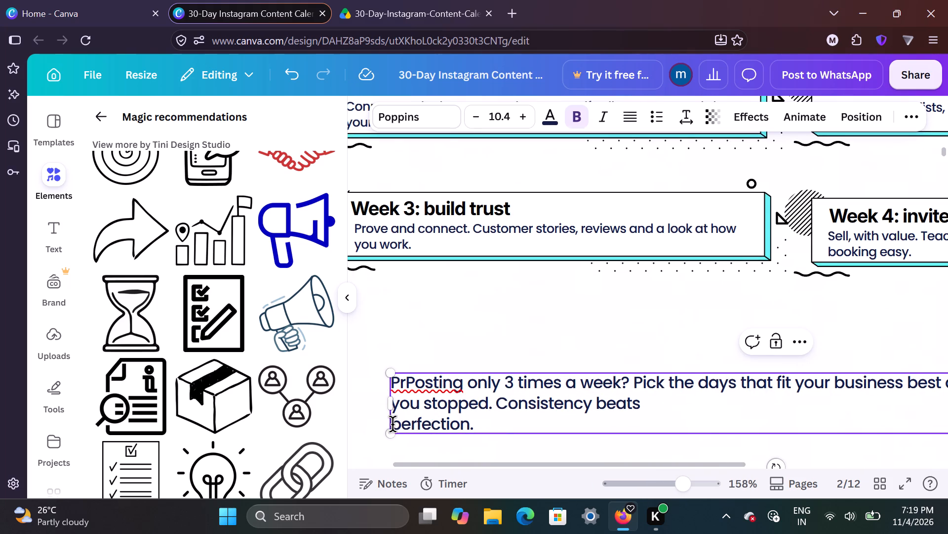
pyautogui.click(393, 424)
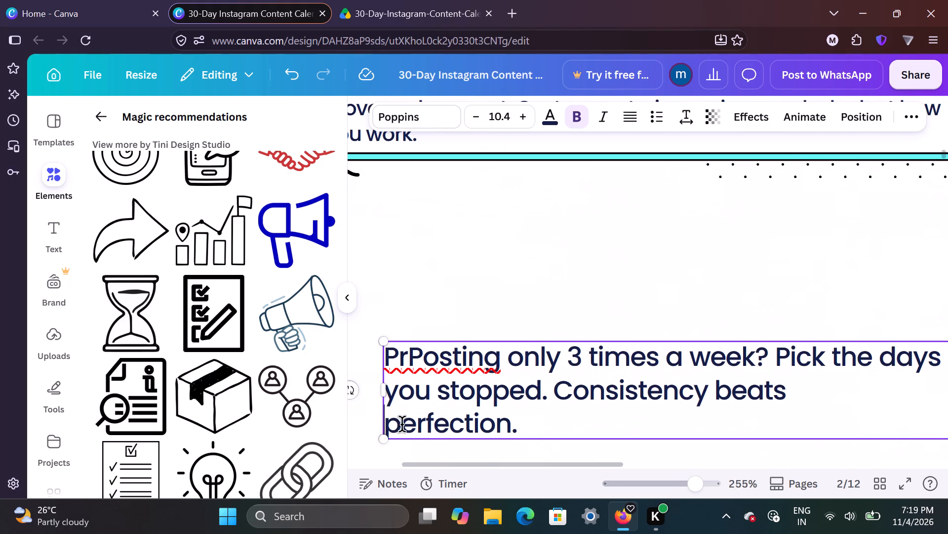
pyautogui.press('BackSpace')
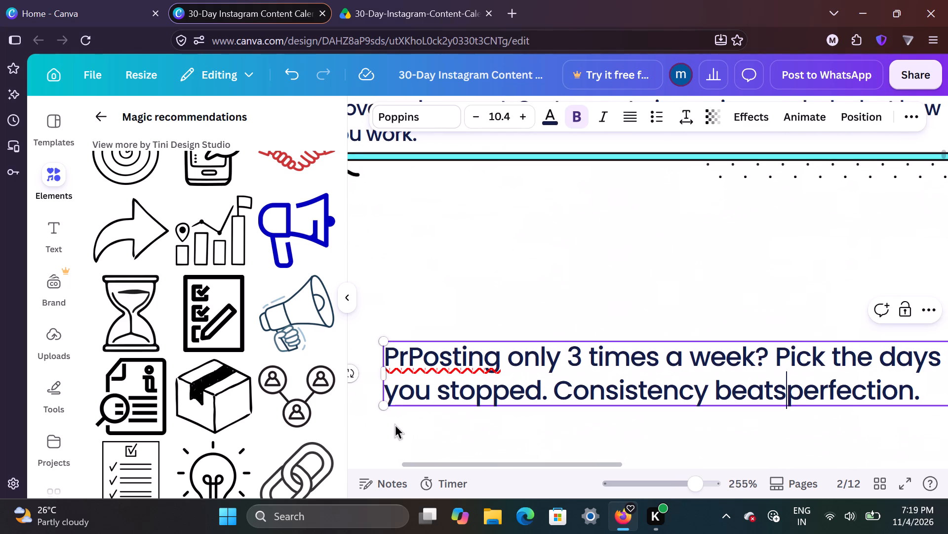
pyautogui.press('space')
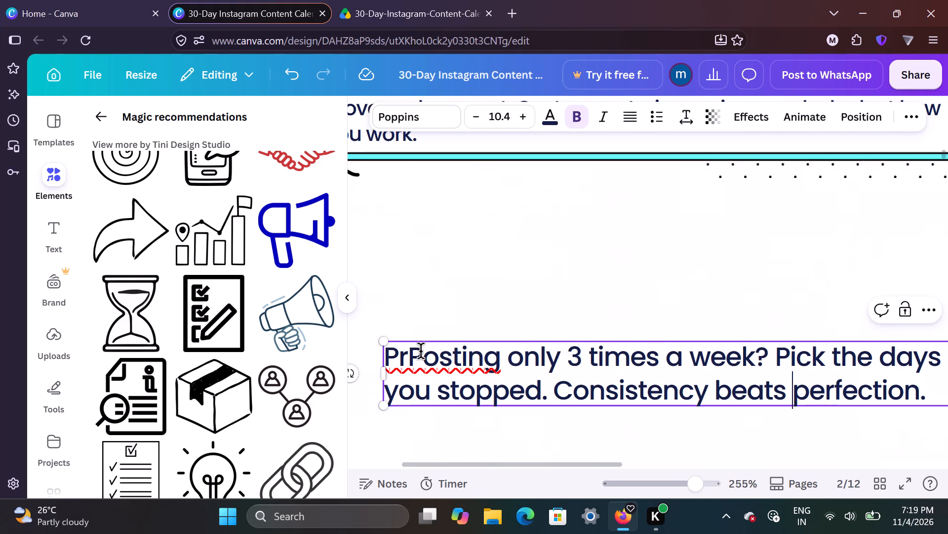
# Check the closing note's wording against the reference PDF and delete the stray "Pr" before "Posting".
pyautogui.click(371, 0)
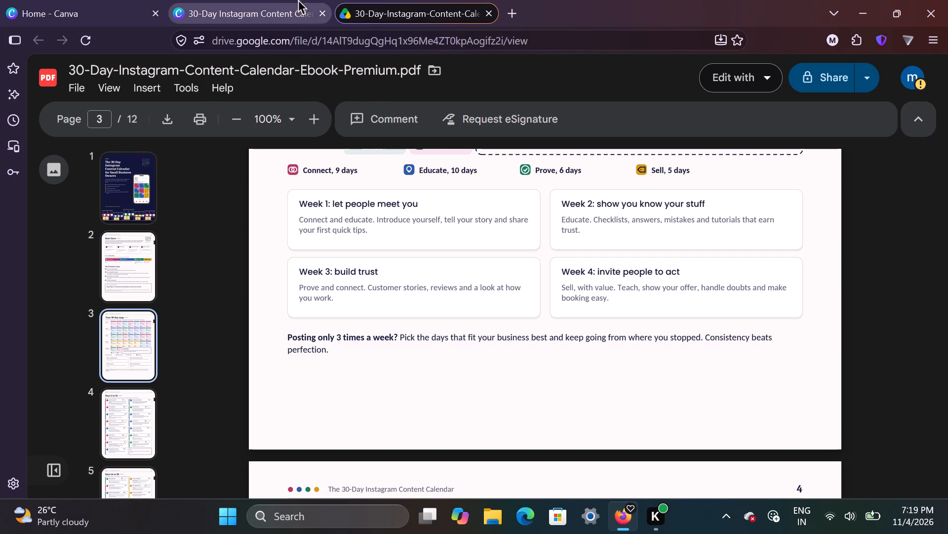
pyautogui.click(256, 0)
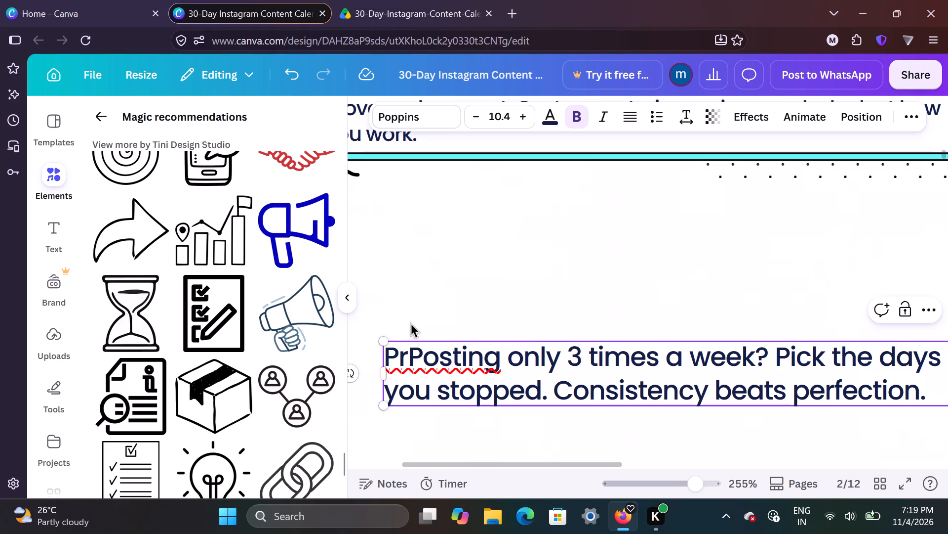
pyautogui.click(409, 352)
pyautogui.press('BackSpace')
pyautogui.press('BackSpace')
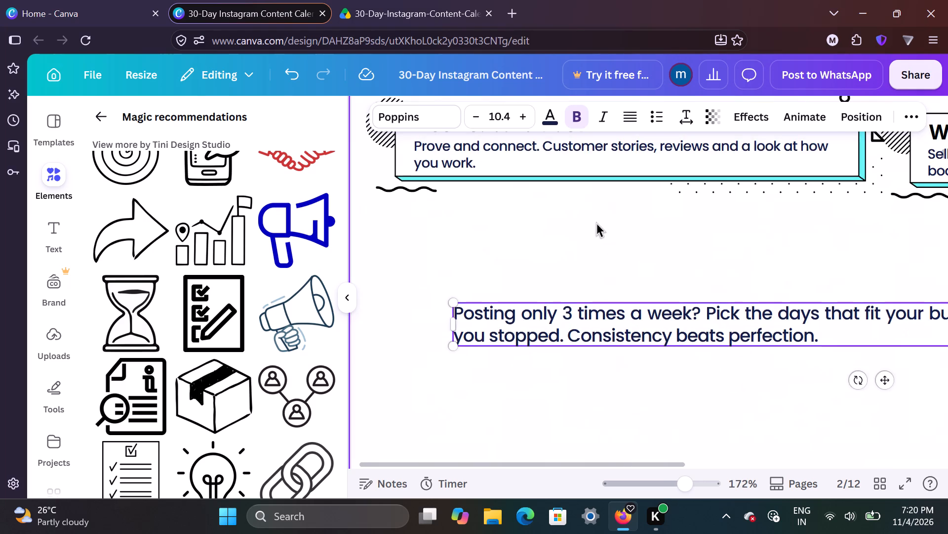
# Enlarge the closing note to font size 11.3, about 7.4 wide, extending it toward the page's left margin.
pyautogui.scroll(1, 734, 338)
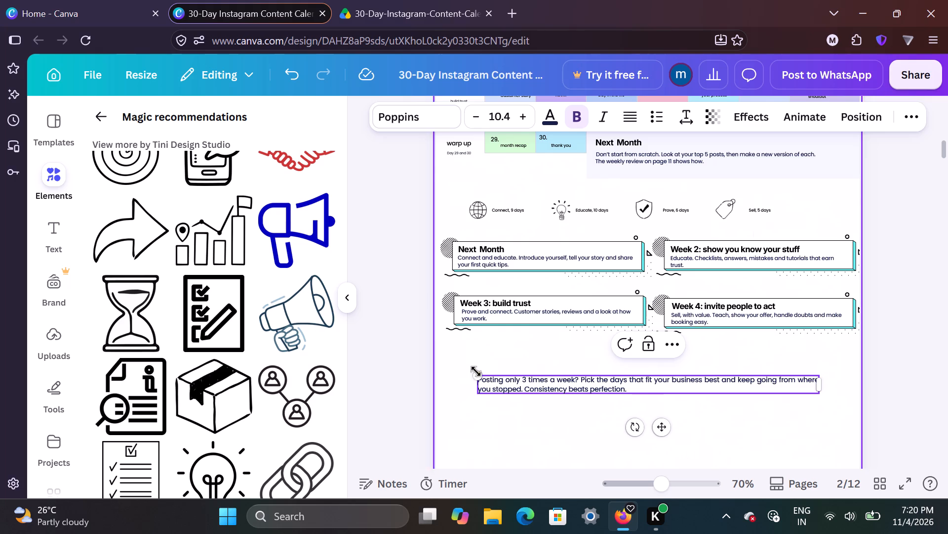
pyautogui.moveTo(477, 379); pyautogui.dragTo(450, 372)
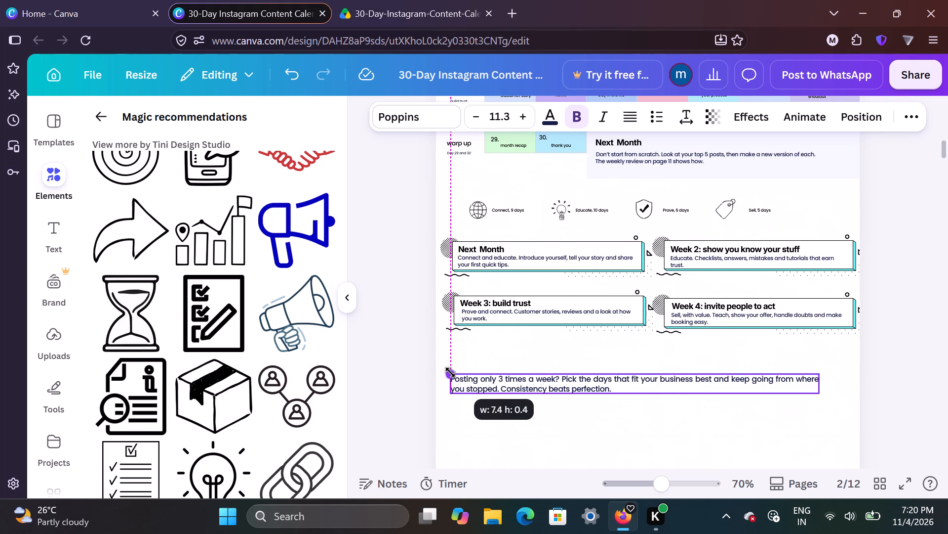
# Move the closing note down, roughly centred on the page, leaving a gap of about 1.083 below the week boxes.
pyautogui.moveTo(450, 372); pyautogui.dragTo(454, 378)
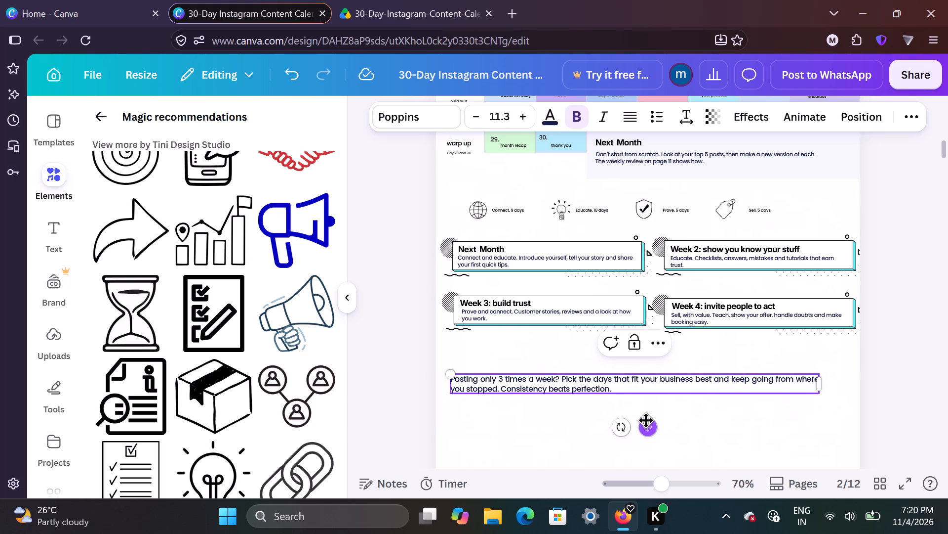
pyautogui.moveTo(645, 427); pyautogui.dragTo(654, 439)
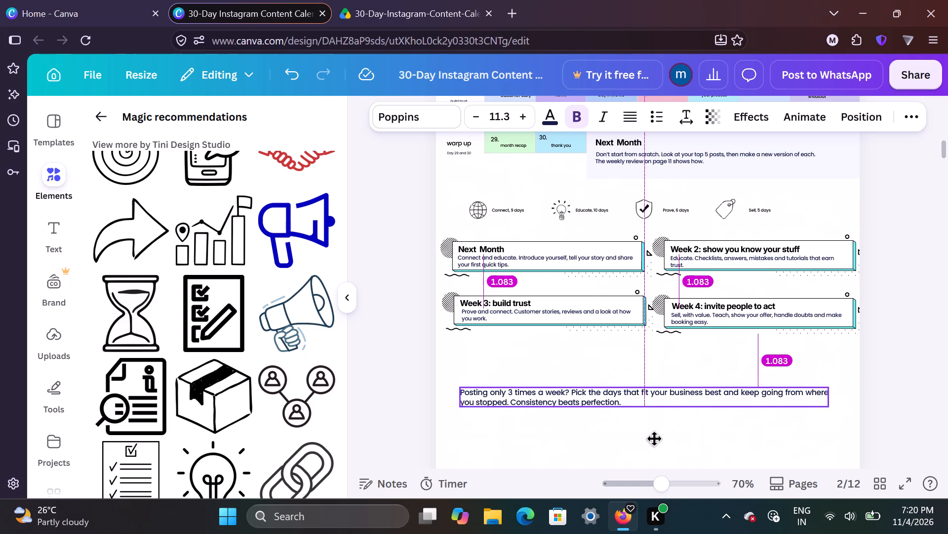
pyautogui.moveTo(654, 439); pyautogui.dragTo(655, 442)
pyautogui.moveTo(655, 442); pyautogui.dragTo(655, 441)
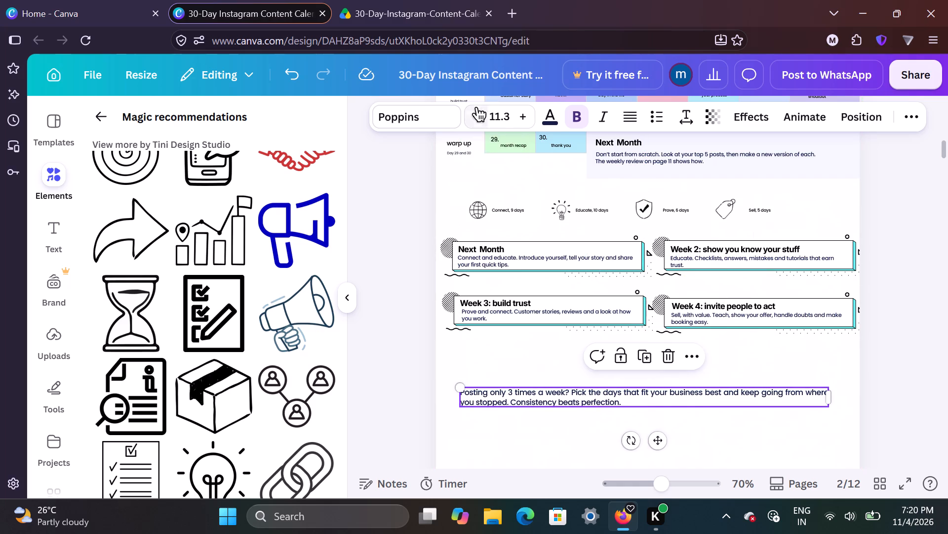
pyautogui.click(904, 195)
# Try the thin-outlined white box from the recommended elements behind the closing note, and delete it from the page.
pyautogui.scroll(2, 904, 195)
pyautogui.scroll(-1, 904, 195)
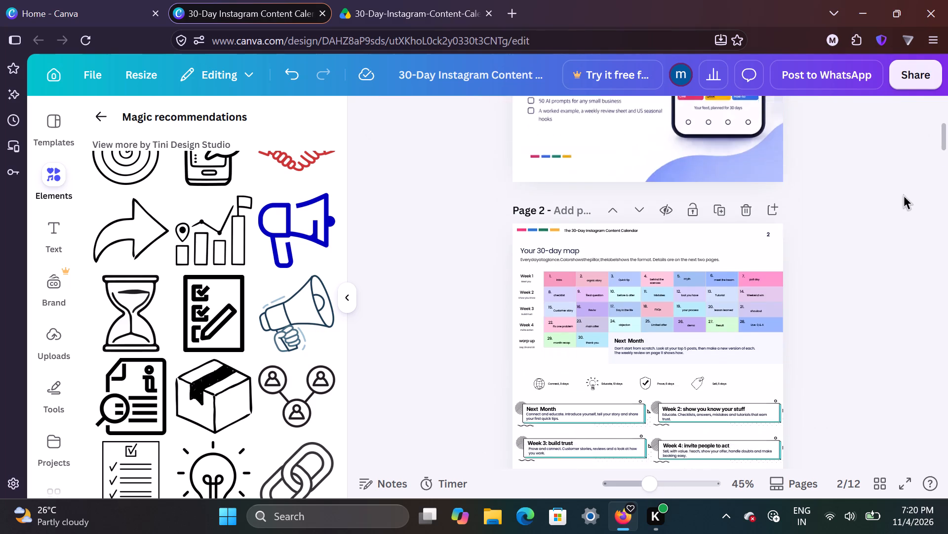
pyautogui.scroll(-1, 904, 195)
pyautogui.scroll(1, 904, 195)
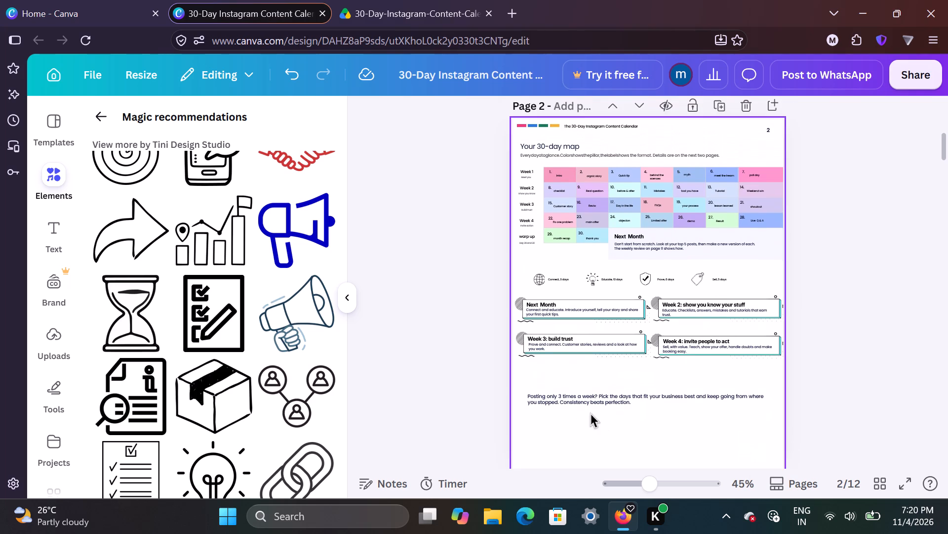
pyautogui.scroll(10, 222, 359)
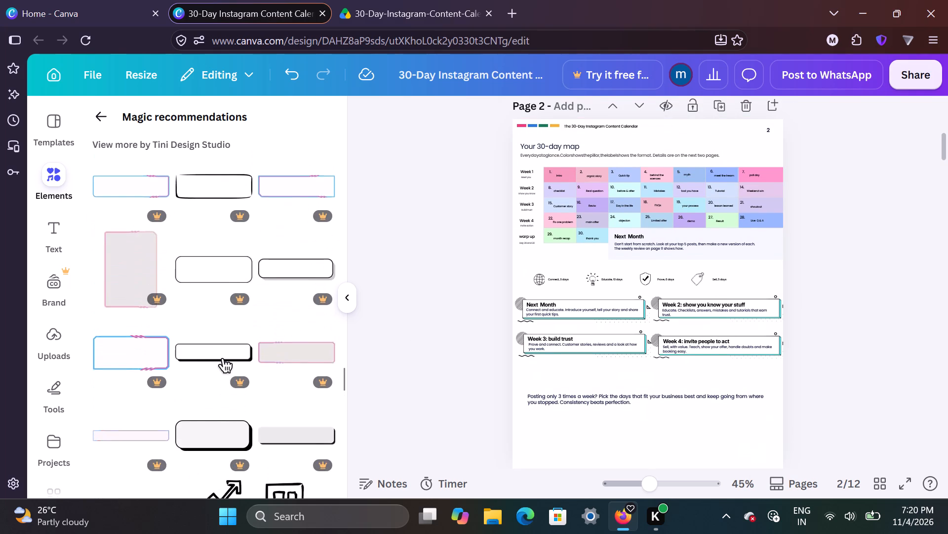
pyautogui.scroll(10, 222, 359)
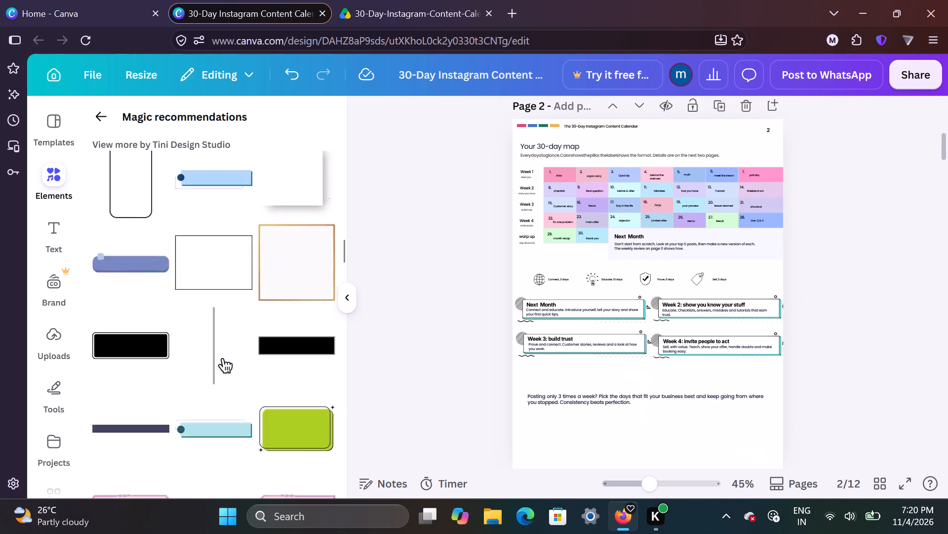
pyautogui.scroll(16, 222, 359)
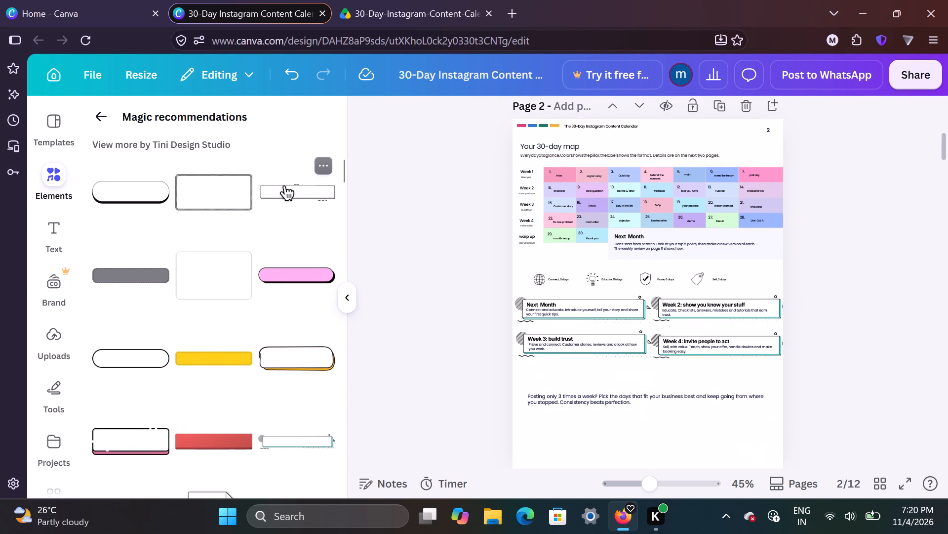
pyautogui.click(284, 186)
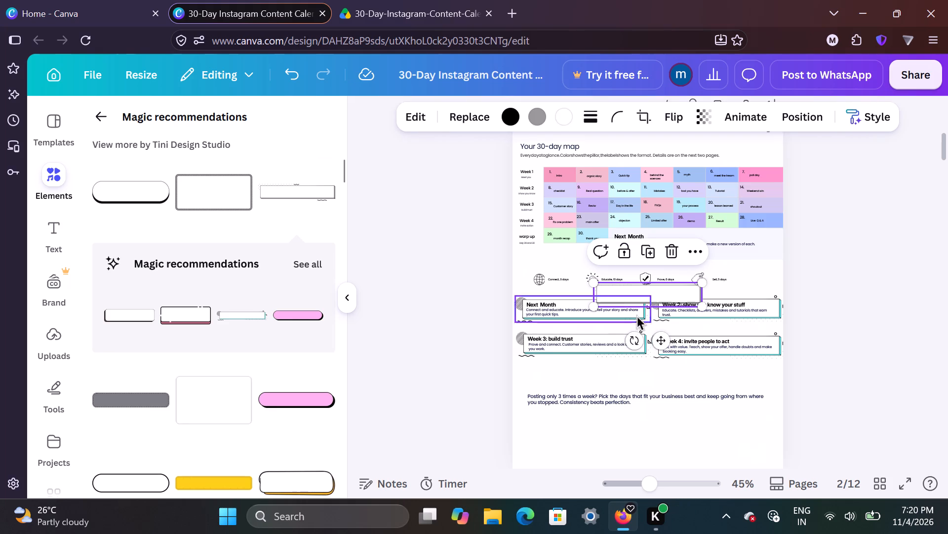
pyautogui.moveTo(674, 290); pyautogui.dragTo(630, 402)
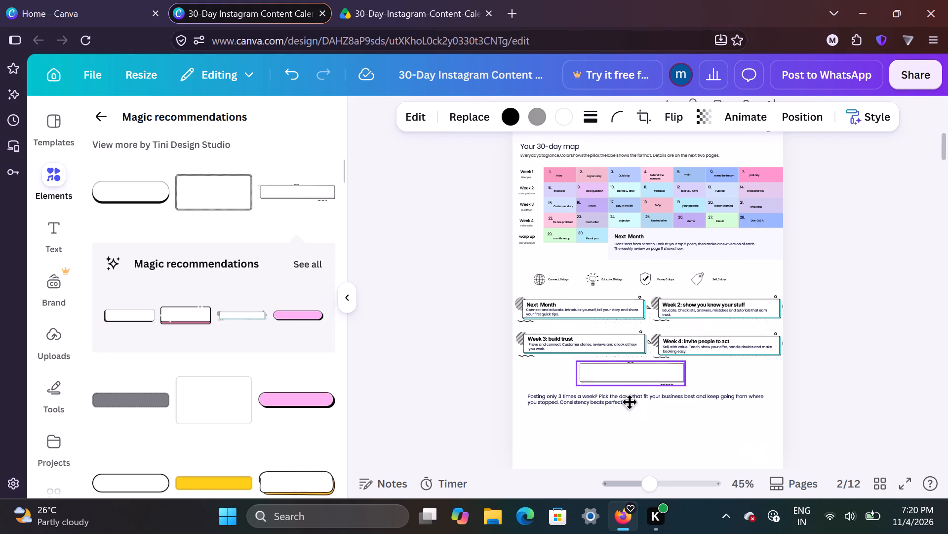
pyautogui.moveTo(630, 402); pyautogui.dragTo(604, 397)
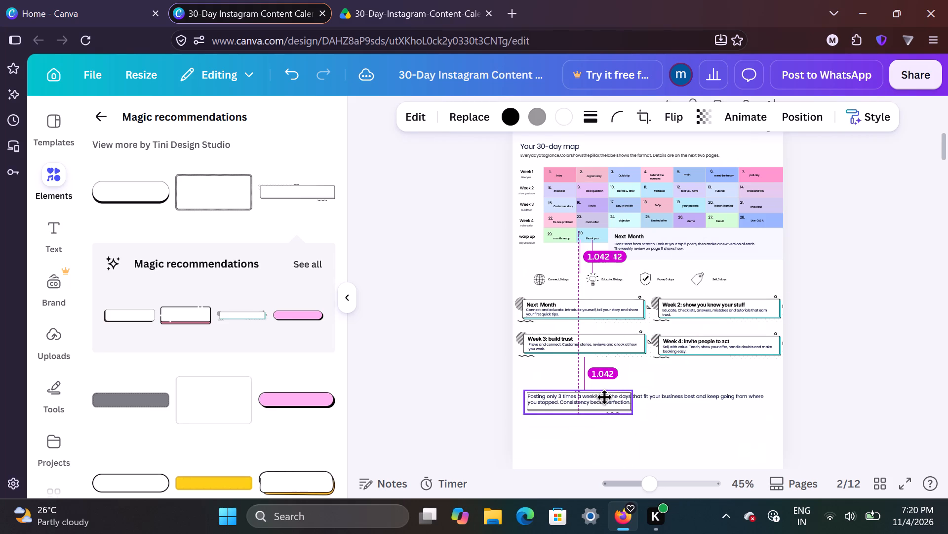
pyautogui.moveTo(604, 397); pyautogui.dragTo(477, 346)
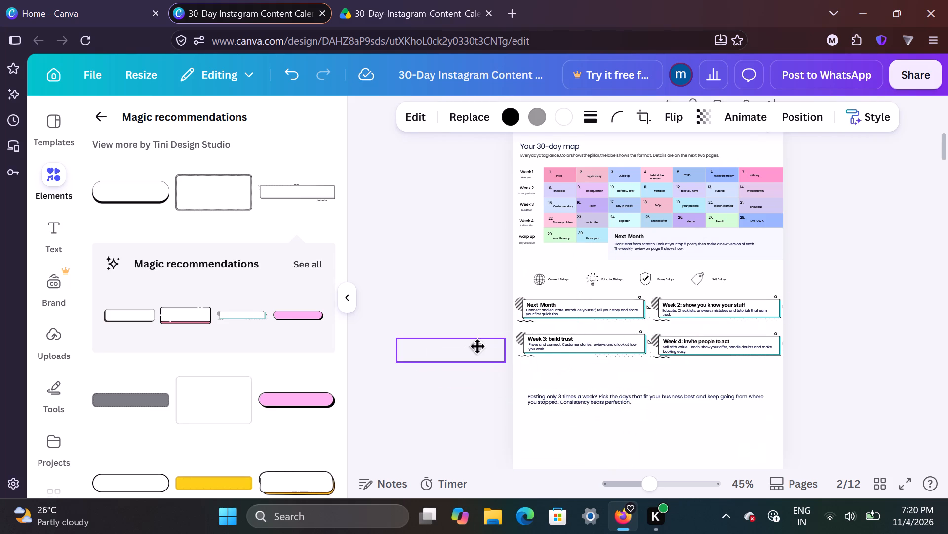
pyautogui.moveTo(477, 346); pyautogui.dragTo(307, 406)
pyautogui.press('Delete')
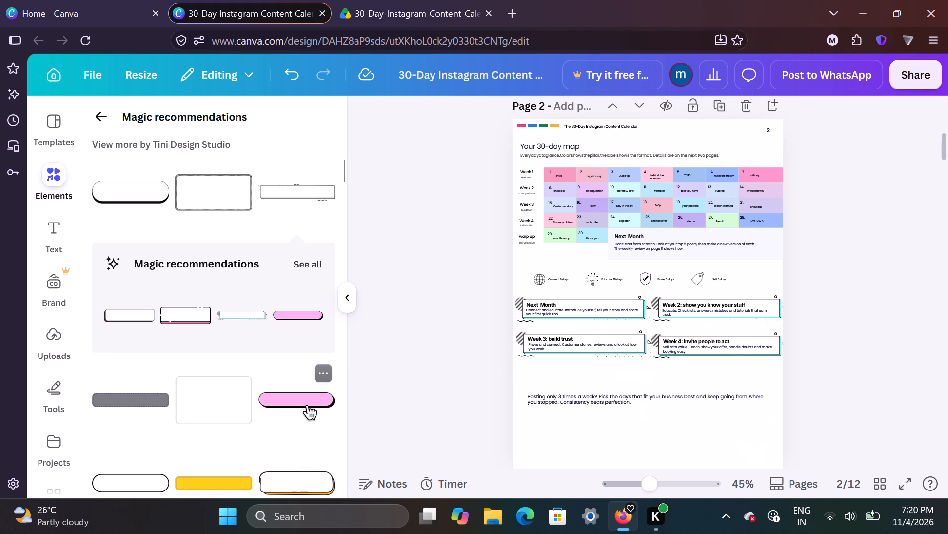
# Add the pink rounded box with a black shadow and set its pink fill to the pale off-white of the Caffeine Fix palette.
pyautogui.moveTo(307, 406); pyautogui.dragTo(303, 383)
pyautogui.scroll(-1, 307, 404)
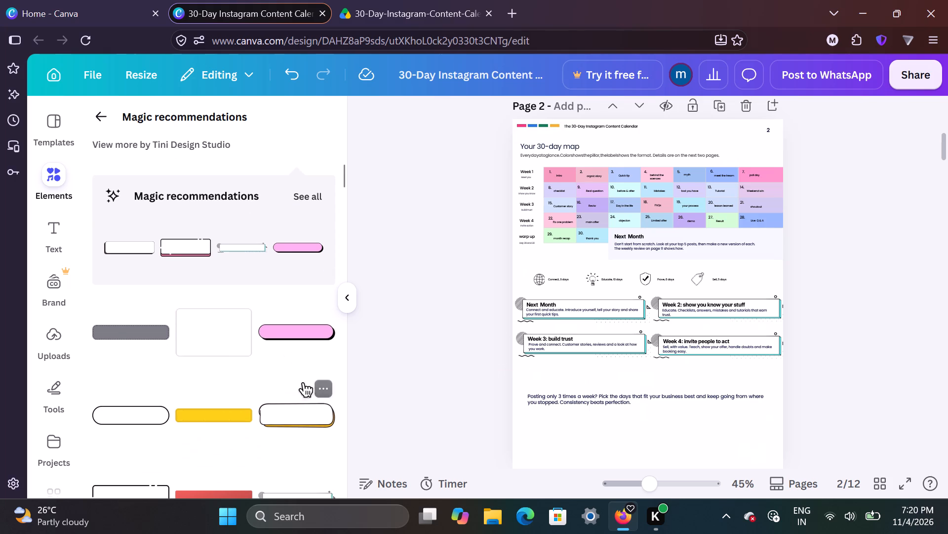
pyautogui.moveTo(303, 383); pyautogui.dragTo(296, 339)
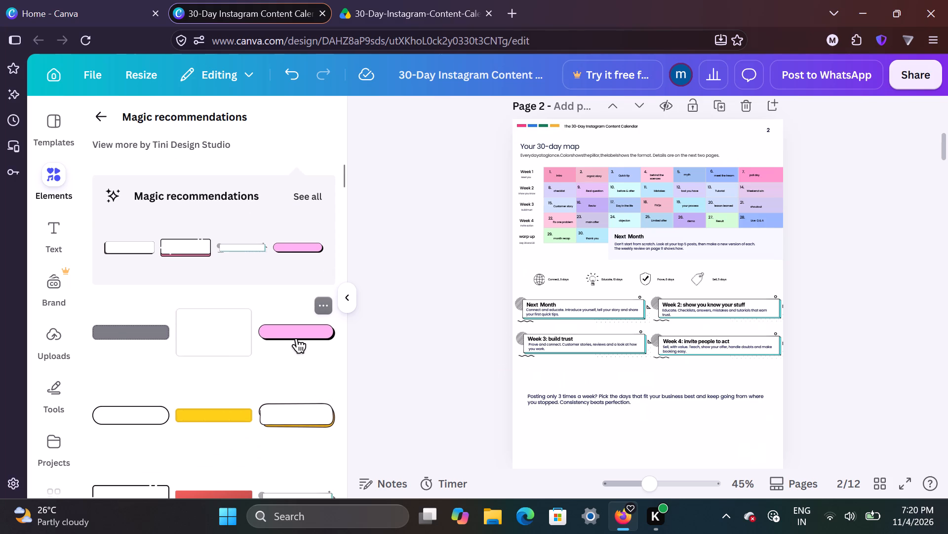
pyautogui.click(296, 339)
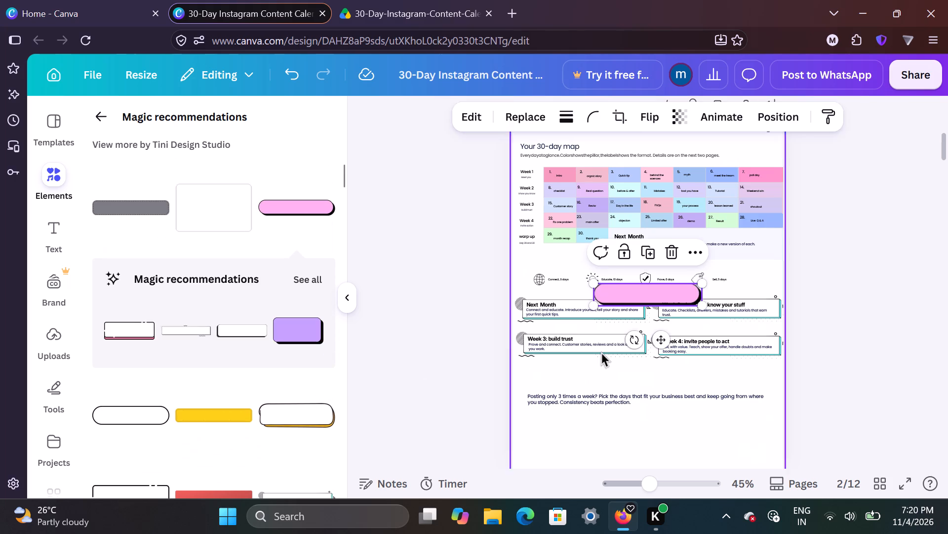
pyautogui.click(561, 117)
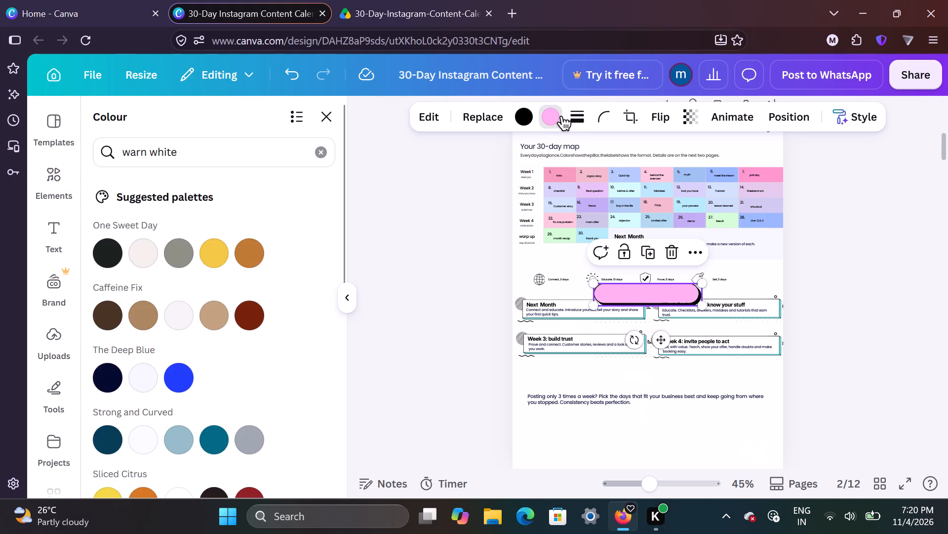
pyautogui.click(173, 321)
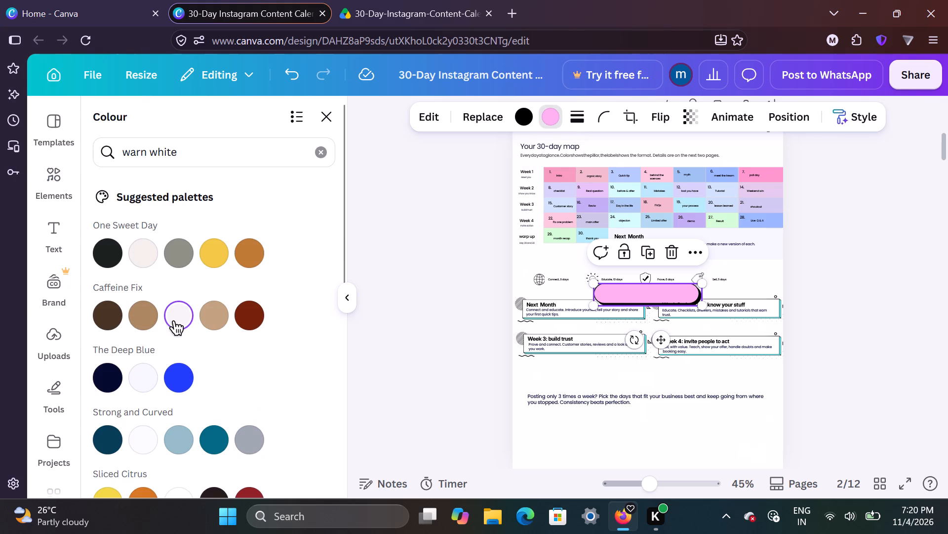
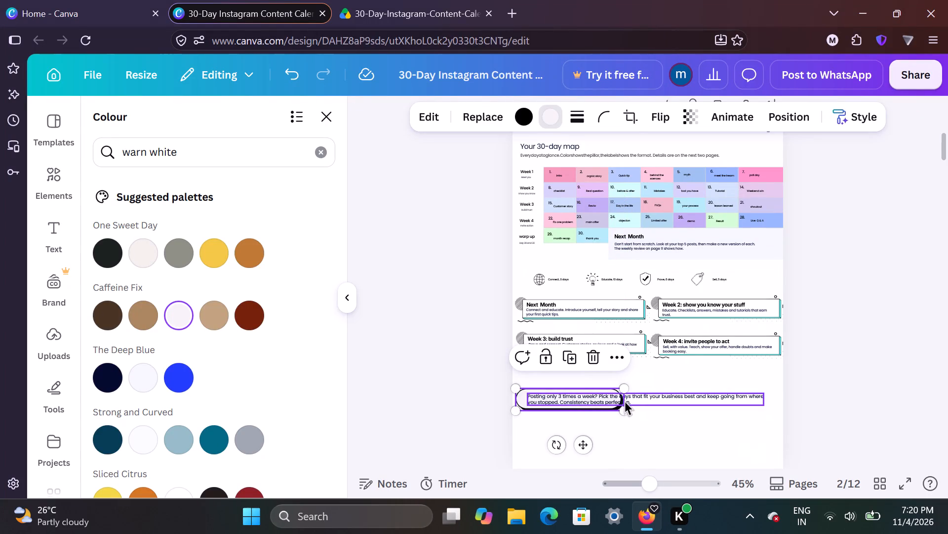
# Try nudging the pale rounded box over the start of the closing note, and delete the box from page 2.
pyautogui.click(652, 422)
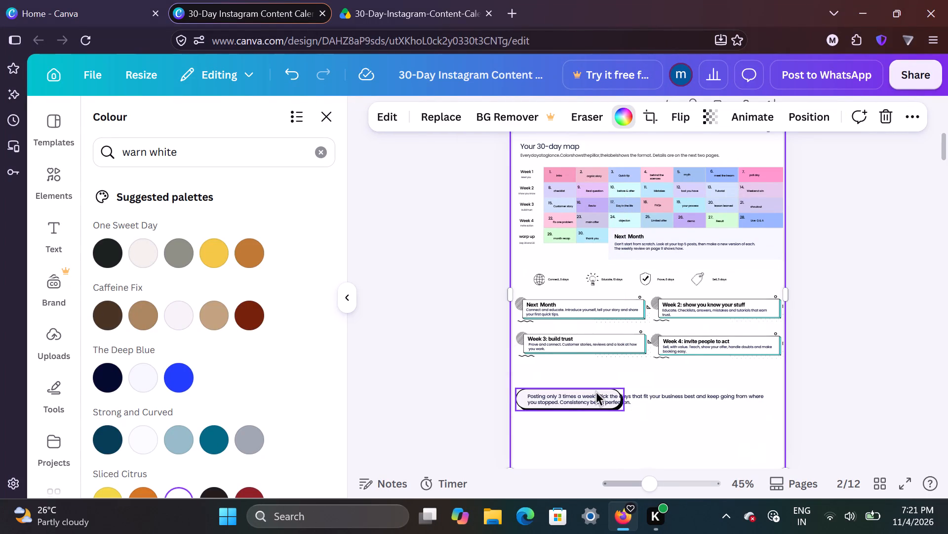
pyautogui.click(596, 392)
pyautogui.moveTo(623, 400); pyautogui.dragTo(627, 400)
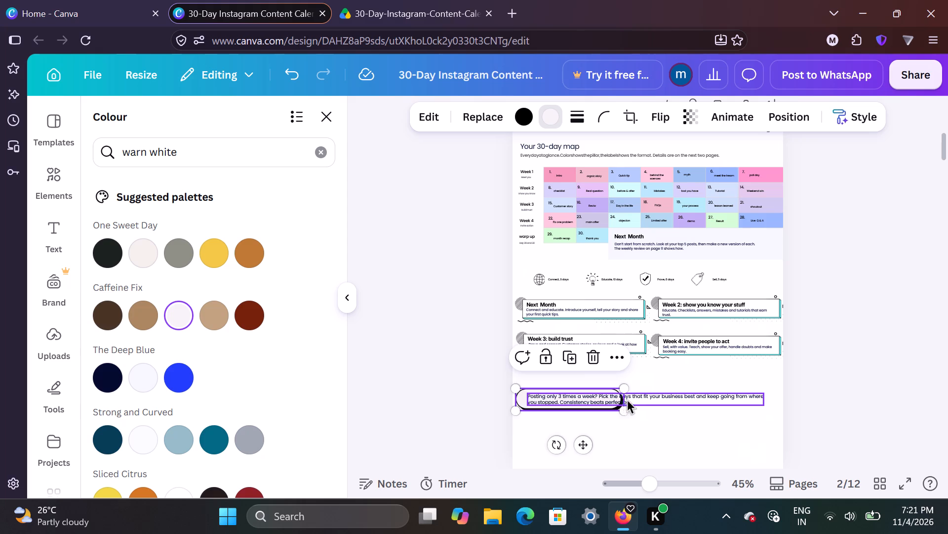
pyautogui.moveTo(627, 400); pyautogui.dragTo(629, 400)
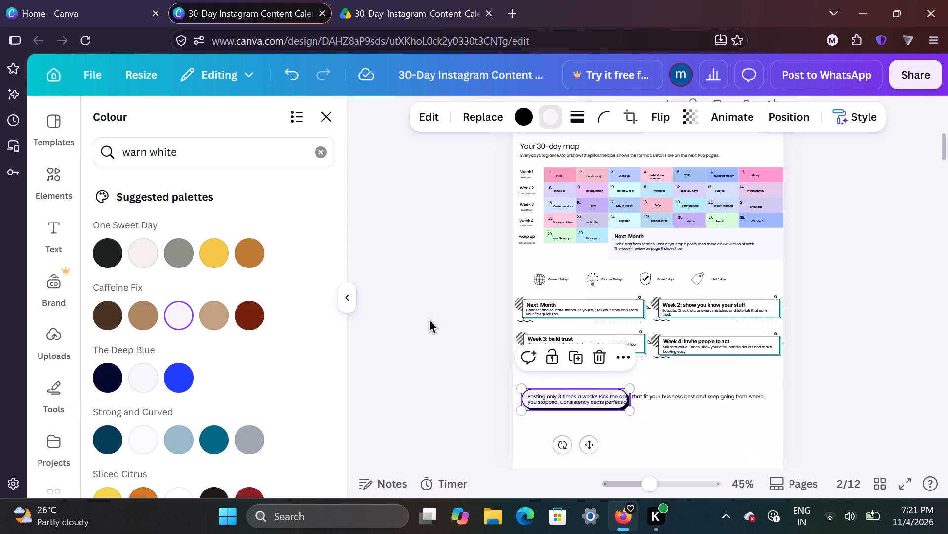
pyautogui.click(321, 118)
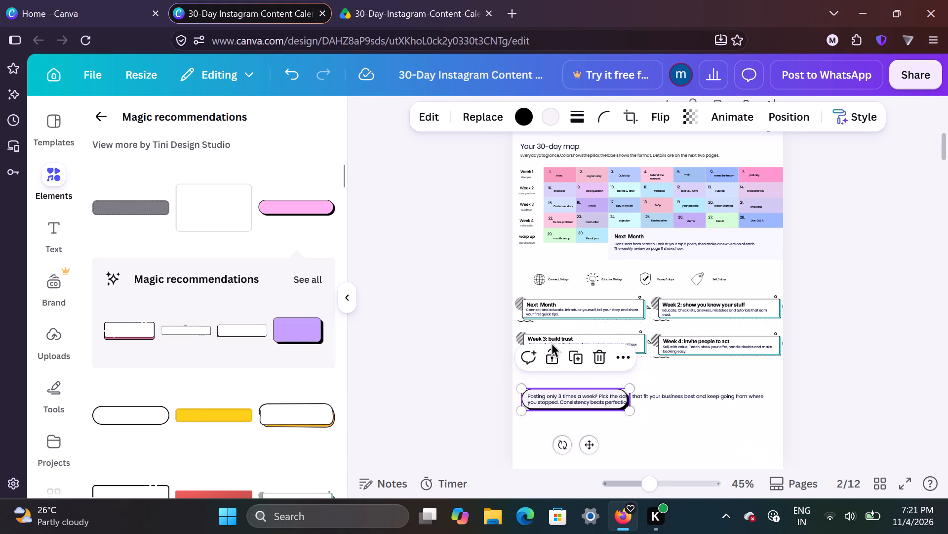
pyautogui.press('Delete')
pyautogui.press('Delete')
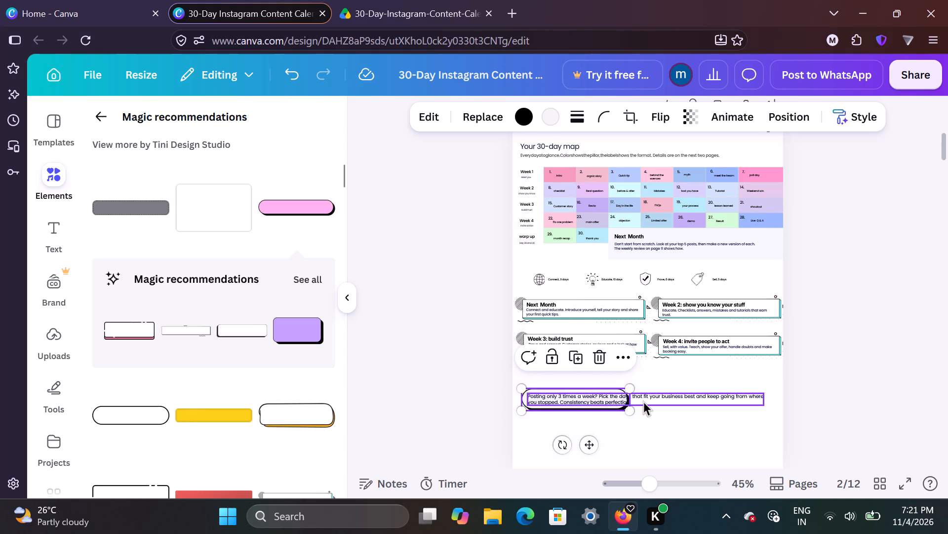
pyautogui.click(603, 358)
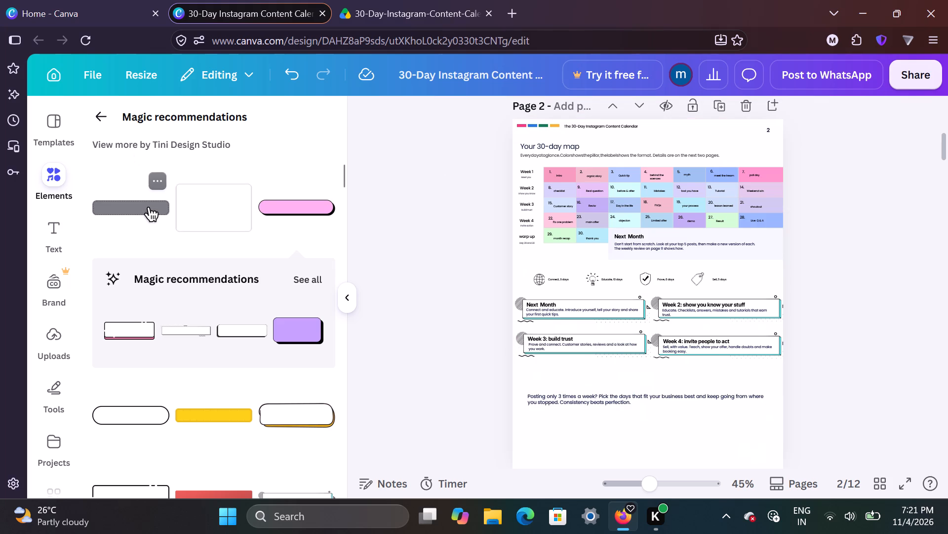
# Add the basic square shape from the rectangle search results to page 2.
pyautogui.click(103, 118)
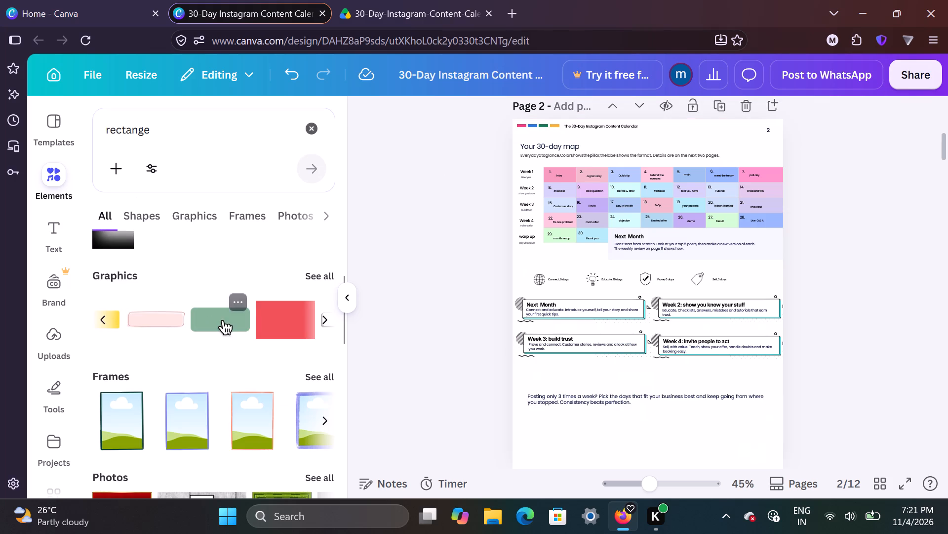
pyautogui.scroll(1, 222, 321)
pyautogui.scroll(-1, 204, 392)
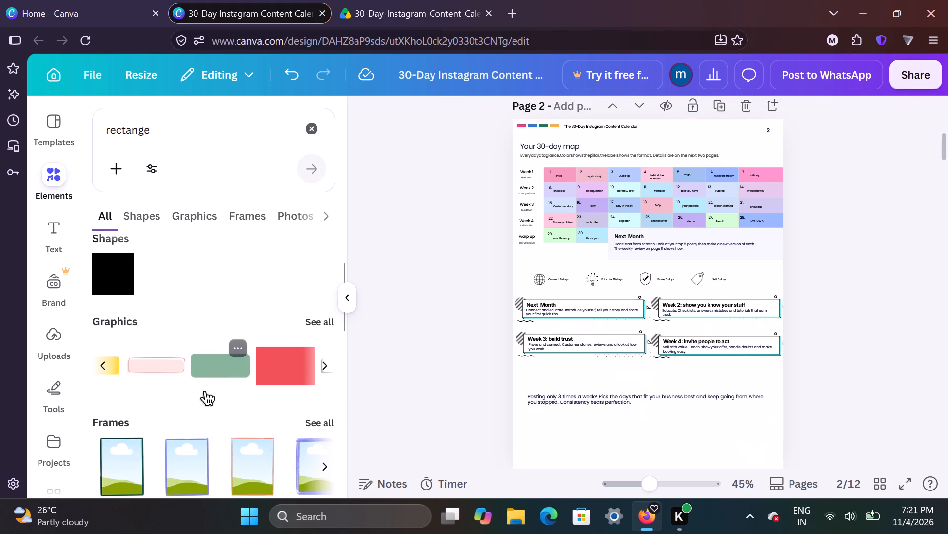
pyautogui.click(114, 266)
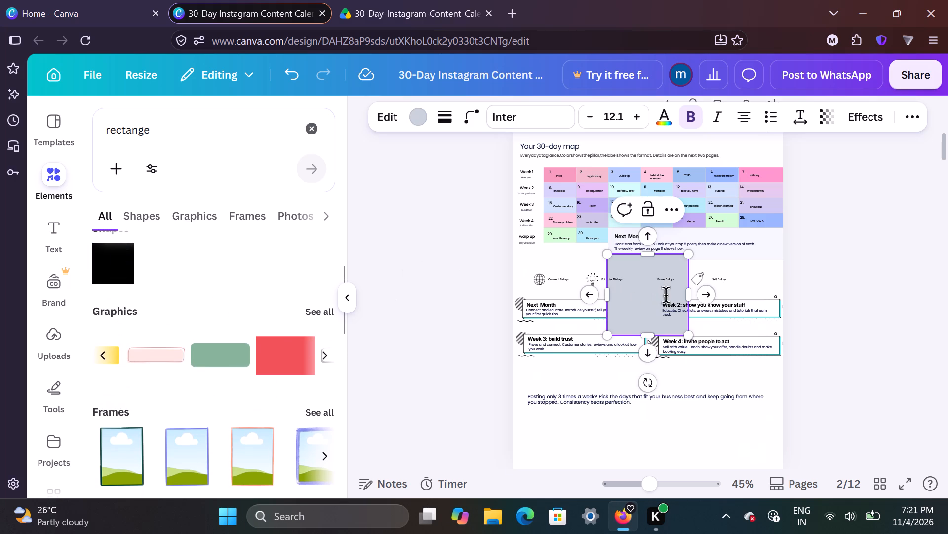
pyautogui.moveTo(666, 295); pyautogui.dragTo(654, 369)
pyautogui.moveTo(654, 369); pyautogui.dragTo(821, 366)
pyautogui.click(821, 366)
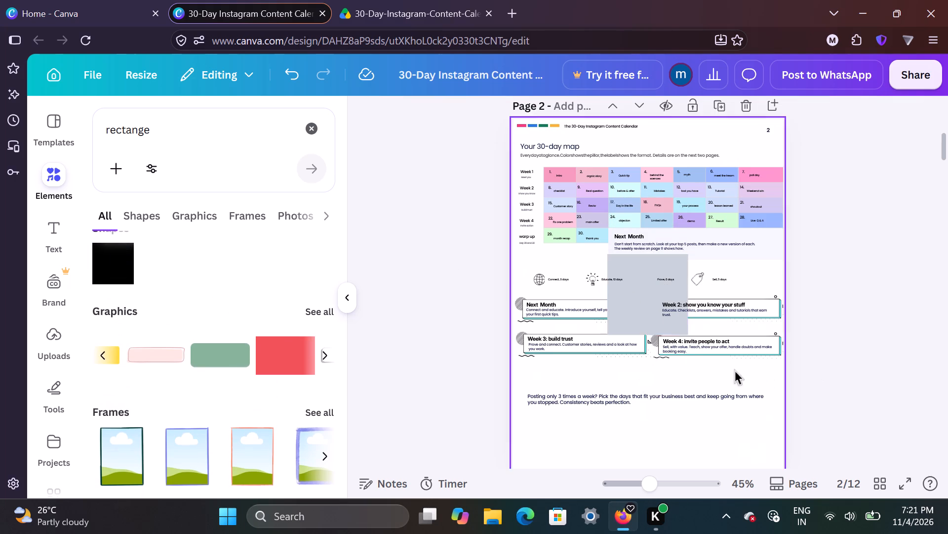
# Shorten the grey square from its top edge and place it over the start of the closing note below the week boxes.
pyautogui.click(671, 316)
pyautogui.click(644, 282)
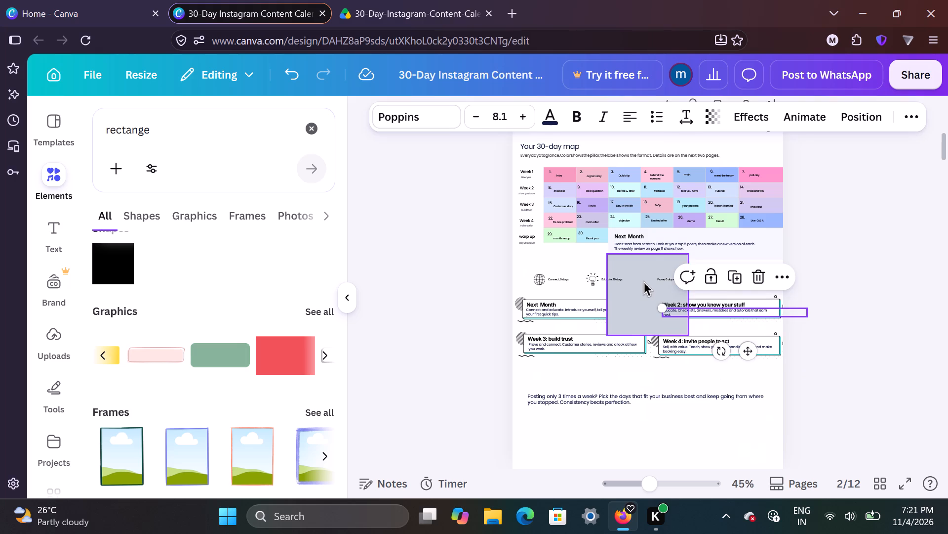
pyautogui.moveTo(649, 254); pyautogui.dragTo(653, 280)
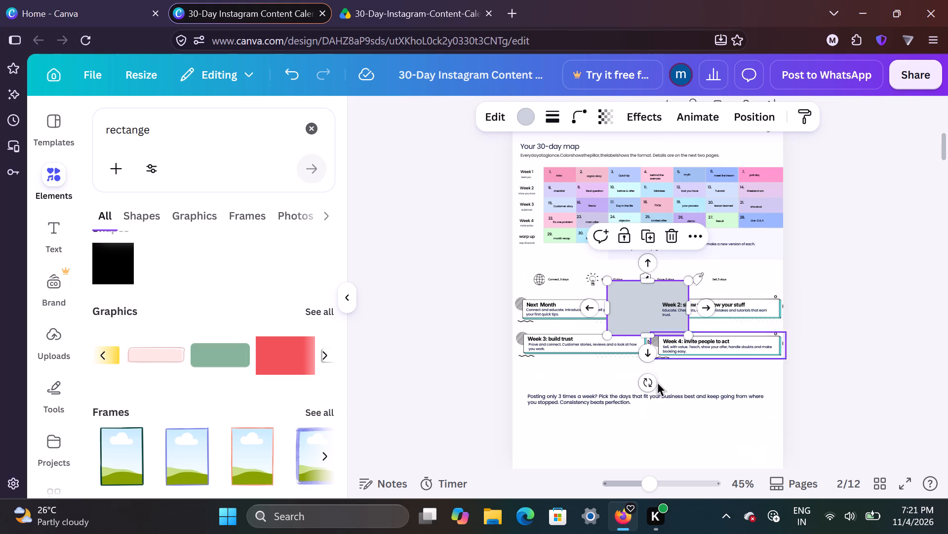
pyautogui.click(653, 301)
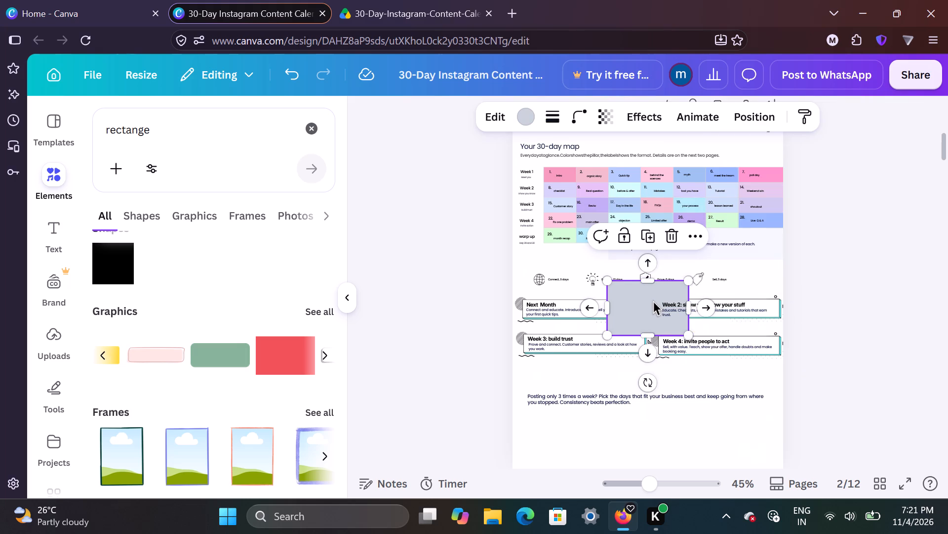
pyautogui.moveTo(653, 301); pyautogui.dragTo(562, 399)
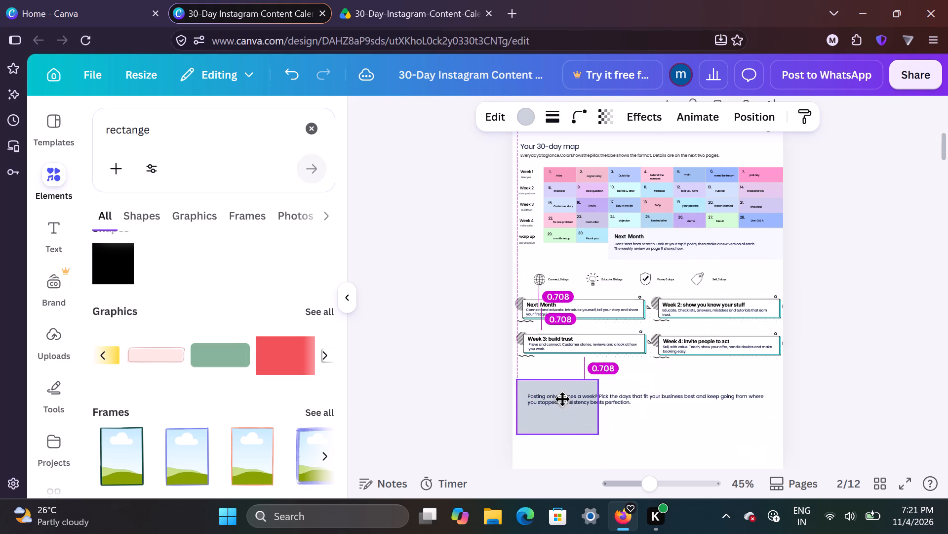
pyautogui.moveTo(562, 399); pyautogui.dragTo(568, 410)
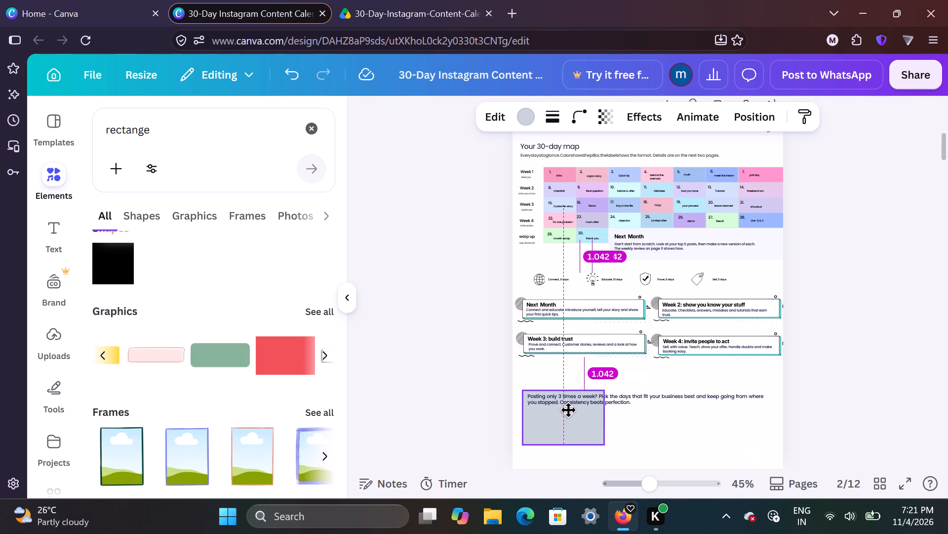
pyautogui.moveTo(568, 410); pyautogui.dragTo(568, 409)
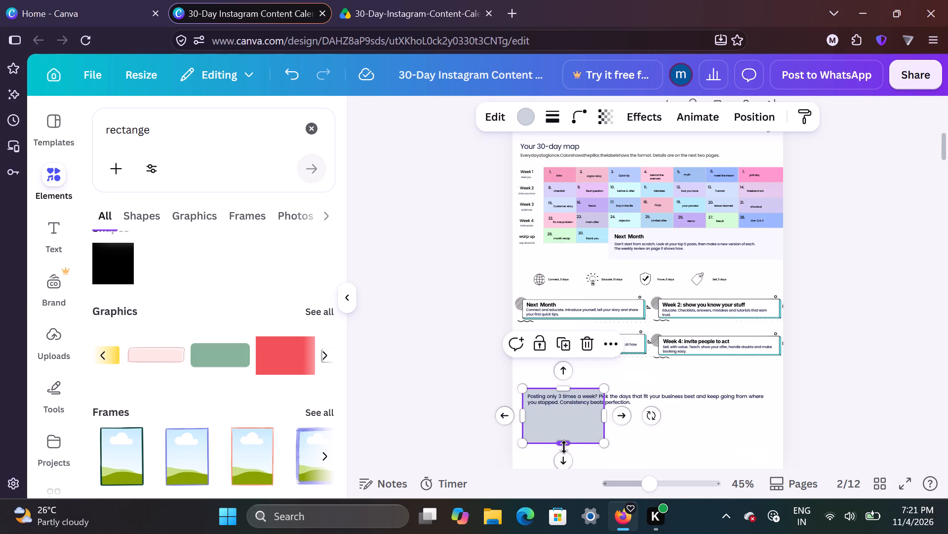
# Resize the grey shape to a height of about 0.7 and widen it to span the full closing note.
pyautogui.moveTo(564, 447); pyautogui.dragTo(570, 413)
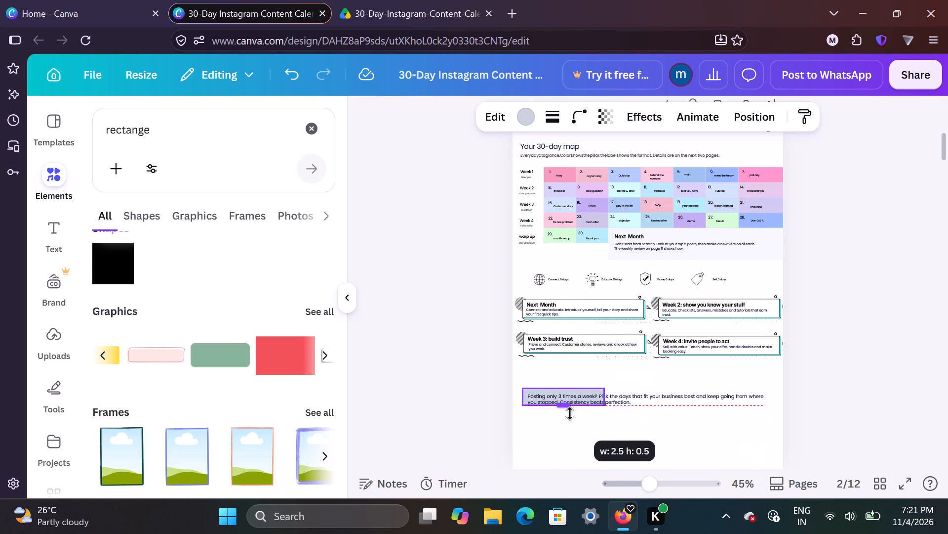
pyautogui.moveTo(570, 413); pyautogui.dragTo(571, 416)
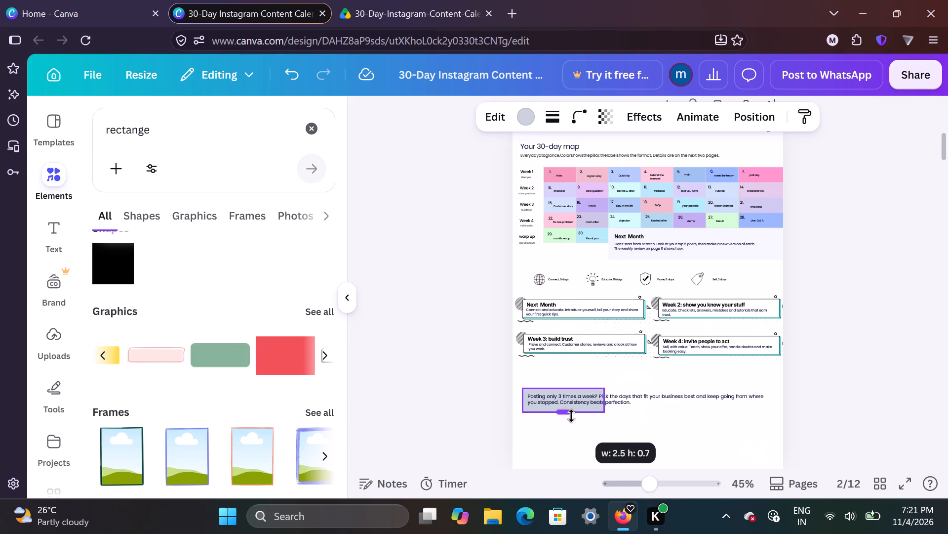
pyautogui.moveTo(571, 416); pyautogui.dragTo(571, 415)
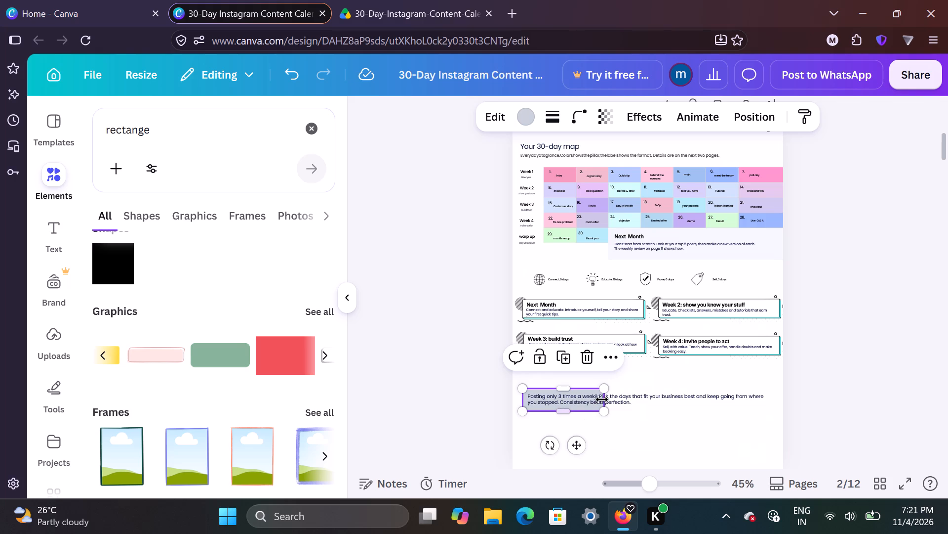
pyautogui.moveTo(606, 399); pyautogui.dragTo(735, 395)
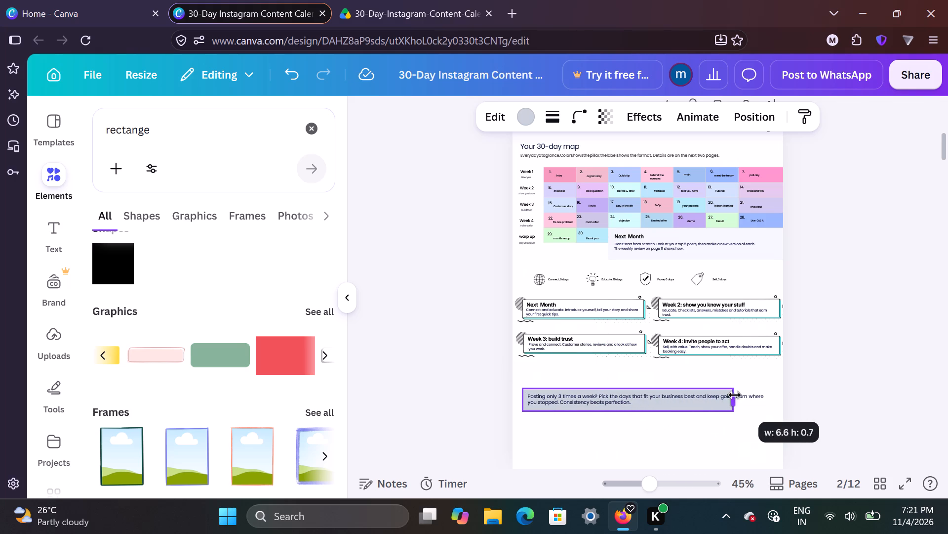
pyautogui.moveTo(735, 395); pyautogui.dragTo(790, 392)
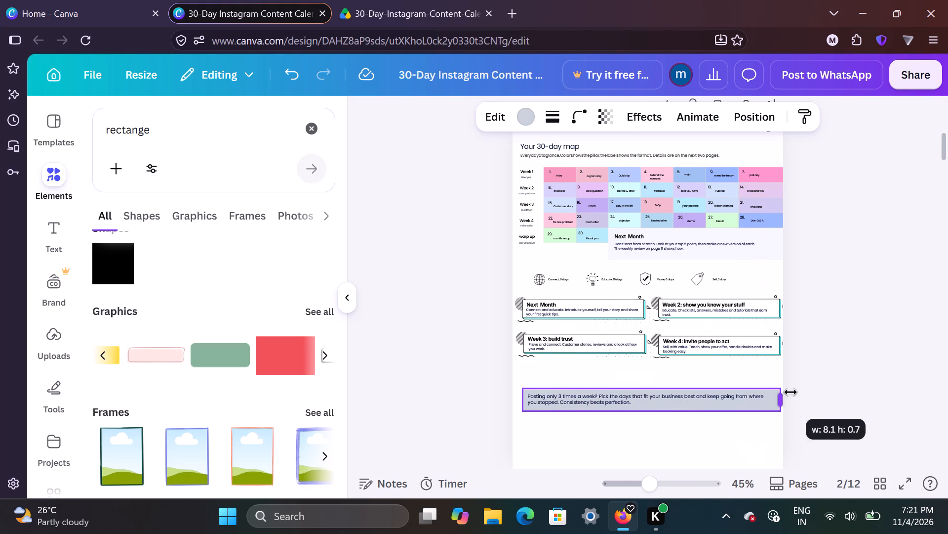
pyautogui.moveTo(790, 392); pyautogui.dragTo(769, 397)
pyautogui.click(820, 410)
# Compare the finished page 2 with the original 30-day map on page 3, checking the calendar grid, week boxes and closing note.
pyautogui.scroll(1, 820, 410)
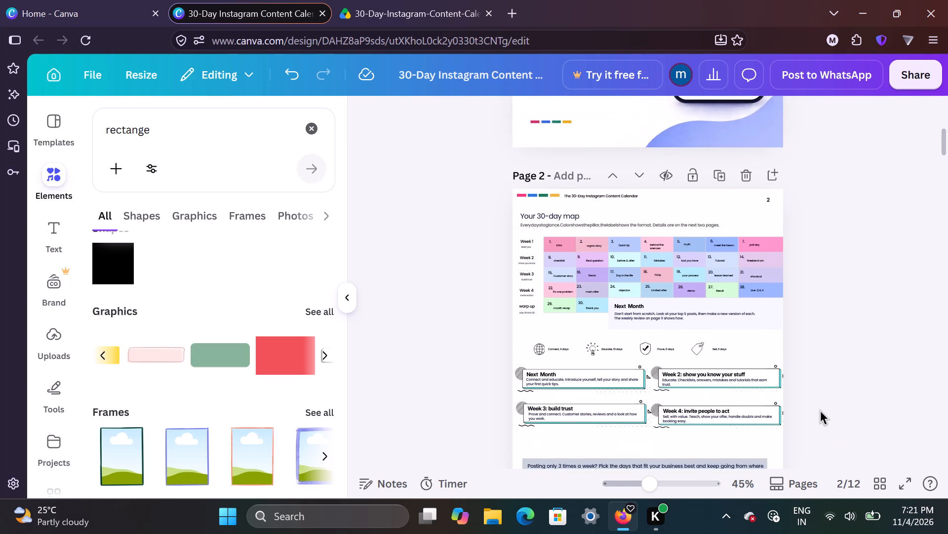
pyautogui.scroll(1, 820, 410)
pyautogui.scroll(-1, 817, 371)
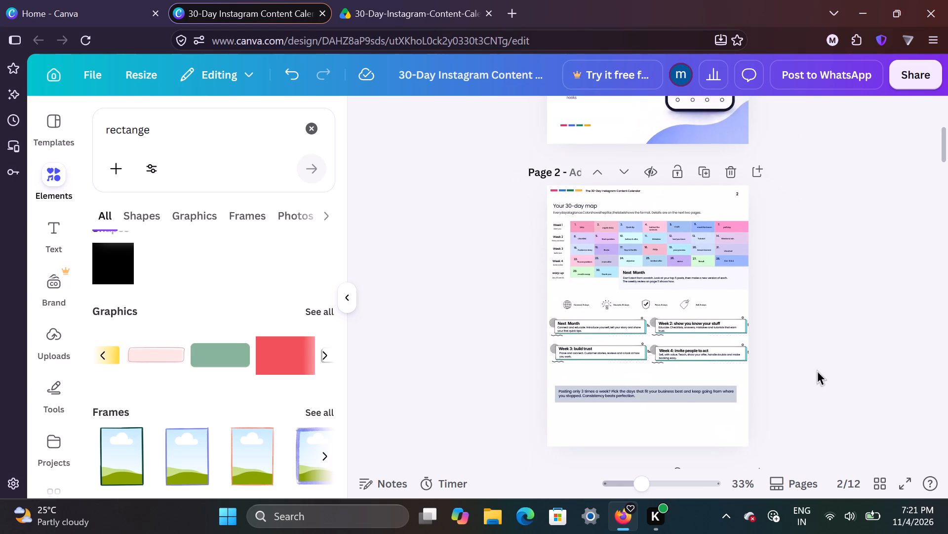
pyautogui.scroll(-1, 817, 371)
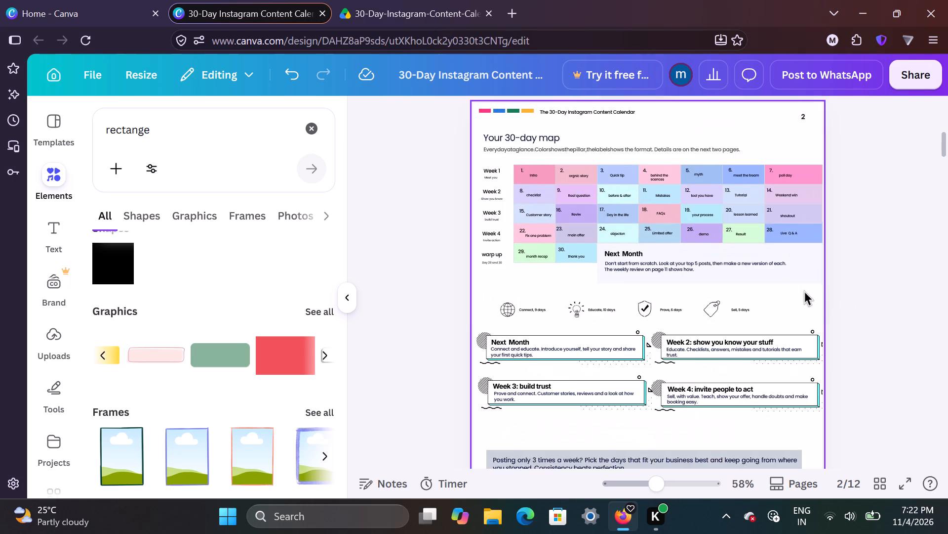
pyautogui.scroll(1, 804, 291)
pyautogui.scroll(-2, 804, 291)
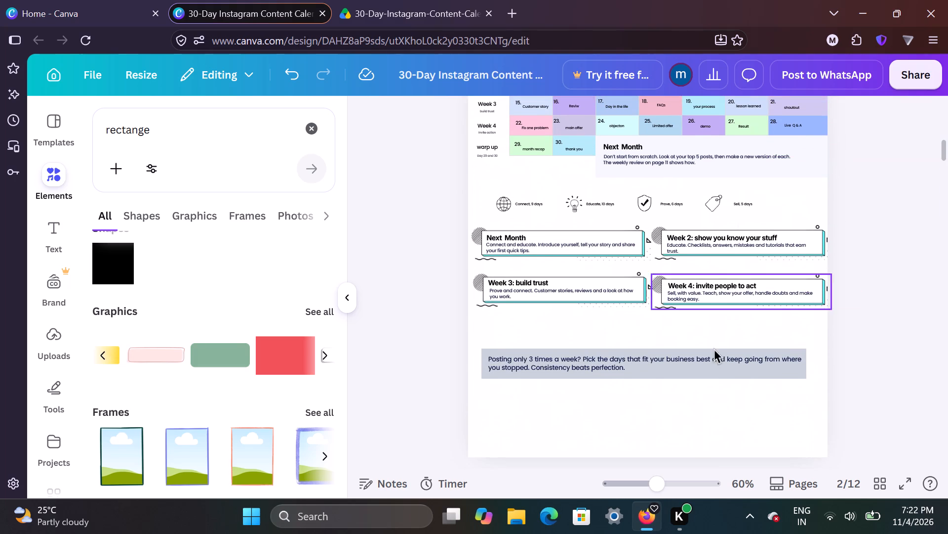
pyautogui.scroll(2, 799, 225)
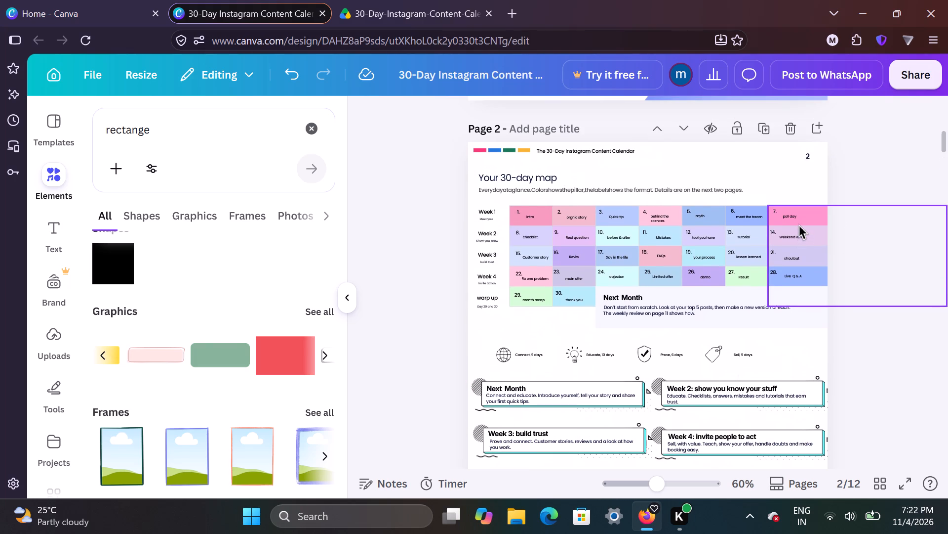
pyautogui.scroll(-2, 631, 161)
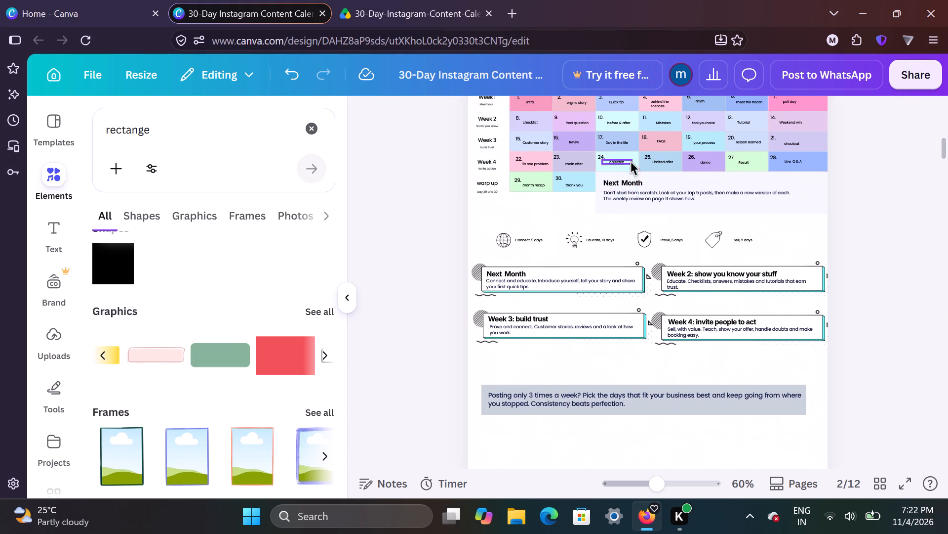
pyautogui.scroll(-2, 695, 307)
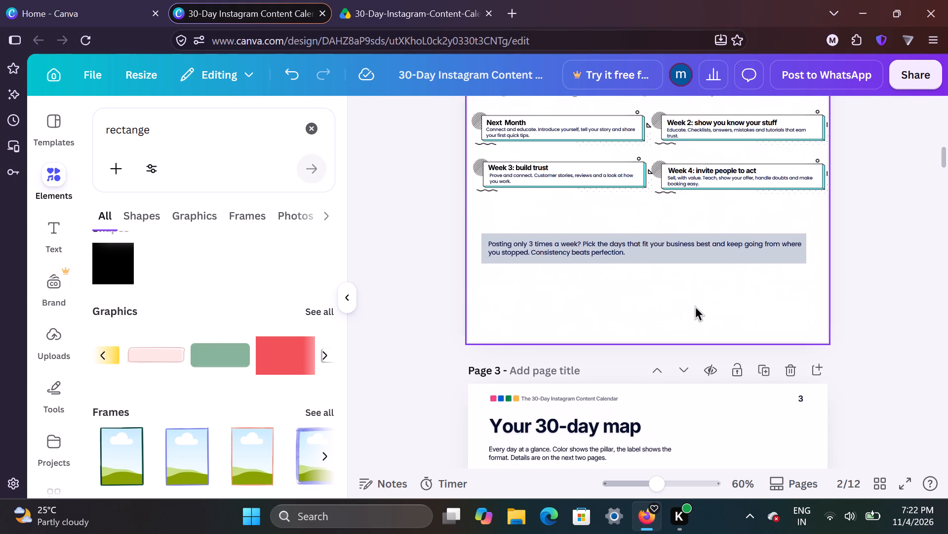
pyautogui.scroll(3, 714, 289)
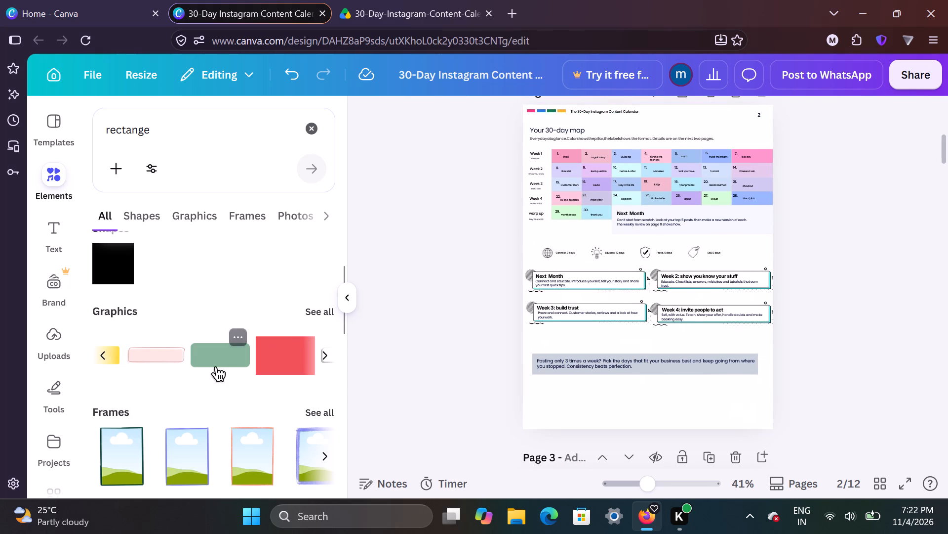
pyautogui.hscroll(1, 215, 367)
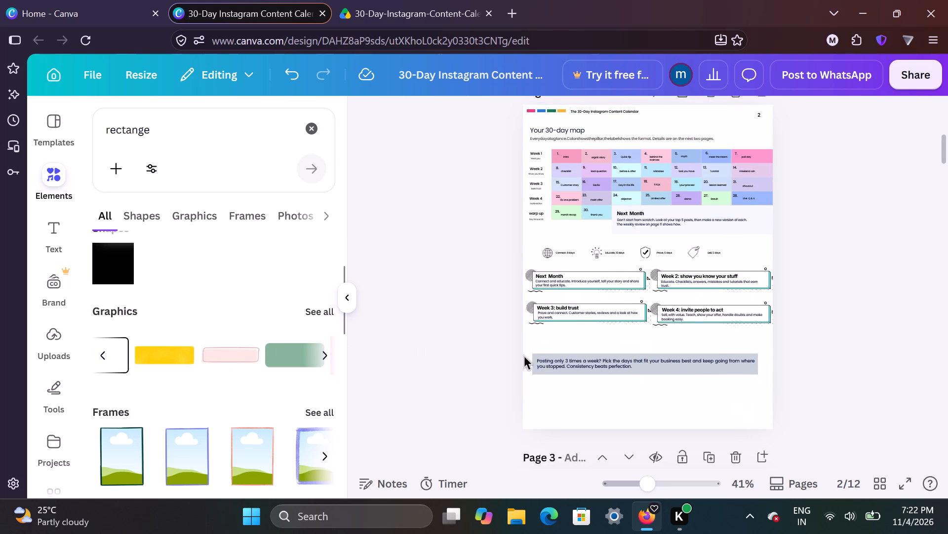
pyautogui.scroll(2, 541, 363)
pyautogui.scroll(-1, 541, 363)
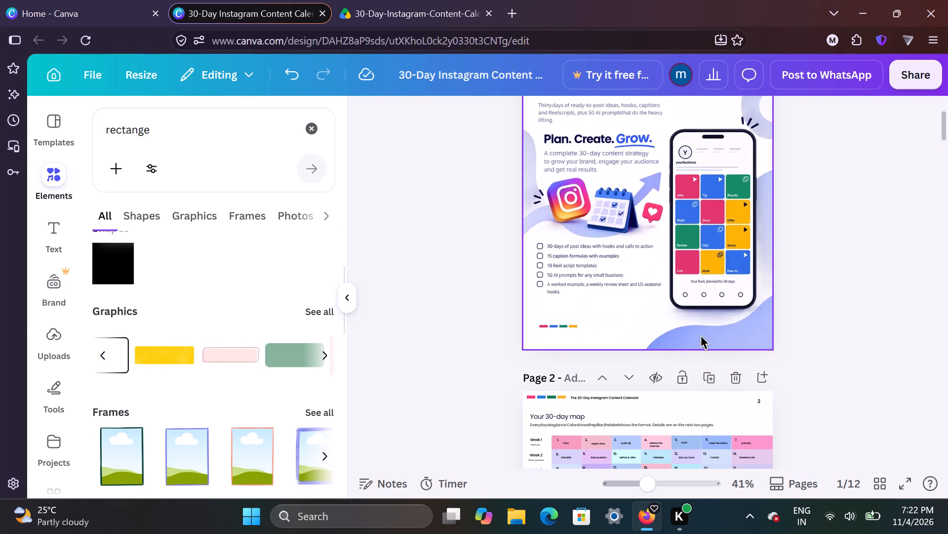
pyautogui.scroll(-3, 711, 331)
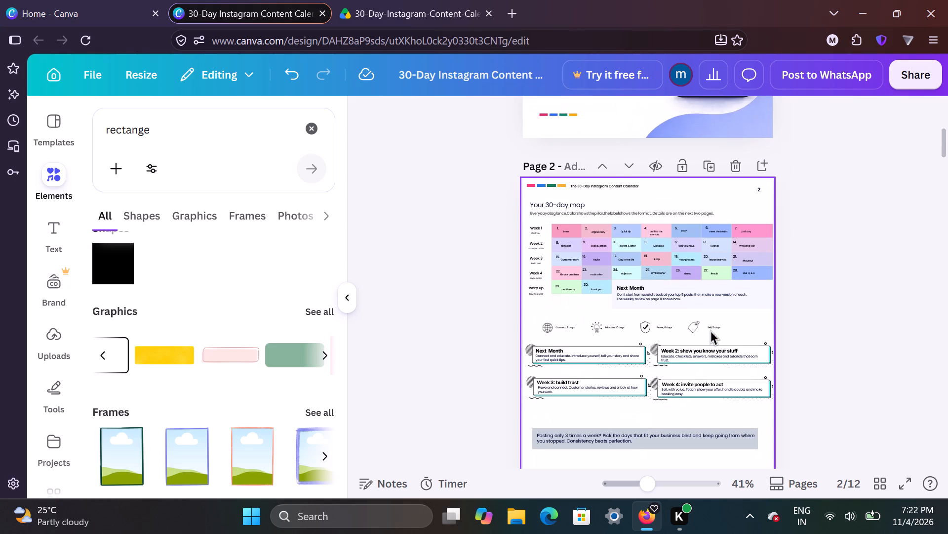
pyautogui.scroll(-4, 711, 331)
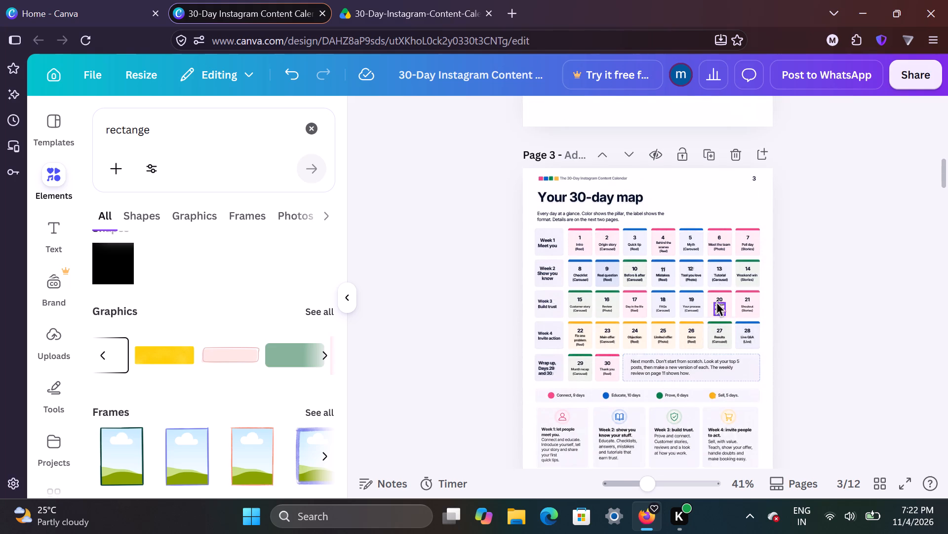
pyautogui.scroll(2, 645, 289)
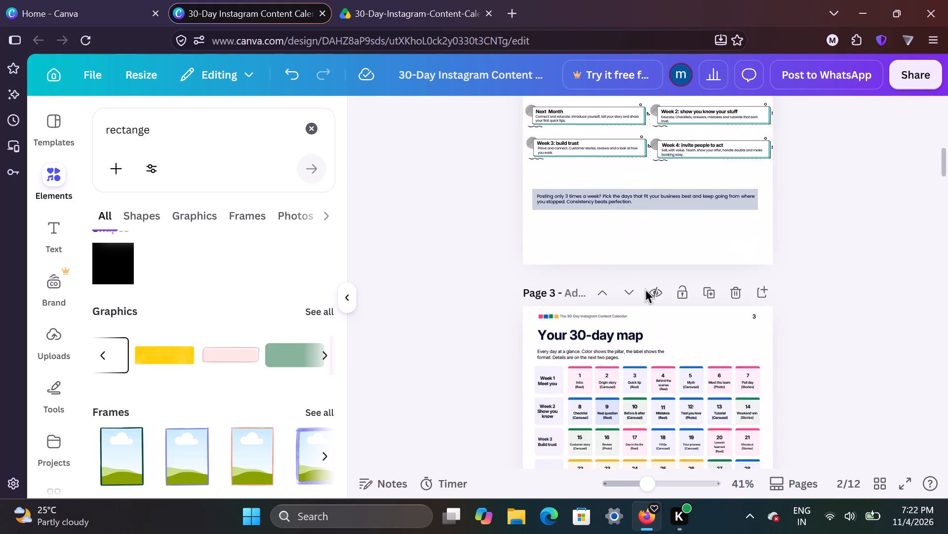
pyautogui.scroll(-1, 645, 289)
pyautogui.scroll(1, 645, 289)
pyautogui.scroll(-2, 645, 289)
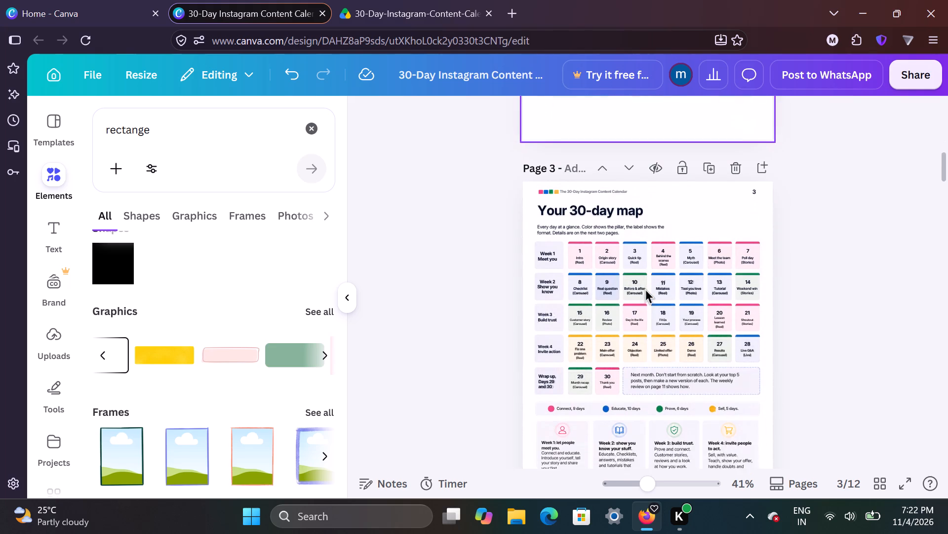
pyautogui.scroll(-2, 645, 289)
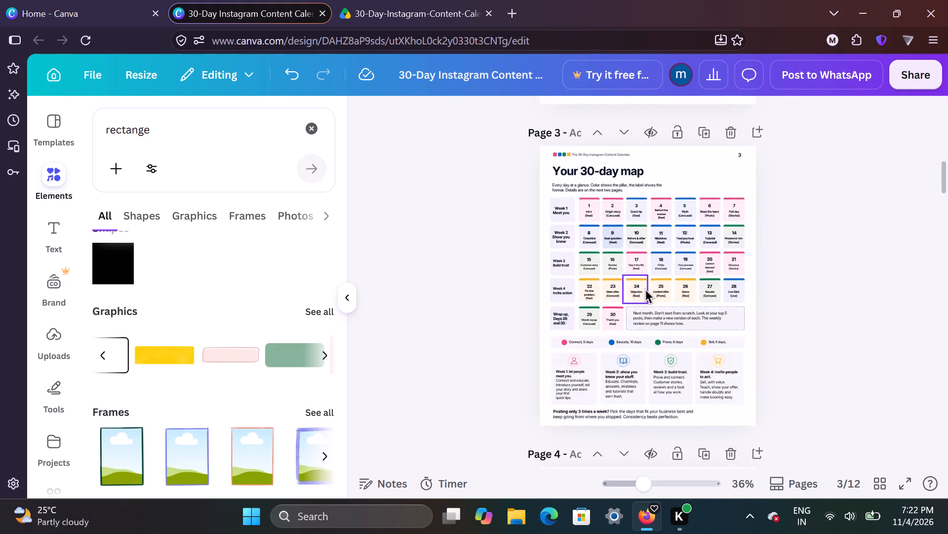
pyautogui.scroll(4, 645, 289)
pyautogui.scroll(-3, 645, 289)
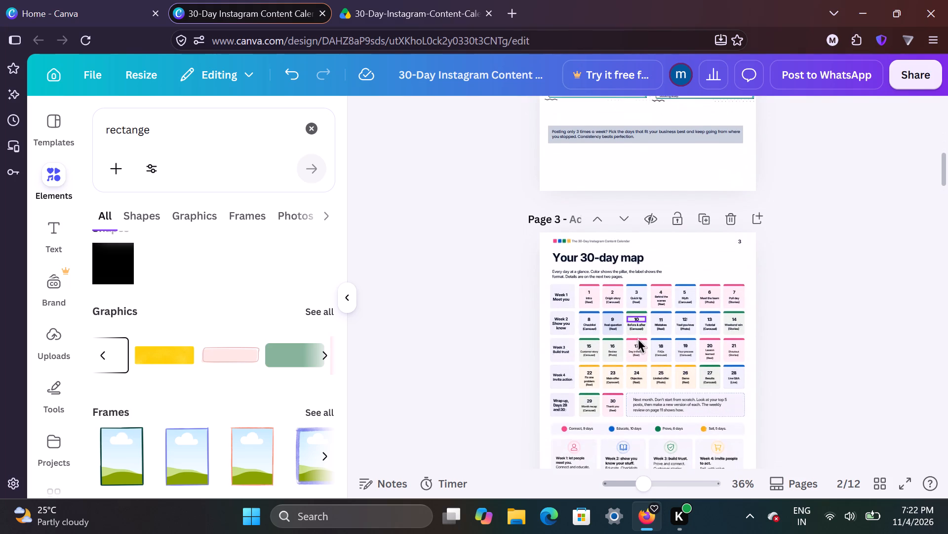
pyautogui.scroll(2, 682, 223)
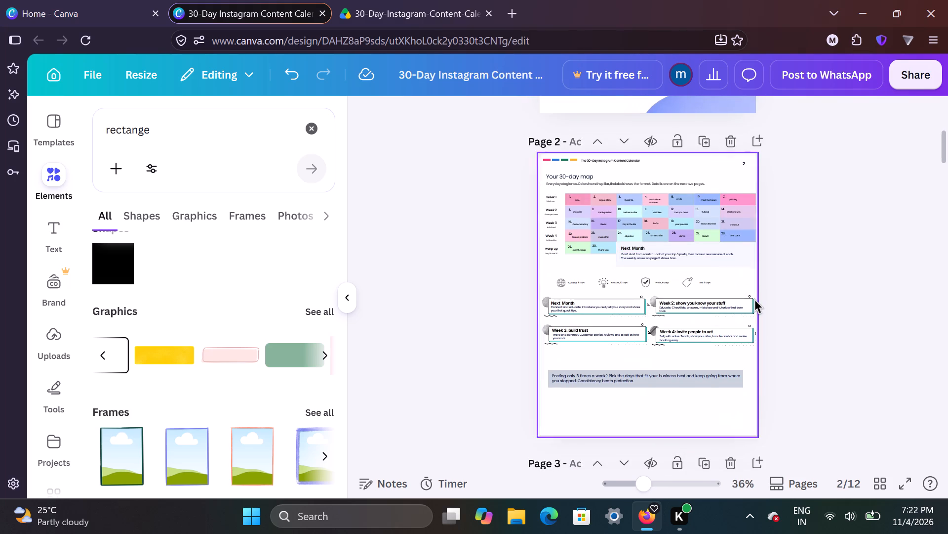
pyautogui.scroll(-4, 763, 412)
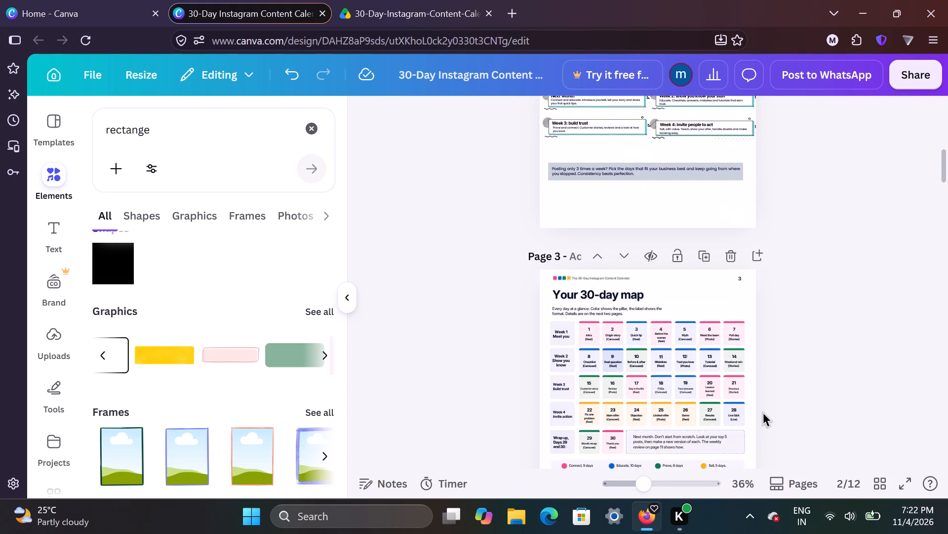
pyautogui.scroll(-2, 763, 412)
pyautogui.scroll(1, 763, 412)
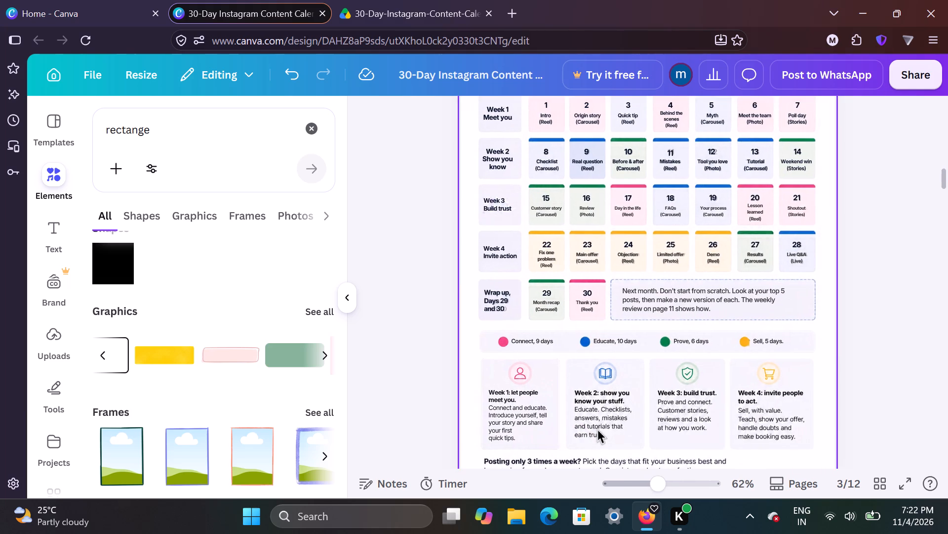
pyautogui.scroll(1, 597, 429)
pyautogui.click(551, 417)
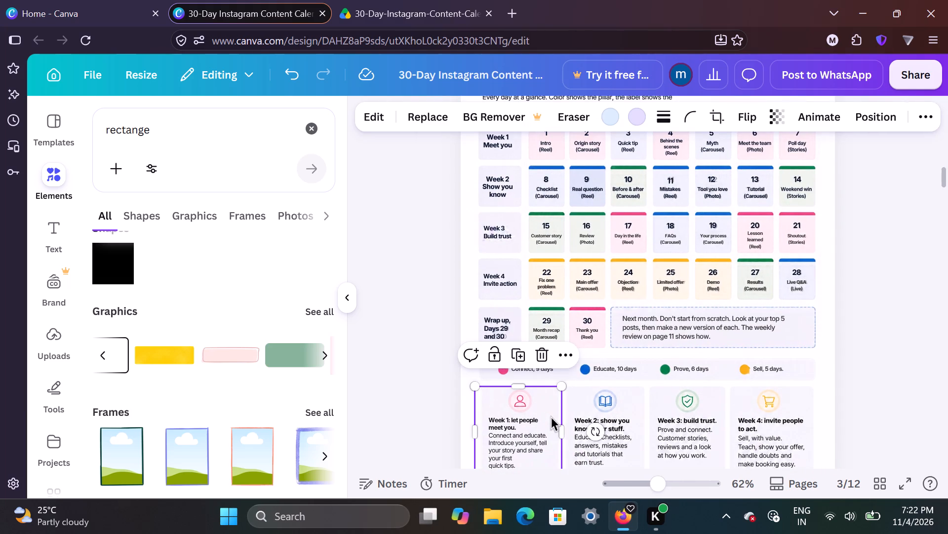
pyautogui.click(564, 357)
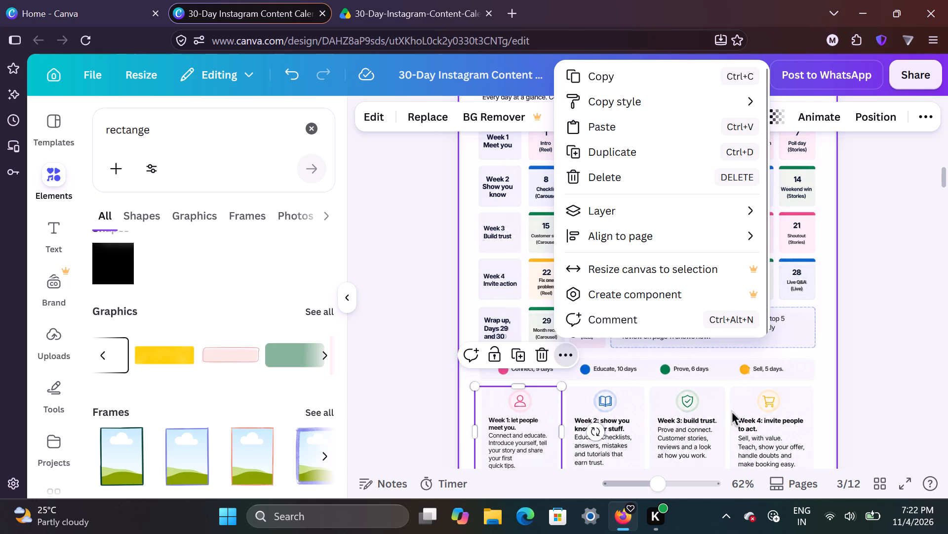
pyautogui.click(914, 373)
# Delete the full-page white background image from the original 30-day map on page 3.
pyautogui.scroll(-5, 914, 373)
pyautogui.scroll(1, 914, 373)
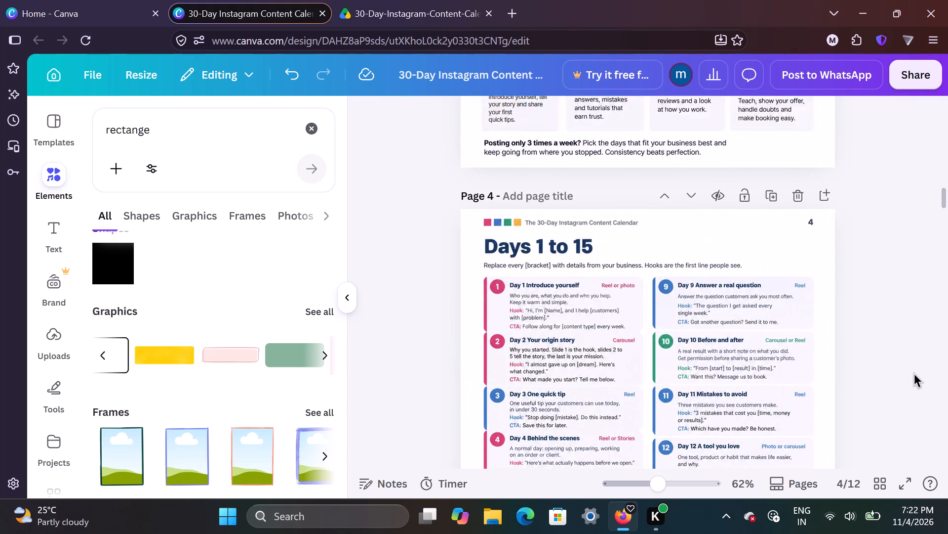
pyautogui.scroll(4, 914, 373)
pyautogui.scroll(2, 774, 177)
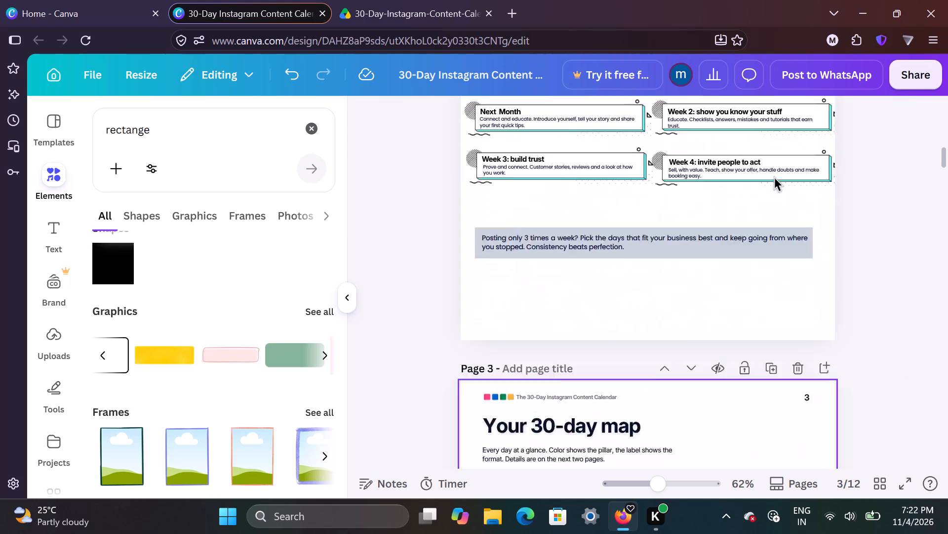
pyautogui.scroll(2, 774, 177)
pyautogui.scroll(-2, 774, 177)
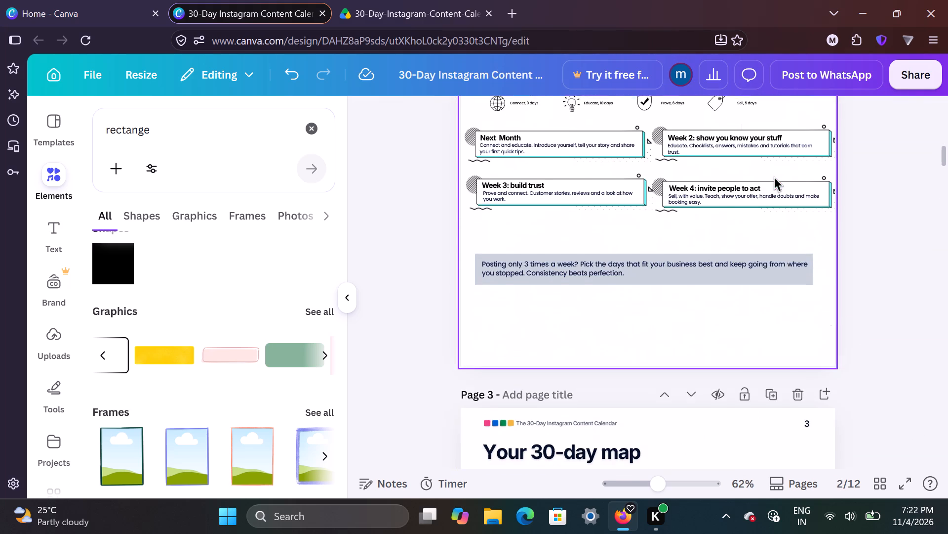
pyautogui.click(719, 438)
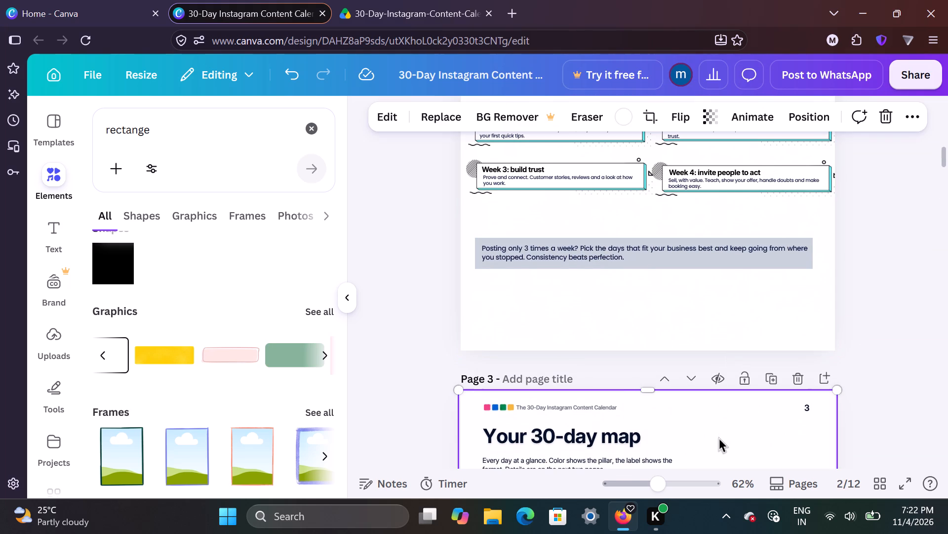
pyautogui.press('Delete')
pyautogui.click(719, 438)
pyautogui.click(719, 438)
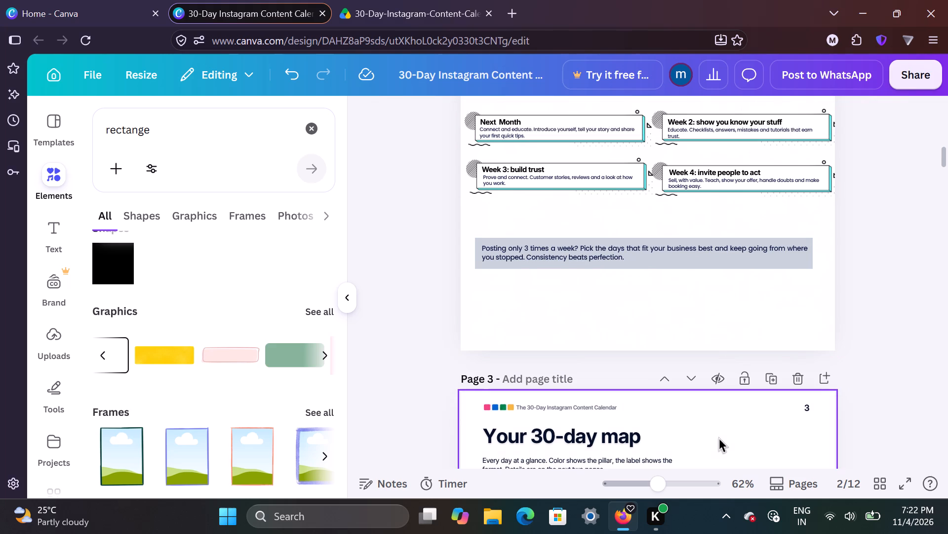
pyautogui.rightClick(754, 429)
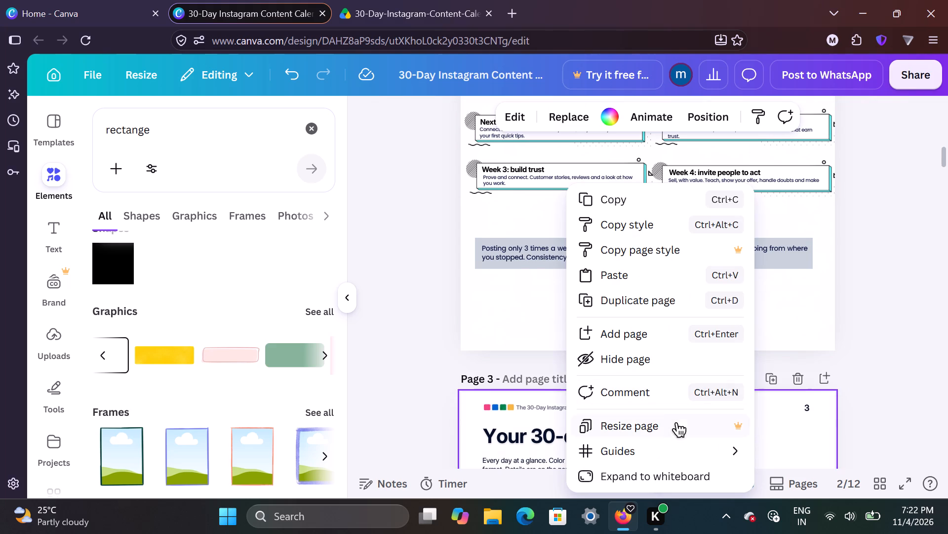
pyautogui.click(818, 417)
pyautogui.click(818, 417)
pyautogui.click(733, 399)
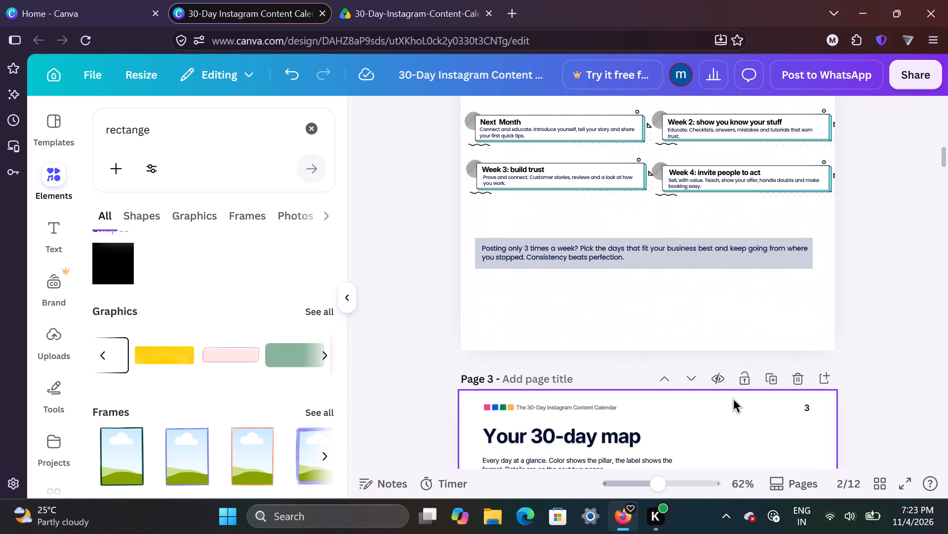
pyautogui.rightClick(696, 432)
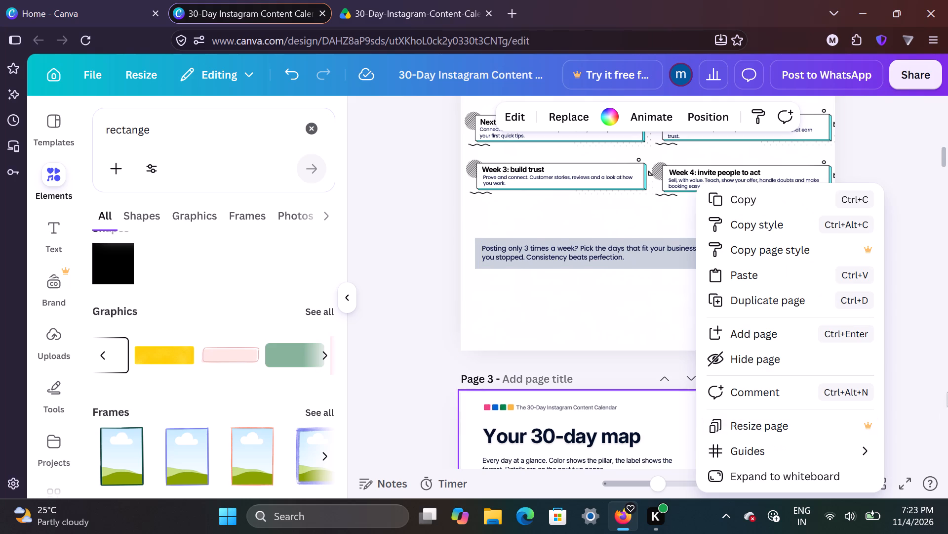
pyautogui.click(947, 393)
# Delete page 3, which holds the original 30-day map, from the design.
pyautogui.scroll(-6, 894, 394)
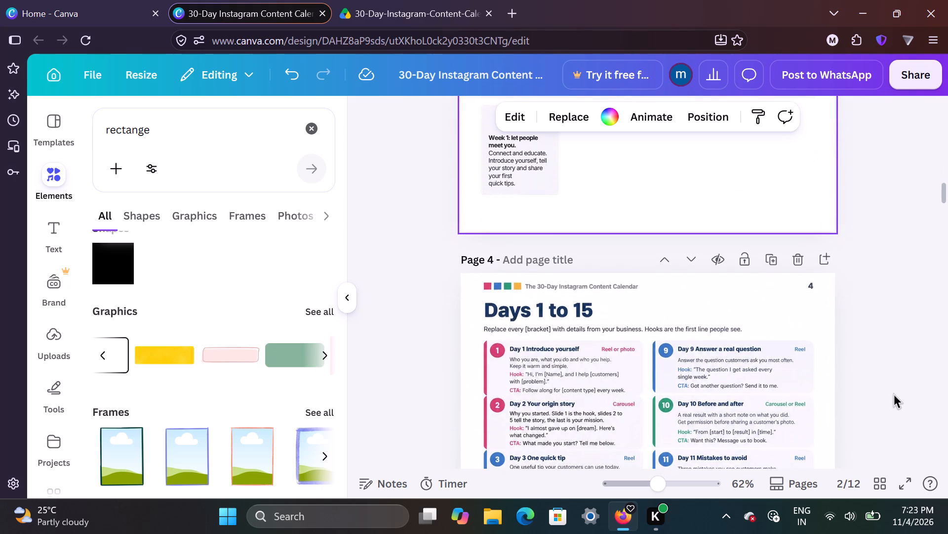
pyautogui.scroll(4, 793, 237)
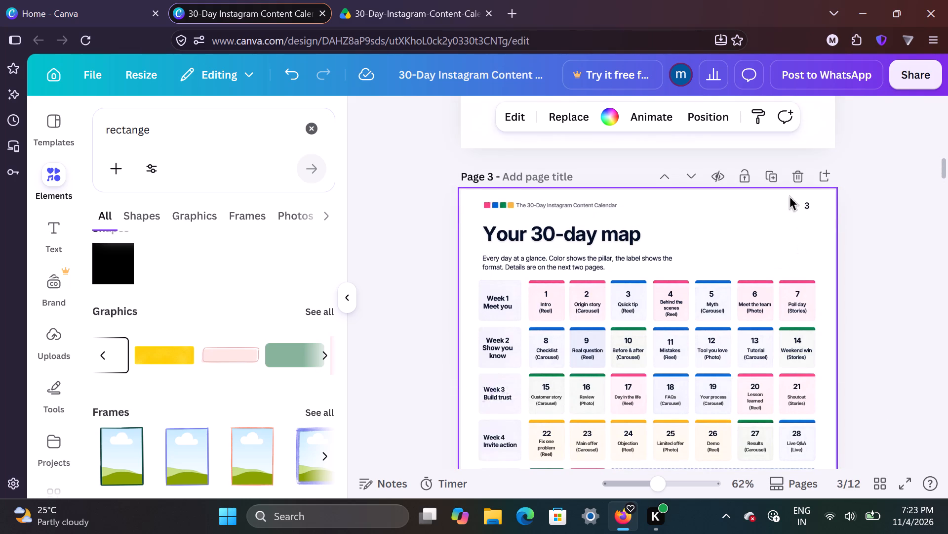
pyautogui.click(794, 178)
# Review the end of the recreated page 2 and the start of the following Days 1 to 15 page.
pyautogui.scroll(1, 761, 320)
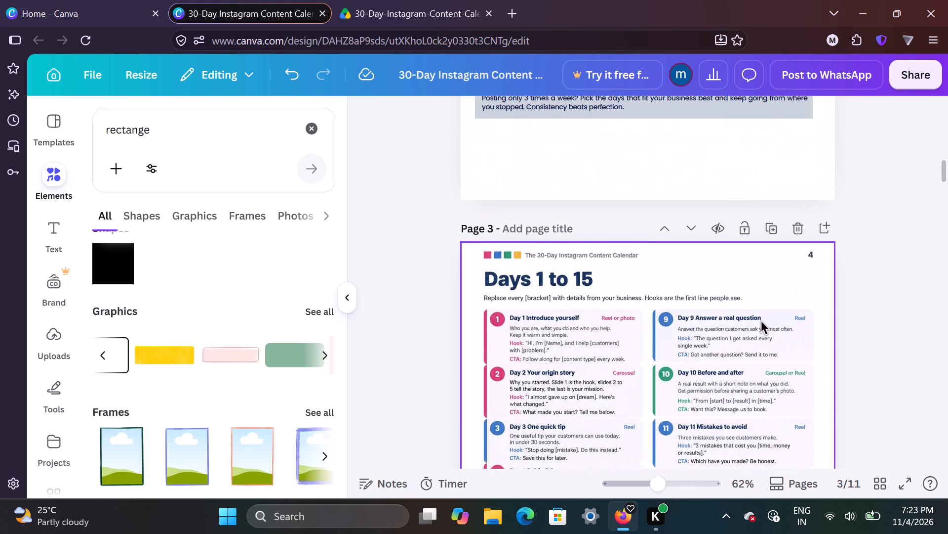
pyautogui.scroll(-1, 761, 320)
pyautogui.scroll(1, 761, 320)
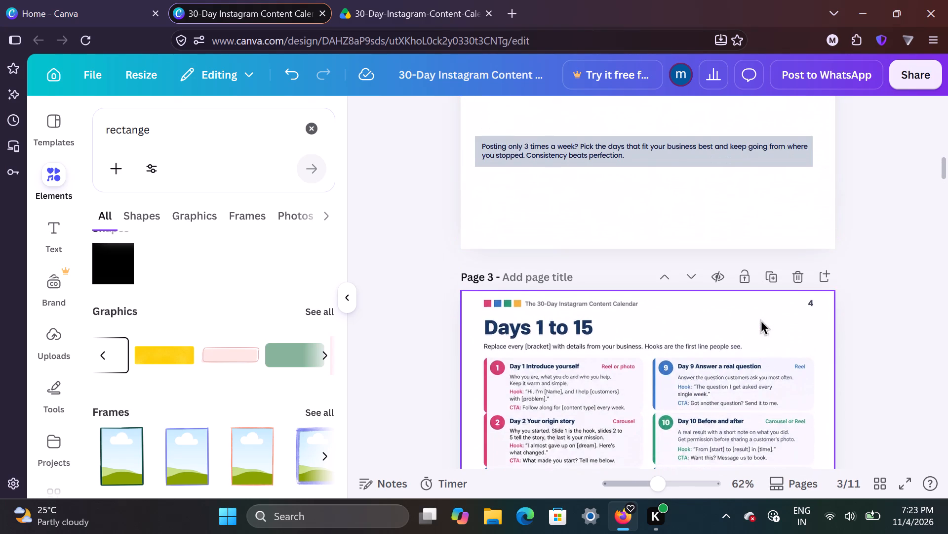
pyautogui.scroll(3, 761, 320)
pyautogui.scroll(-5, 761, 320)
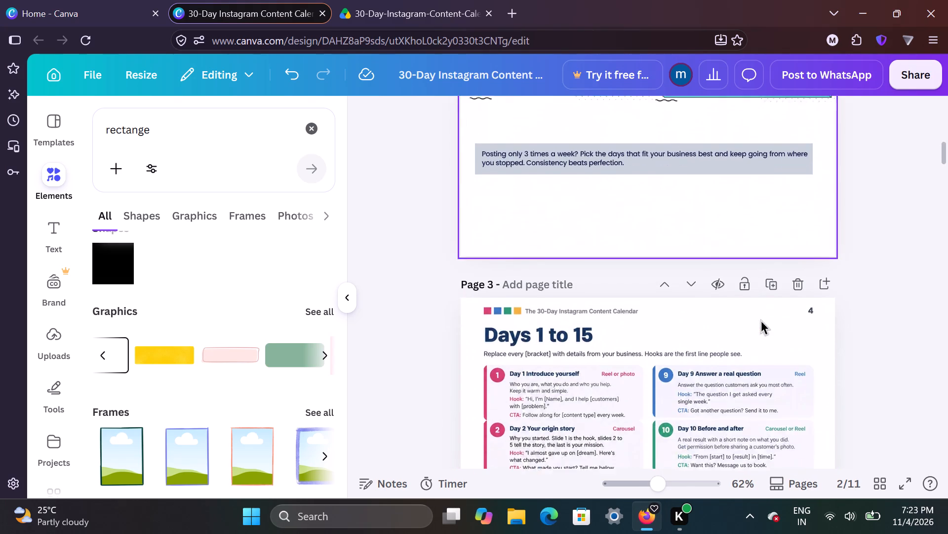
pyautogui.scroll(-4, 761, 320)
pyautogui.scroll(6, 761, 320)
pyautogui.scroll(2, 607, 314)
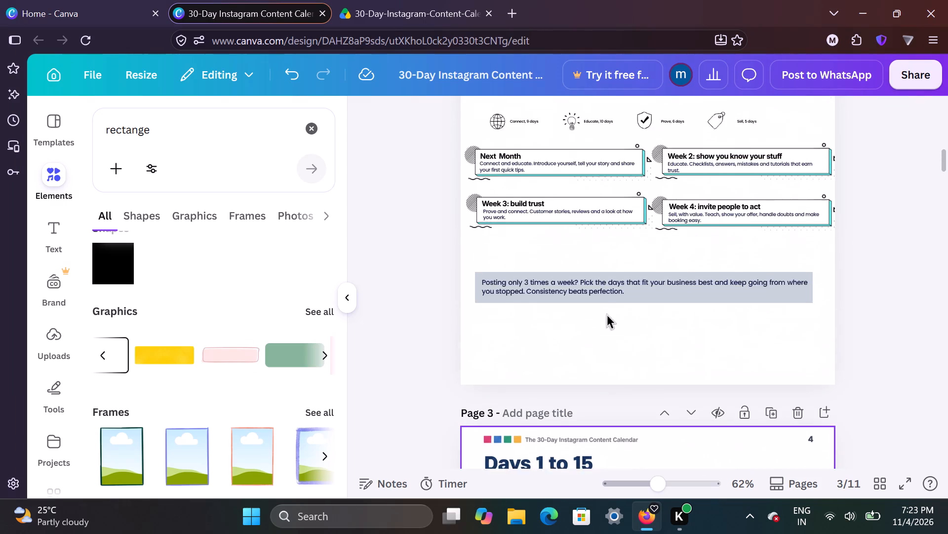
# Duplicate the four coloured bars in the header of page 2.
pyautogui.scroll(3, 607, 314)
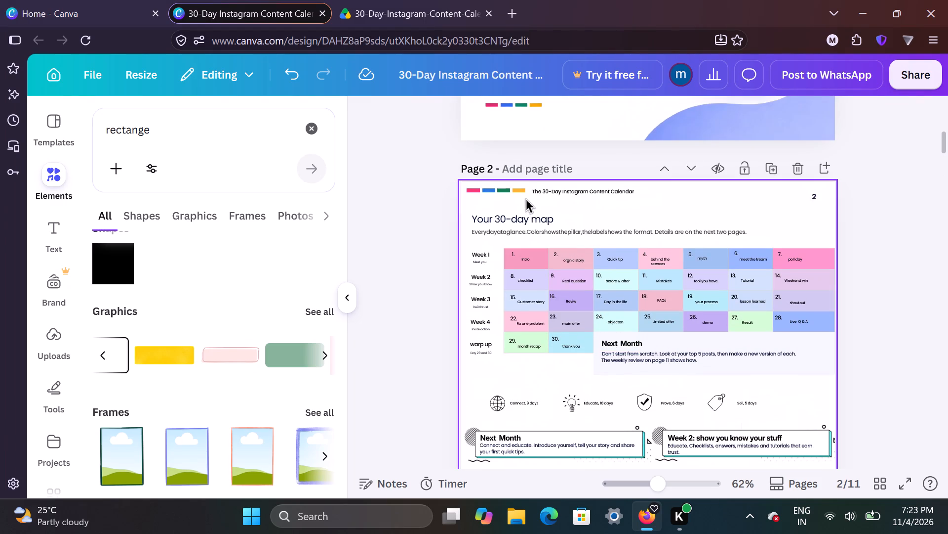
pyautogui.moveTo(526, 199); pyautogui.dragTo(463, 183)
pyautogui.click(558, 156)
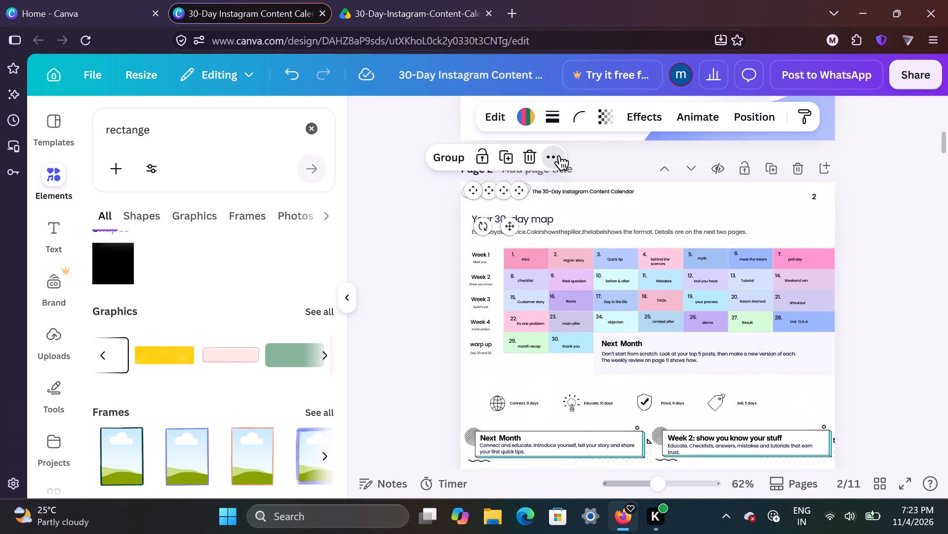
pyautogui.click(607, 266)
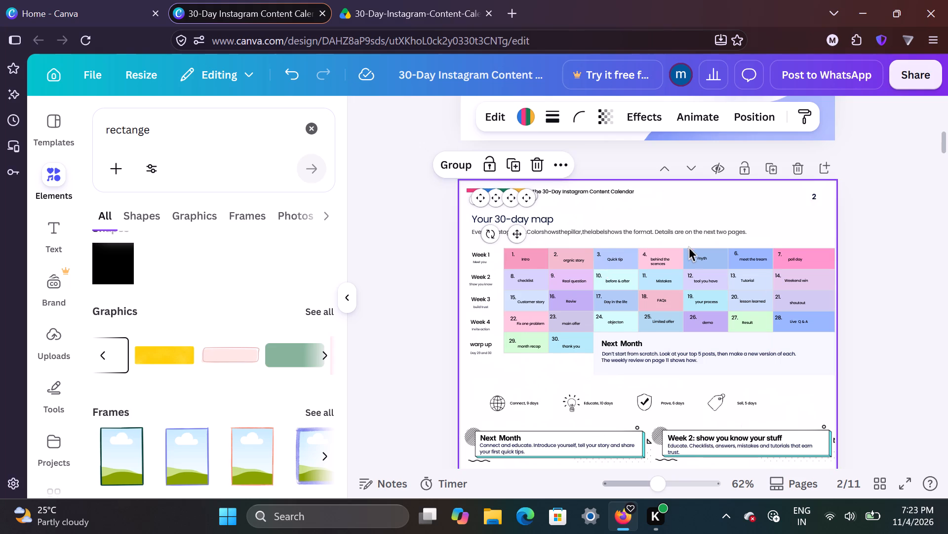
# Move the duplicated coloured bars together with page 2's header text "The 30-Day Instagram Content Calendar" to the top of page 3, beside its original header.
pyautogui.scroll(-1, 690, 246)
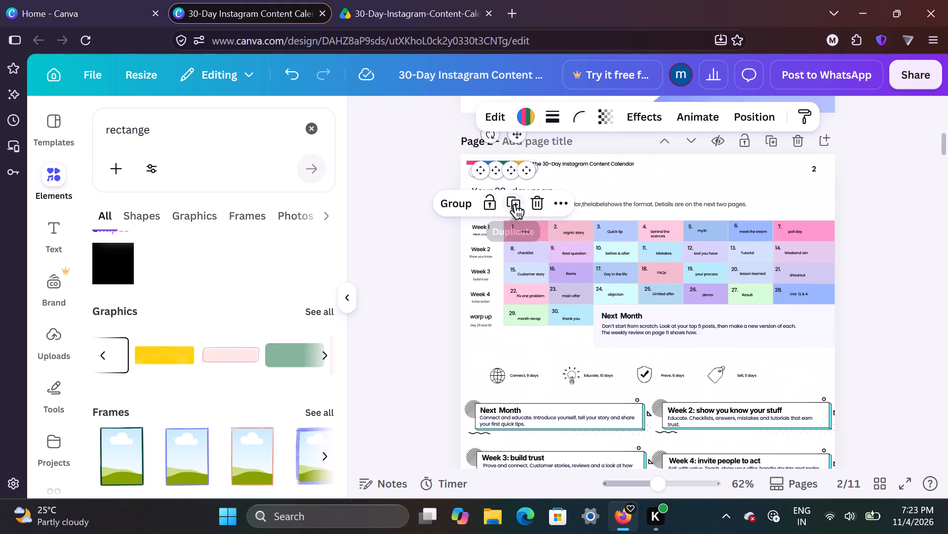
pyautogui.click(755, 170)
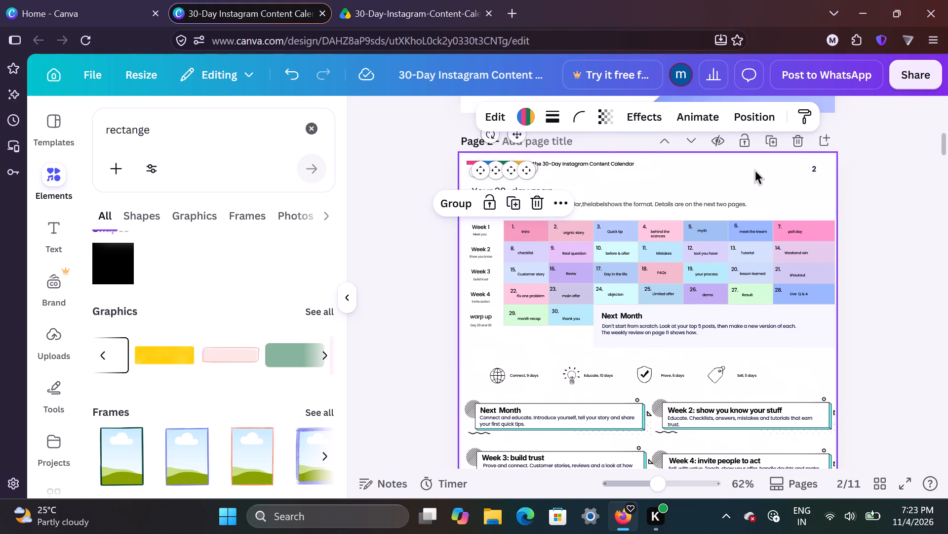
pyautogui.moveTo(540, 177); pyautogui.dragTo(469, 166)
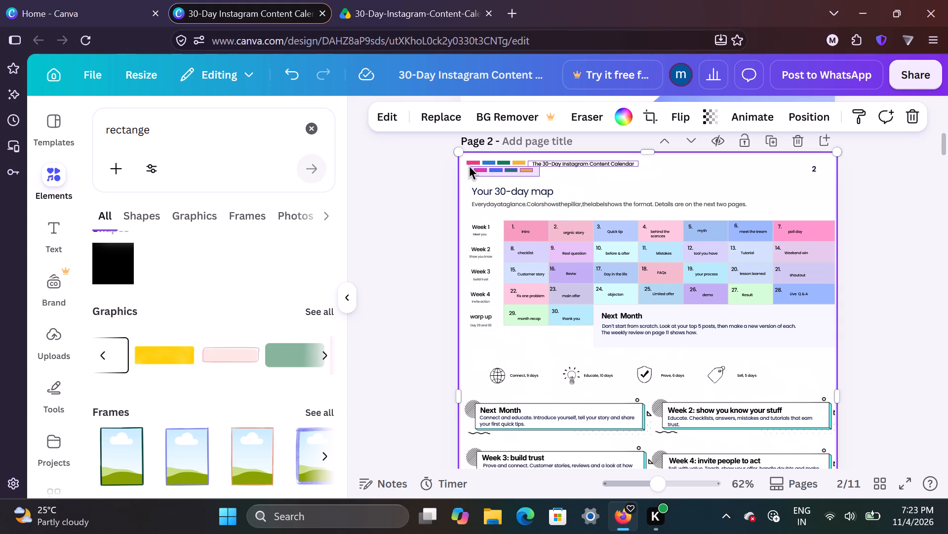
pyautogui.moveTo(469, 166); pyautogui.dragTo(468, 166)
pyautogui.moveTo(670, 180); pyautogui.dragTo(675, 408)
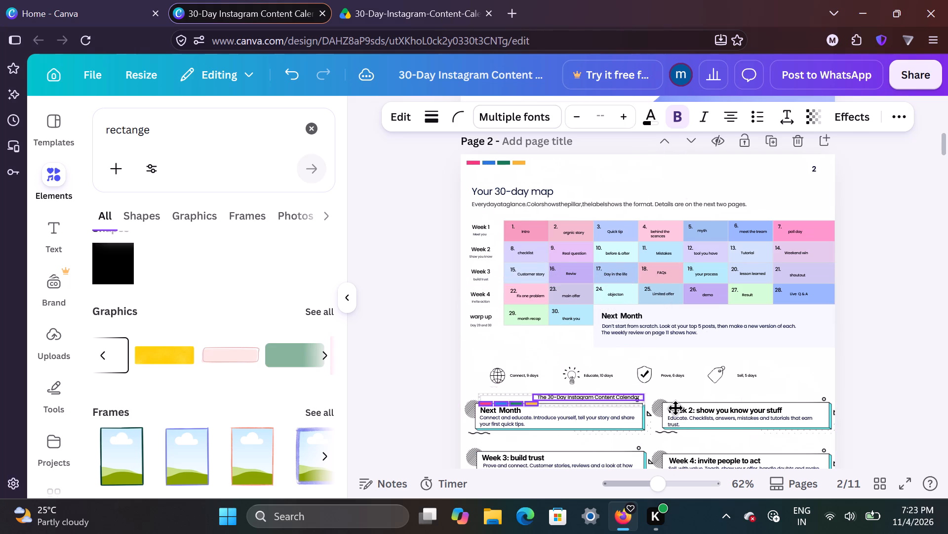
pyautogui.moveTo(675, 408); pyautogui.dragTo(671, 440)
pyautogui.scroll(-3, 675, 407)
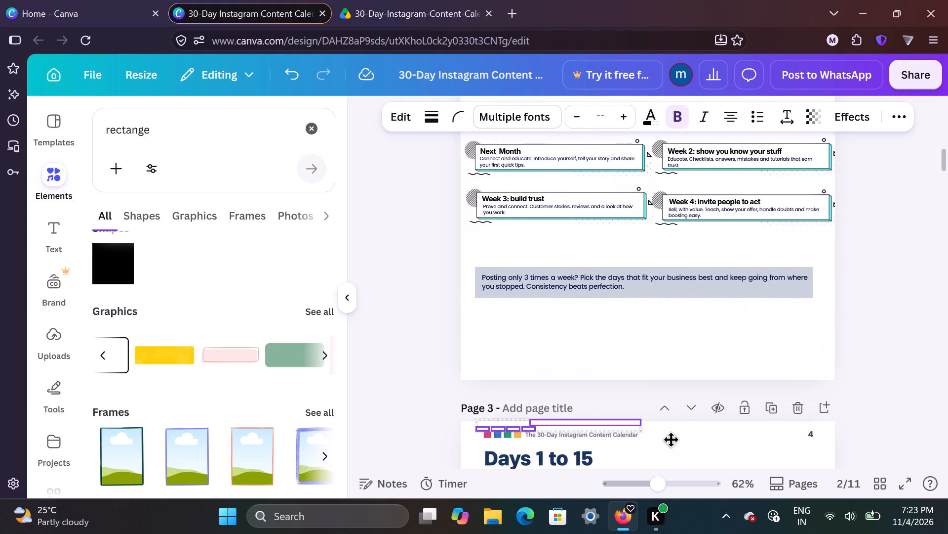
pyautogui.moveTo(671, 440); pyautogui.dragTo(784, 410)
pyautogui.scroll(-1, 675, 417)
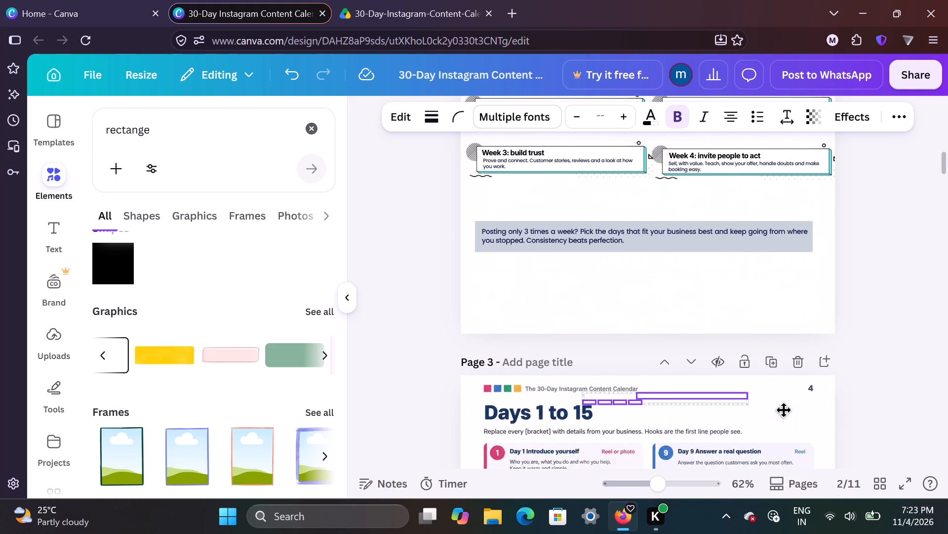
pyautogui.moveTo(784, 410); pyautogui.dragTo(813, 410)
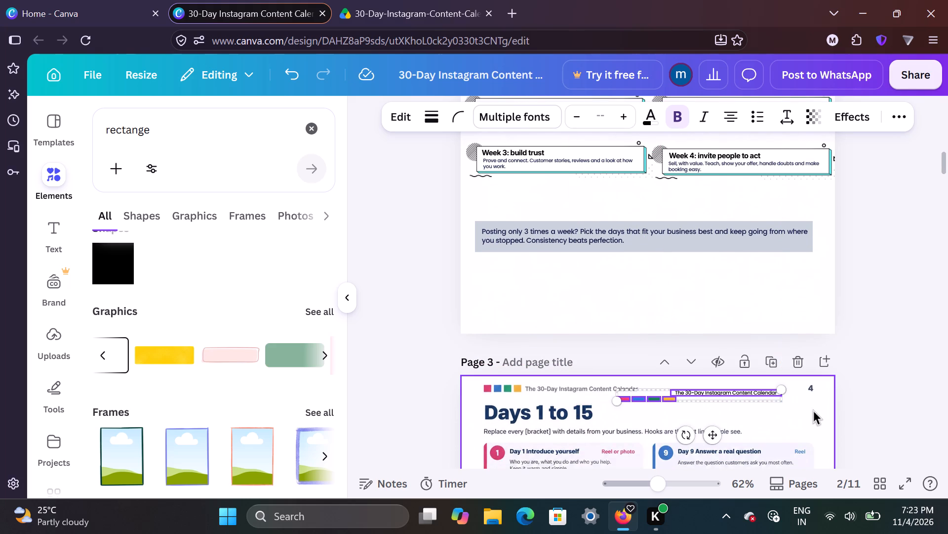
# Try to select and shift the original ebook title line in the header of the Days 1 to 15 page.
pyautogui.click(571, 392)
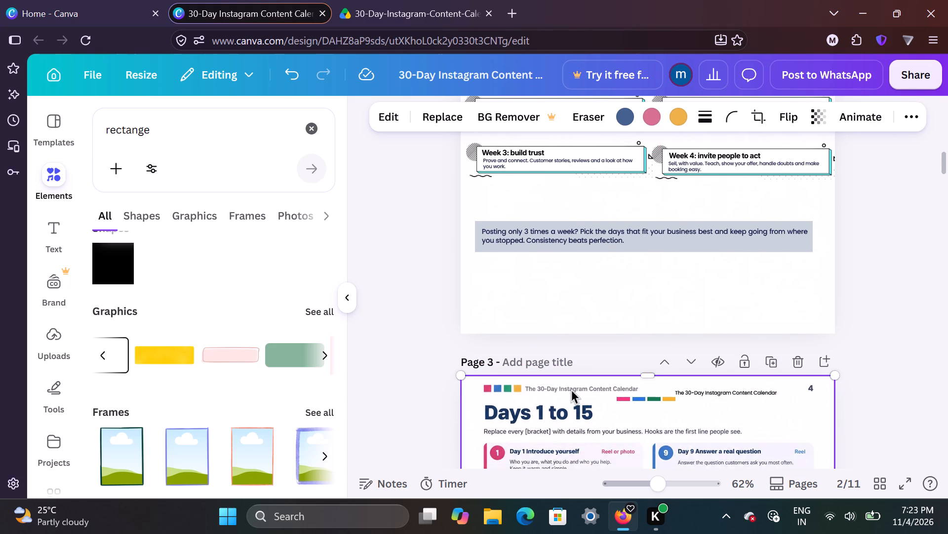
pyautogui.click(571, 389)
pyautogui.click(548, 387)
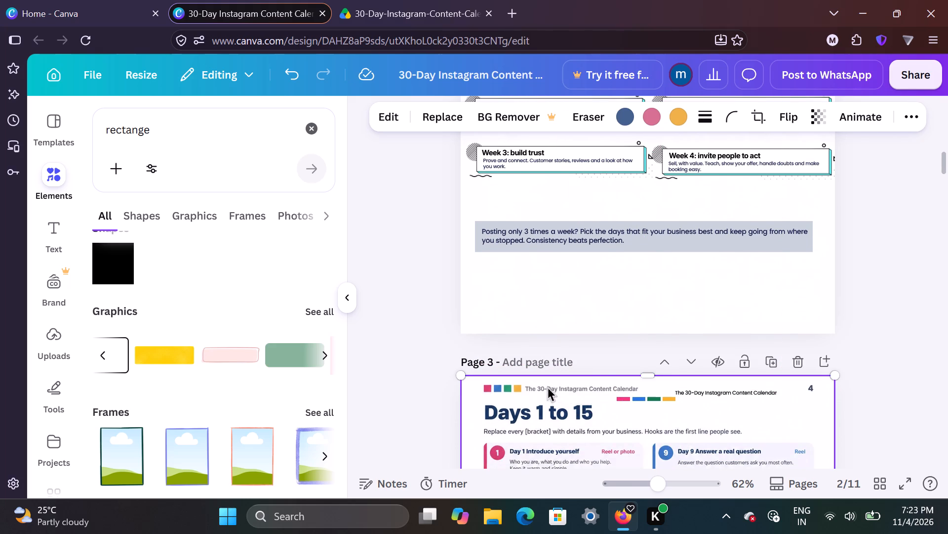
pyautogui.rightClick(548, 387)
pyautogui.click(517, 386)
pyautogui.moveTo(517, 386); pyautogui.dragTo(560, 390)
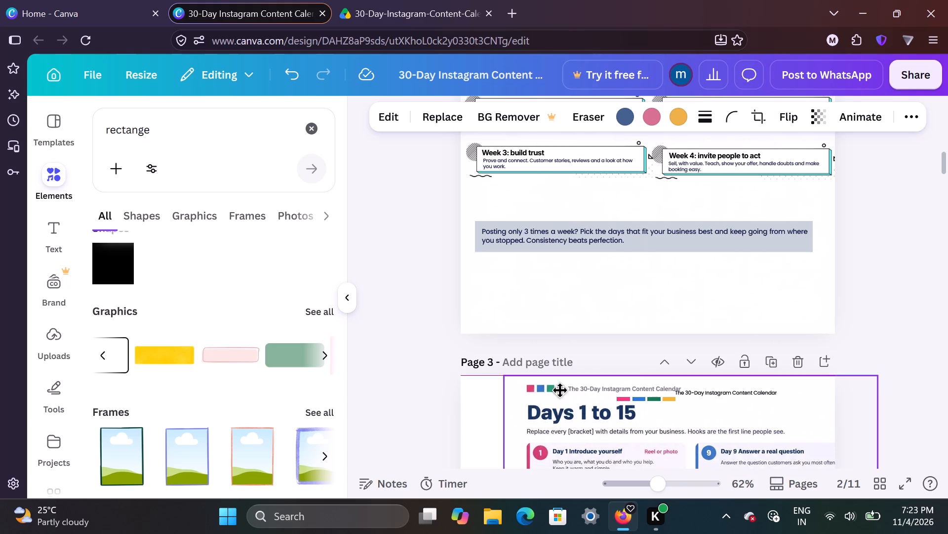
# Move the original Days 1 to 15 page image completely off page 3 to clear the page below the header.
pyautogui.moveTo(560, 390); pyautogui.dragTo(393, 85)
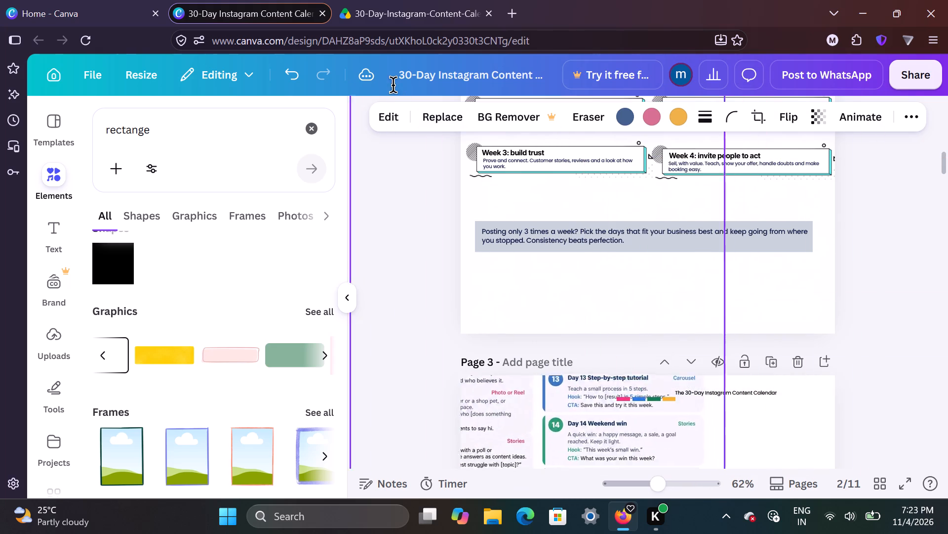
pyautogui.moveTo(393, 85); pyautogui.dragTo(132, 0)
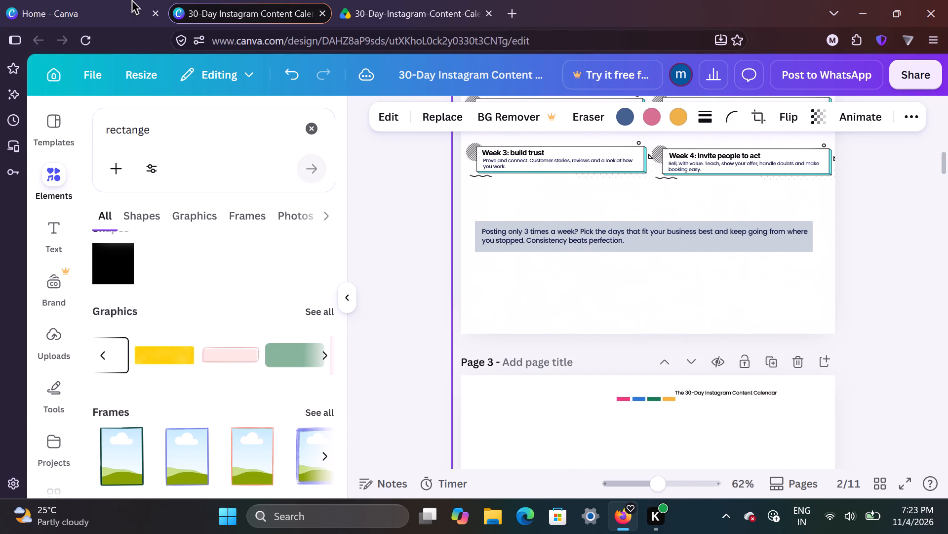
pyautogui.moveTo(132, 0); pyautogui.dragTo(131, 0)
# Move the four colour bars on page 3 together to the start of the header, near the page's top-left corner.
pyautogui.scroll(3, 446, 209)
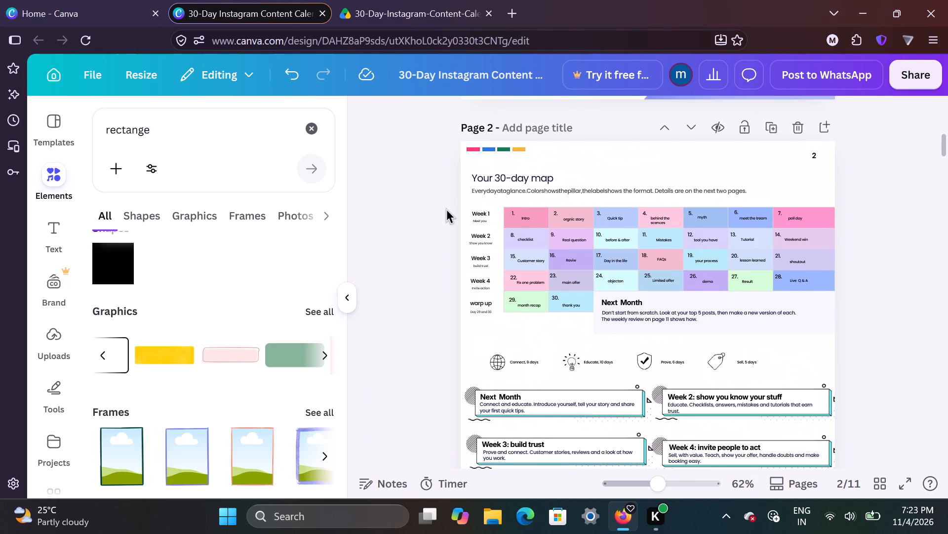
pyautogui.scroll(-4, 446, 209)
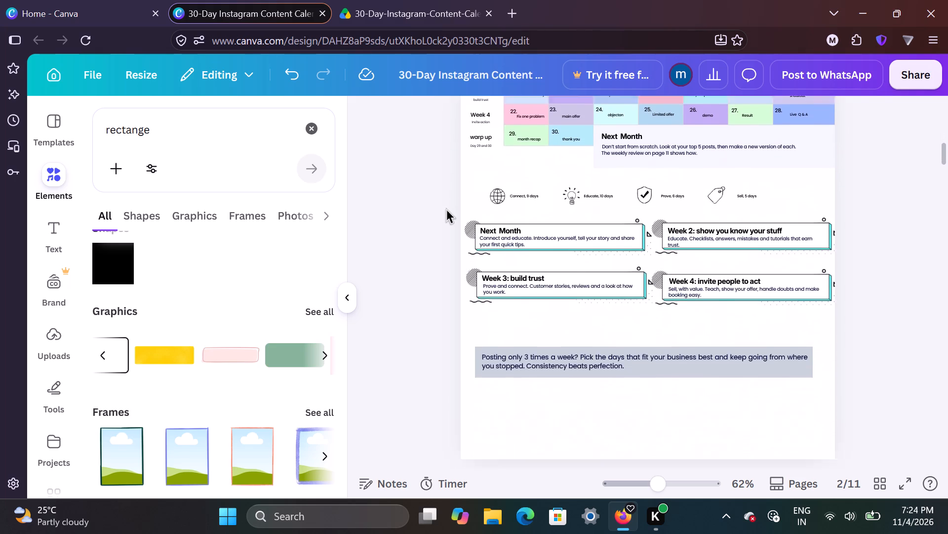
pyautogui.scroll(-1, 446, 209)
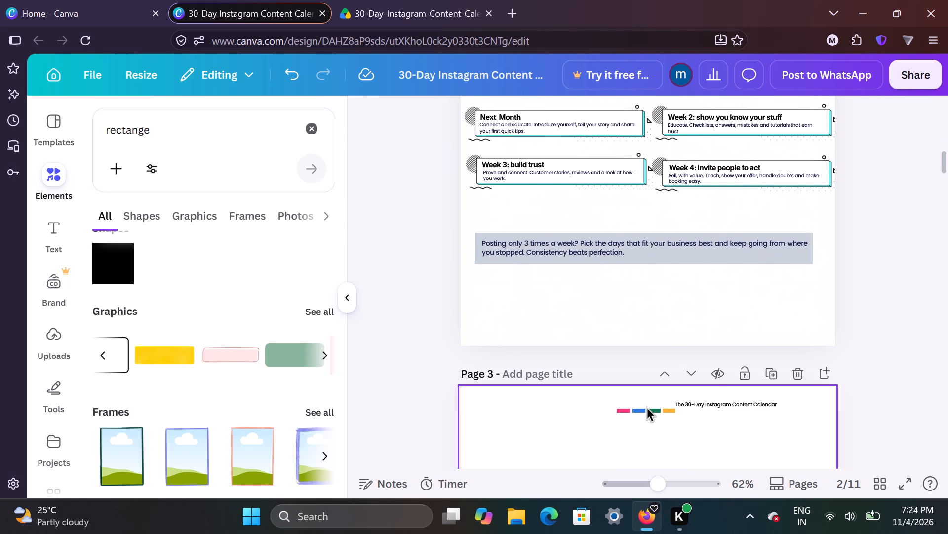
pyautogui.moveTo(683, 413); pyautogui.dragTo(610, 447)
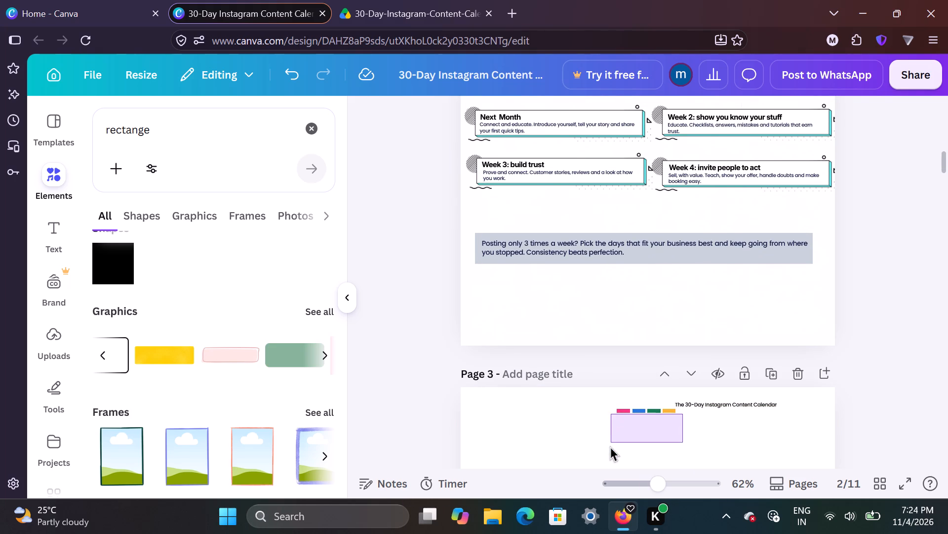
pyautogui.moveTo(610, 447); pyautogui.dragTo(564, 409)
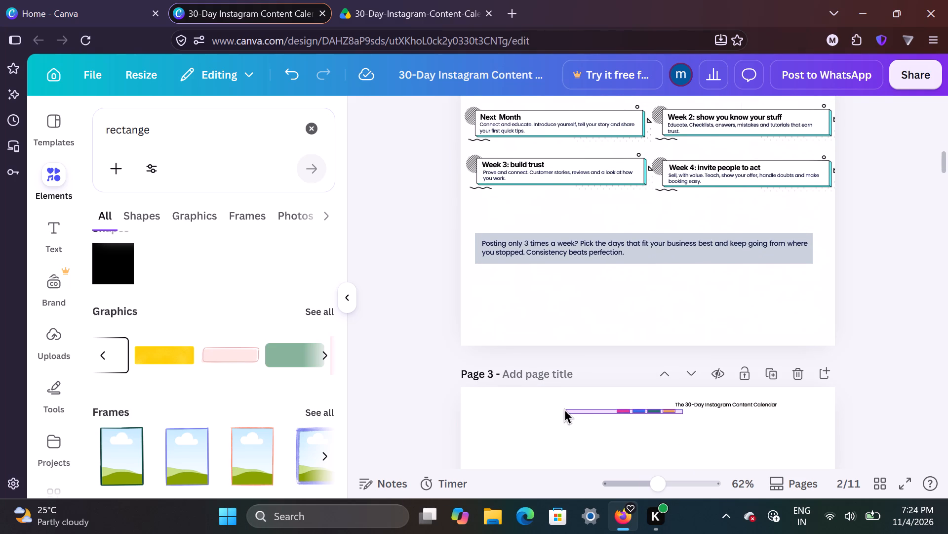
pyautogui.moveTo(564, 409); pyautogui.dragTo(563, 409)
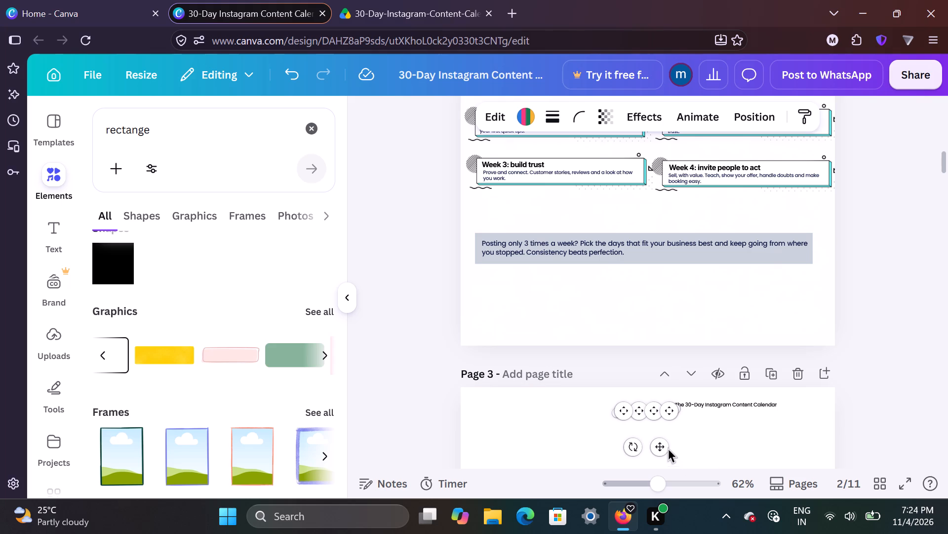
pyautogui.moveTo(660, 447); pyautogui.dragTo(518, 437)
# Place the "The 30-Day Instagram Content Calendar" title on page 3 just after the four colour bars, in line with them.
pyautogui.click(700, 401)
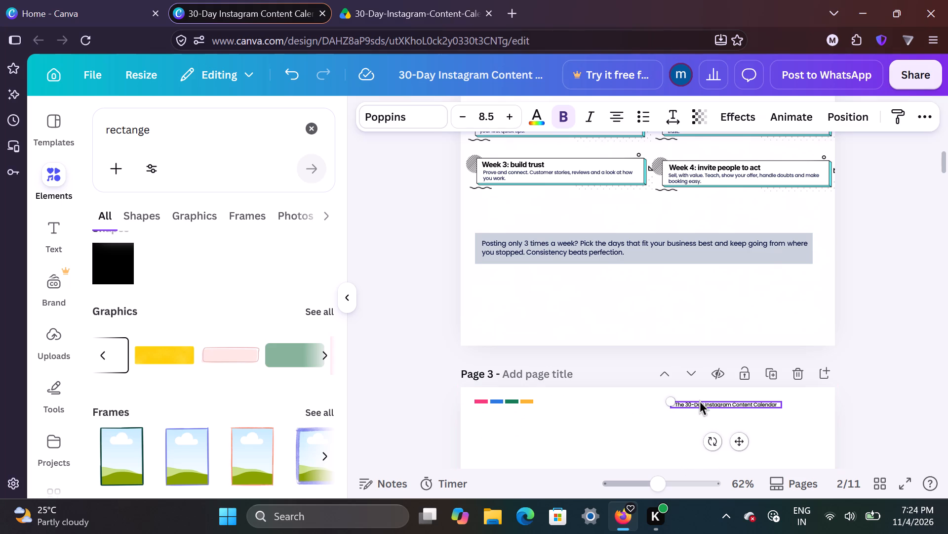
pyautogui.moveTo(741, 449); pyautogui.dragTo(614, 446)
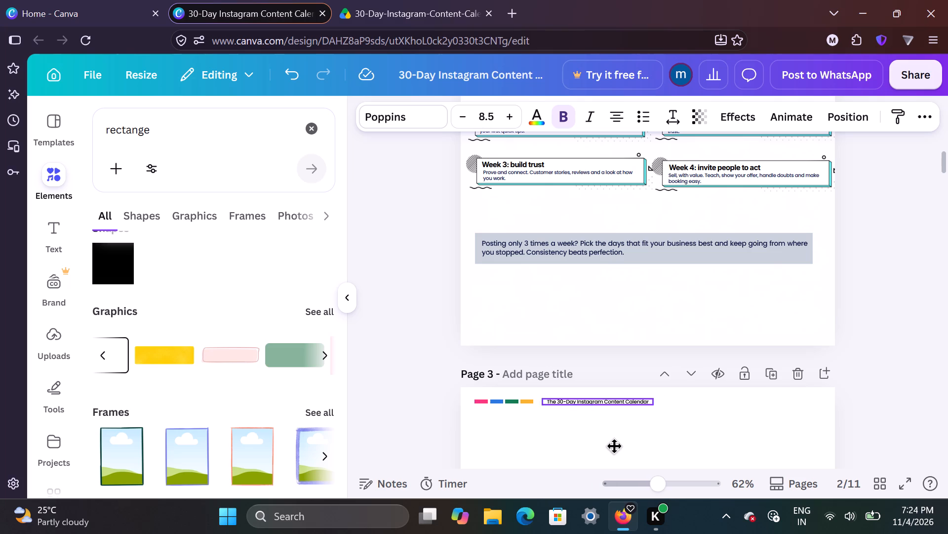
pyautogui.moveTo(614, 446); pyautogui.dragTo(615, 447)
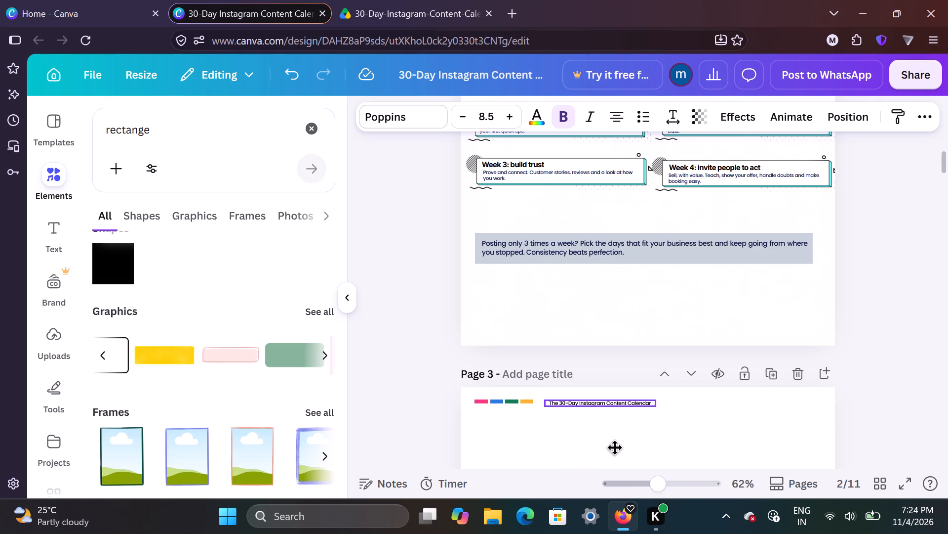
pyautogui.moveTo(615, 447); pyautogui.dragTo(612, 446)
pyautogui.click(790, 423)
# Review the cover, the 30-day map page and the cleared page 3 to check the layout.
pyautogui.scroll(-2, 790, 423)
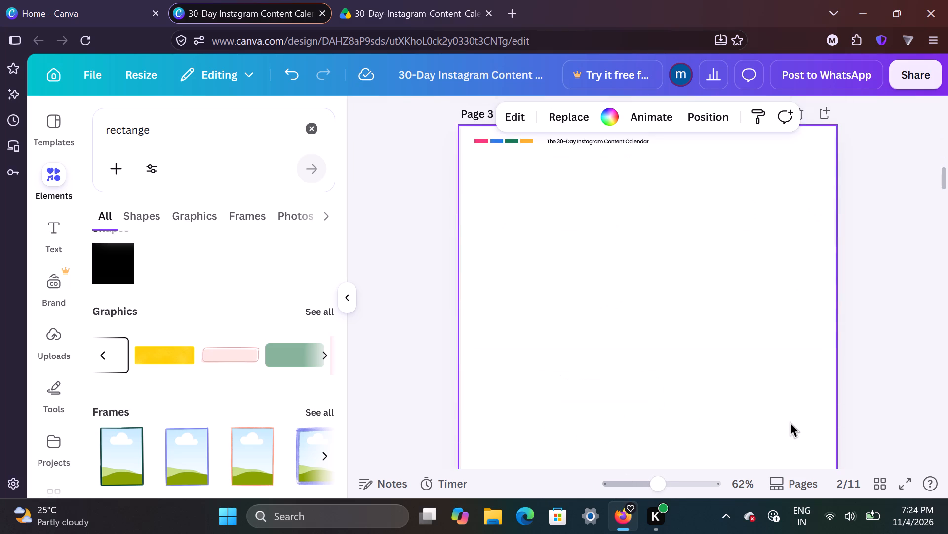
pyautogui.scroll(-1, 790, 423)
pyautogui.scroll(5, 790, 423)
pyautogui.scroll(2, 704, 294)
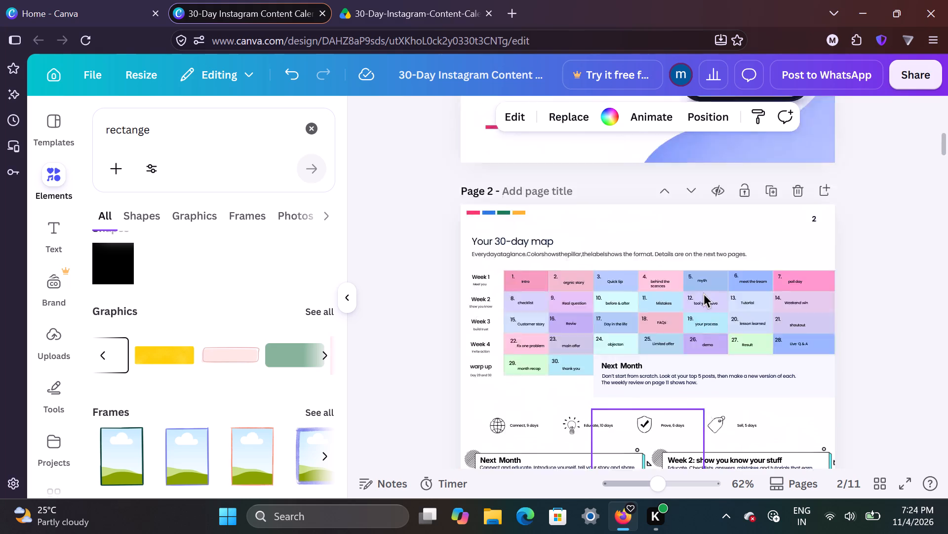
pyautogui.scroll(4, 704, 294)
pyautogui.scroll(-1, 578, 391)
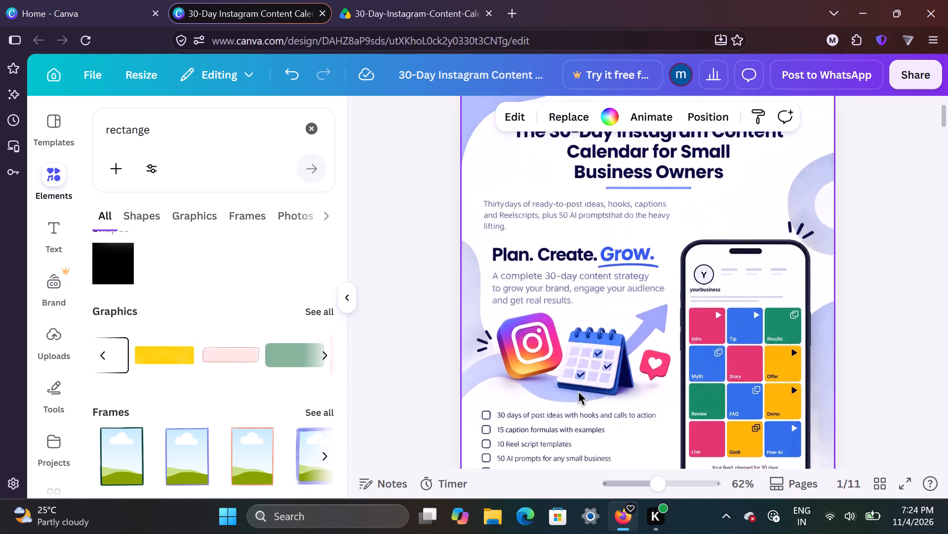
pyautogui.scroll(-3, 578, 391)
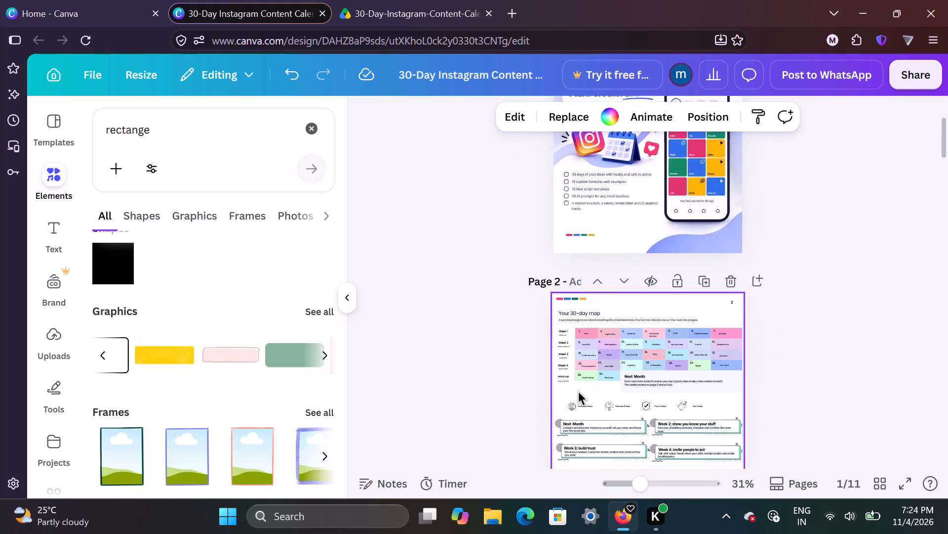
pyautogui.scroll(-1, 578, 391)
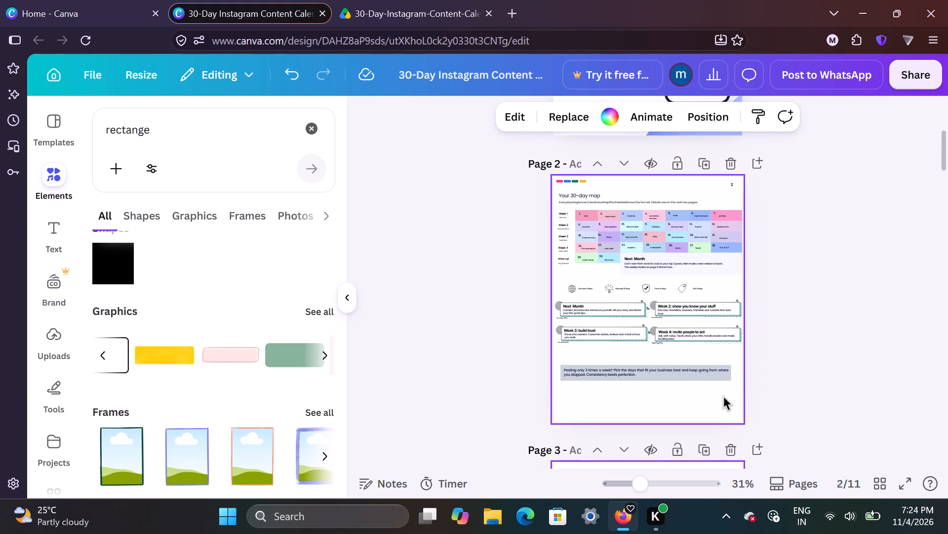
# Delete the decorative frame graphics behind the "Week 3: build trust" and "Week 4: invite people to act" texts on page 2.
pyautogui.click(731, 306)
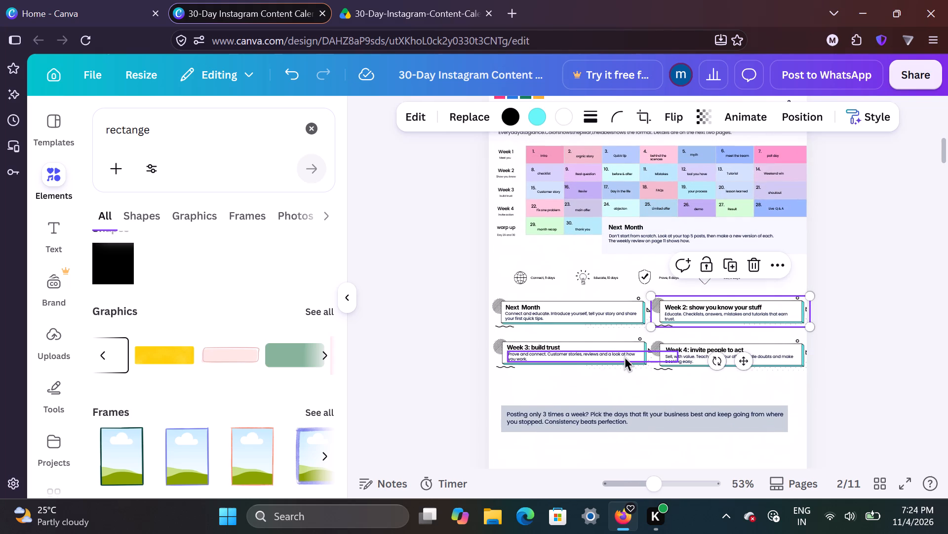
pyautogui.hscroll(5, 183, 363)
pyautogui.scroll(1, 268, 364)
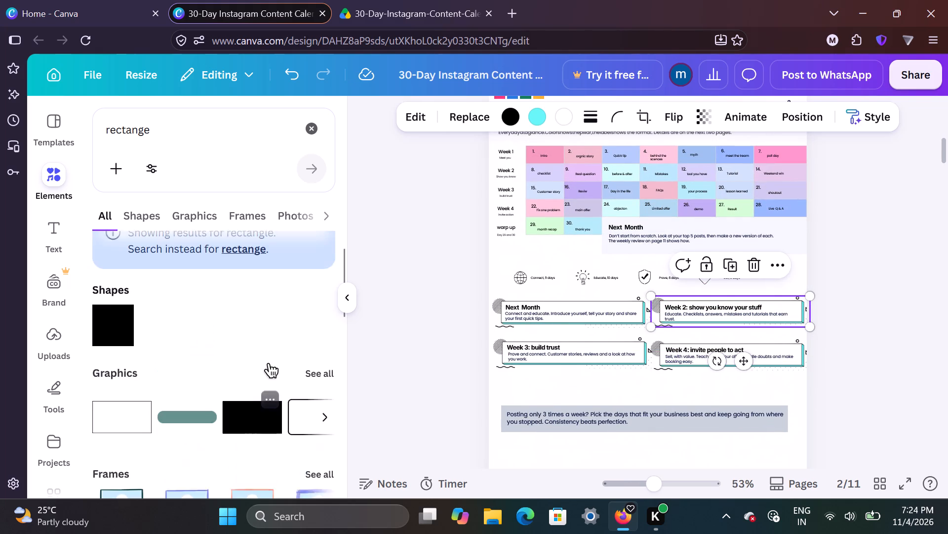
pyautogui.scroll(1, 268, 364)
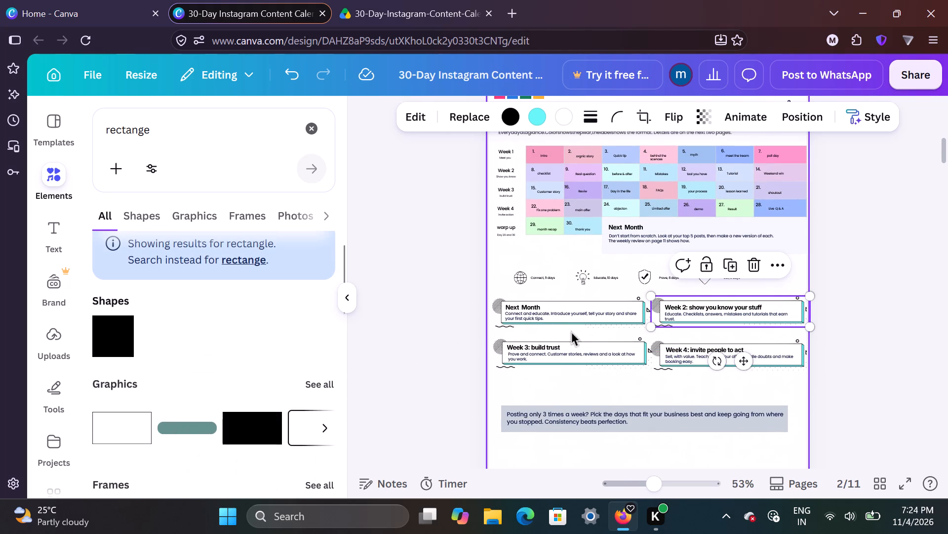
pyautogui.click(638, 345)
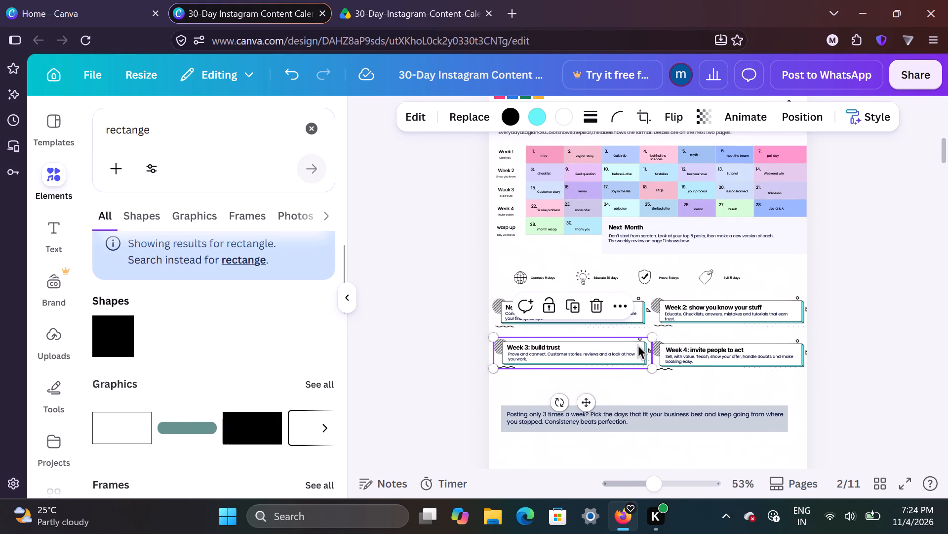
pyautogui.press('Delete')
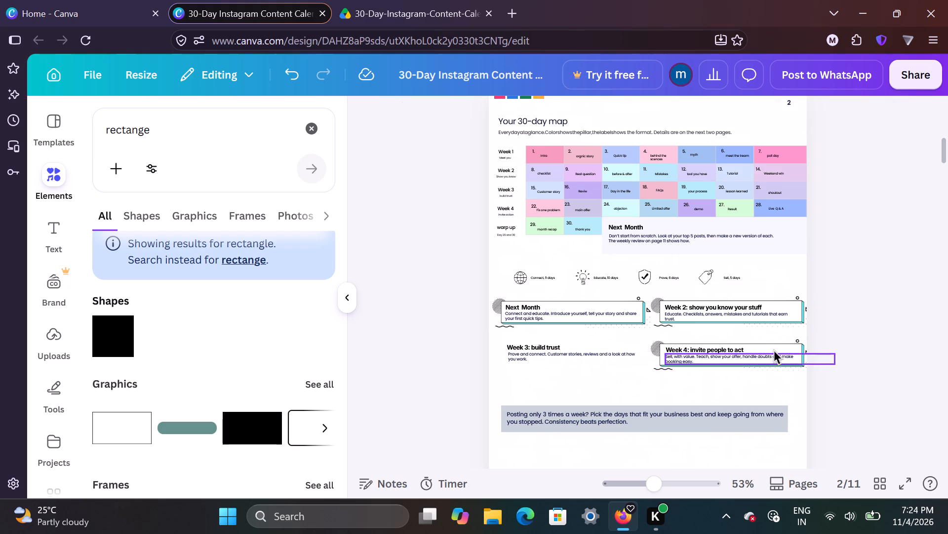
pyautogui.click(788, 341)
pyautogui.press('Delete')
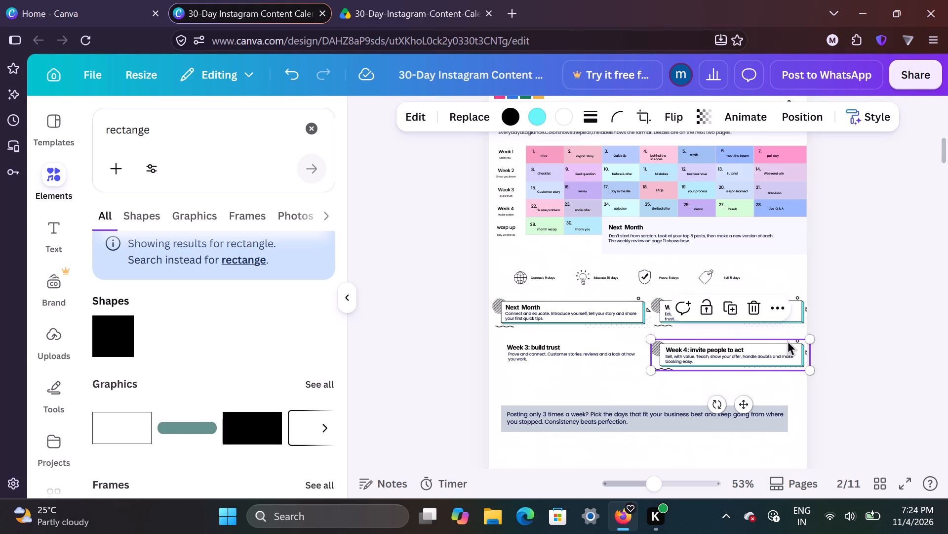
# Delete the decorative frames behind the Week 2 text and the lower Next Month text on page 2.
pyautogui.click(792, 302)
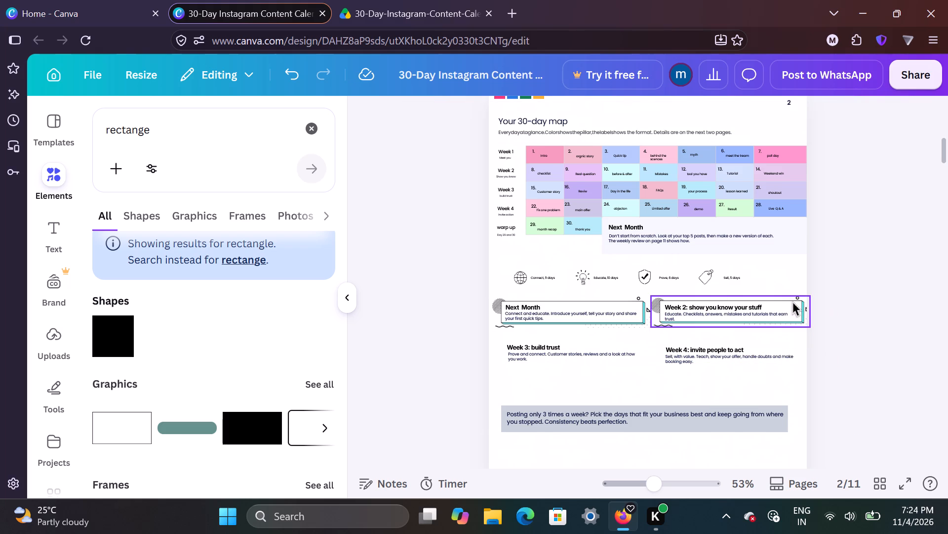
pyautogui.press('Delete')
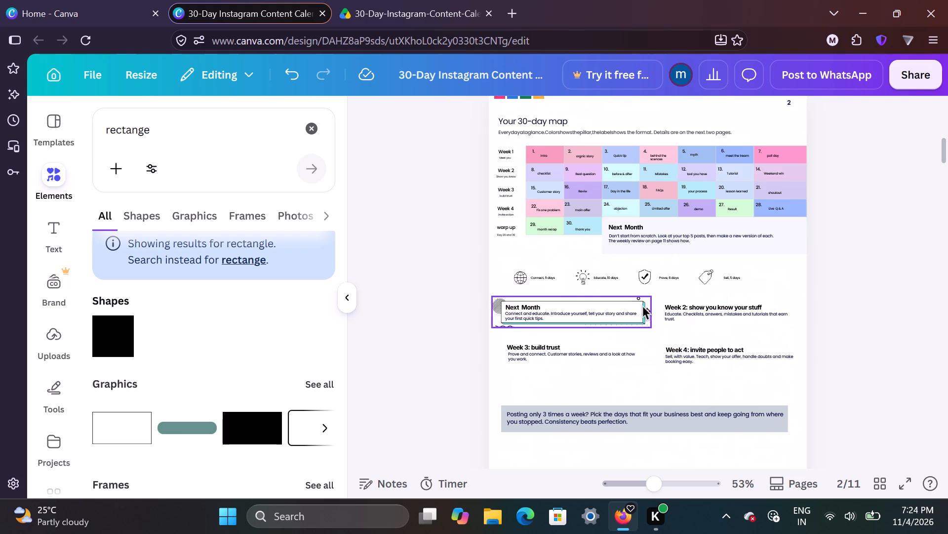
pyautogui.click(632, 304)
pyautogui.press('Delete')
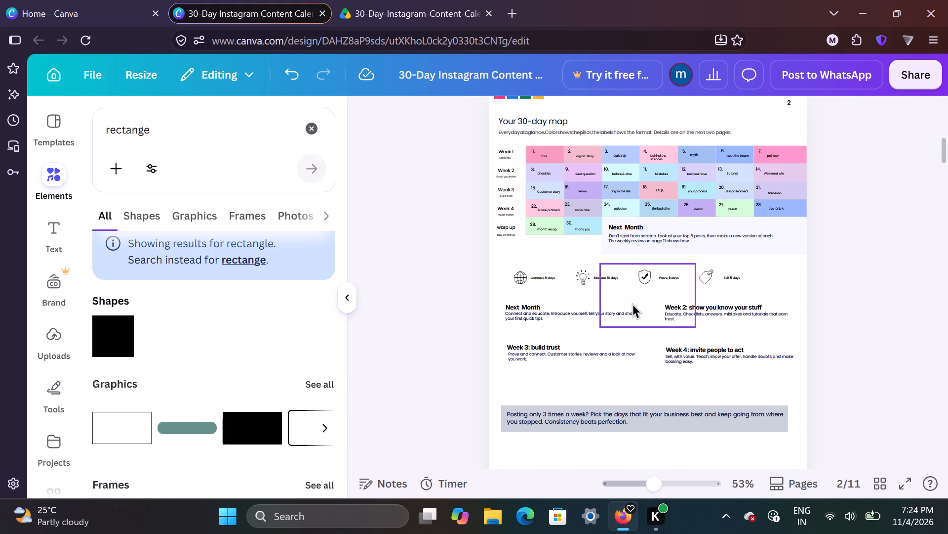
pyautogui.click(867, 333)
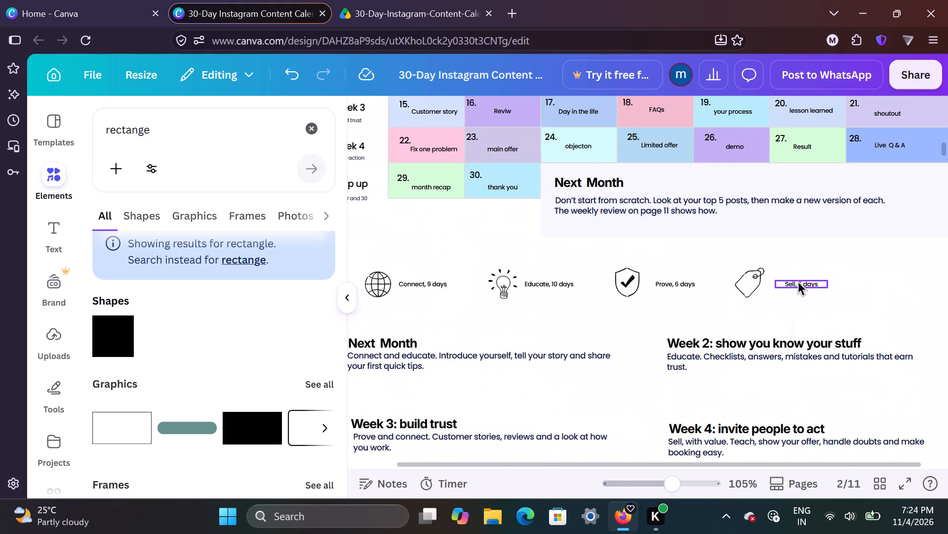
# Move the "Sell, 5 days" label toward the page's right edge and enlarge it to a text size of 8.1.
pyautogui.hscroll(-2, 798, 281)
pyautogui.click(787, 282)
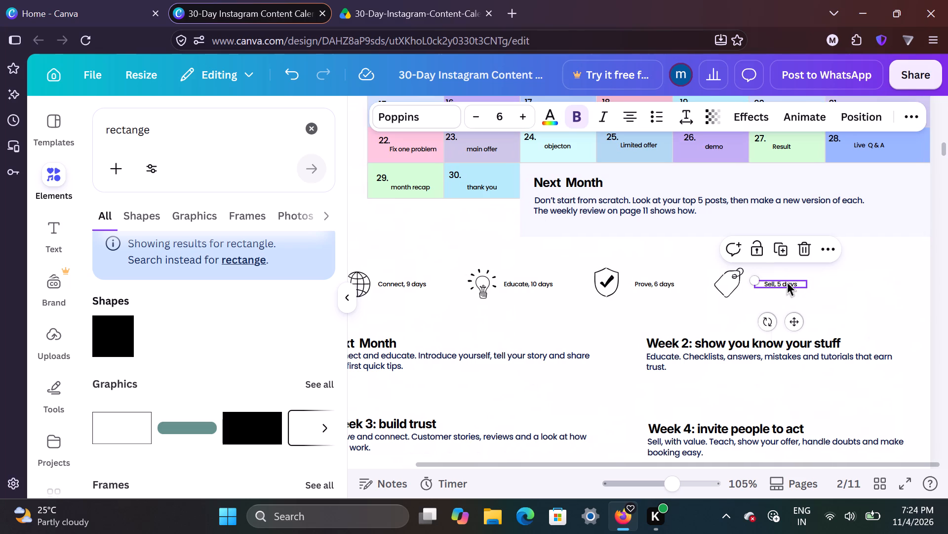
pyautogui.moveTo(796, 328); pyautogui.dragTo(887, 326)
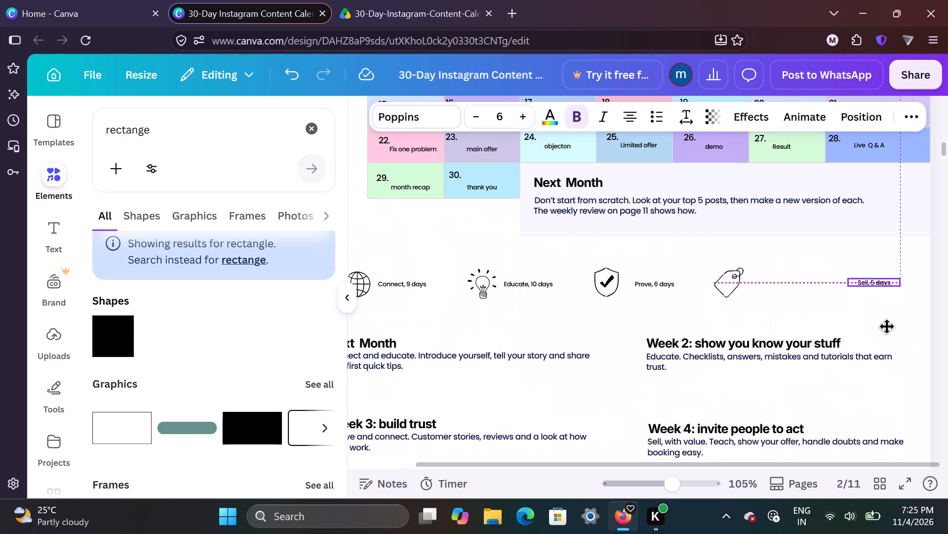
pyautogui.moveTo(887, 326); pyautogui.dragTo(886, 327)
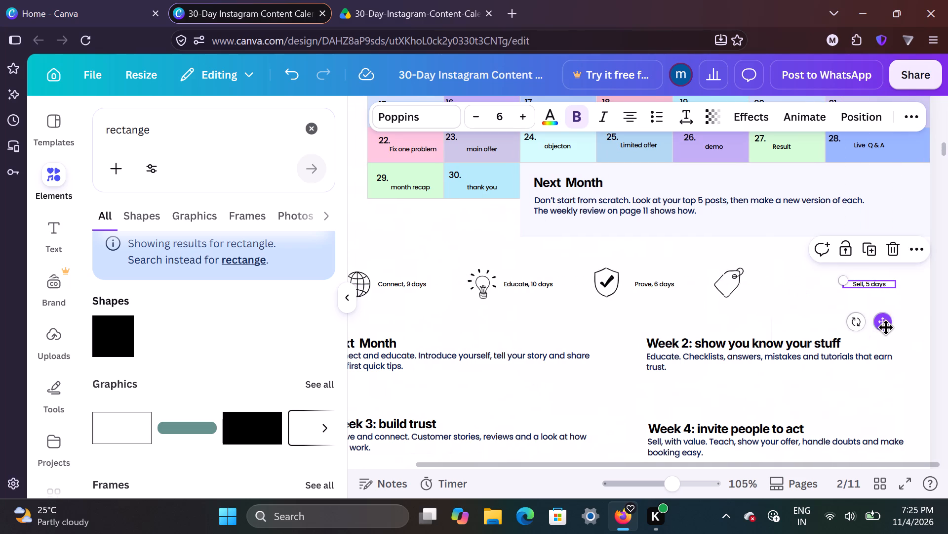
pyautogui.moveTo(844, 280); pyautogui.dragTo(830, 278)
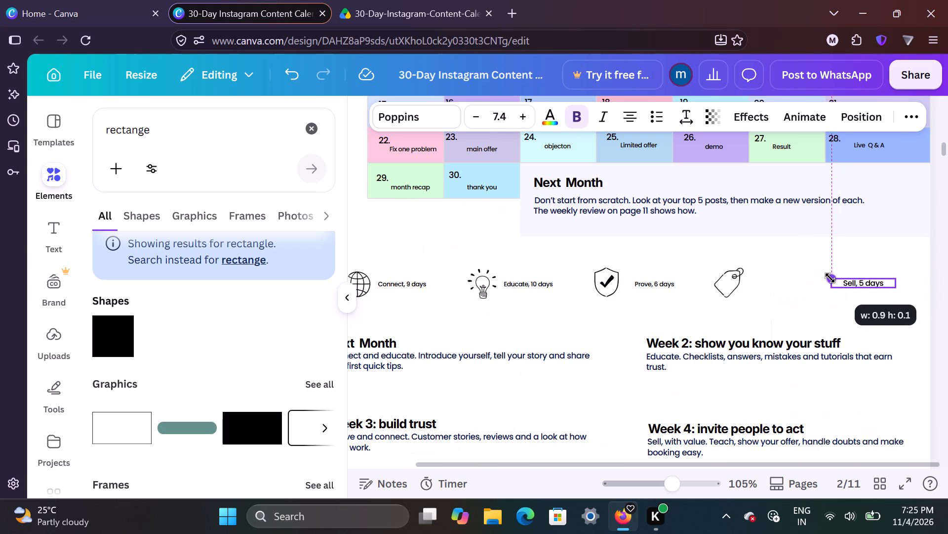
pyautogui.moveTo(830, 278); pyautogui.dragTo(823, 277)
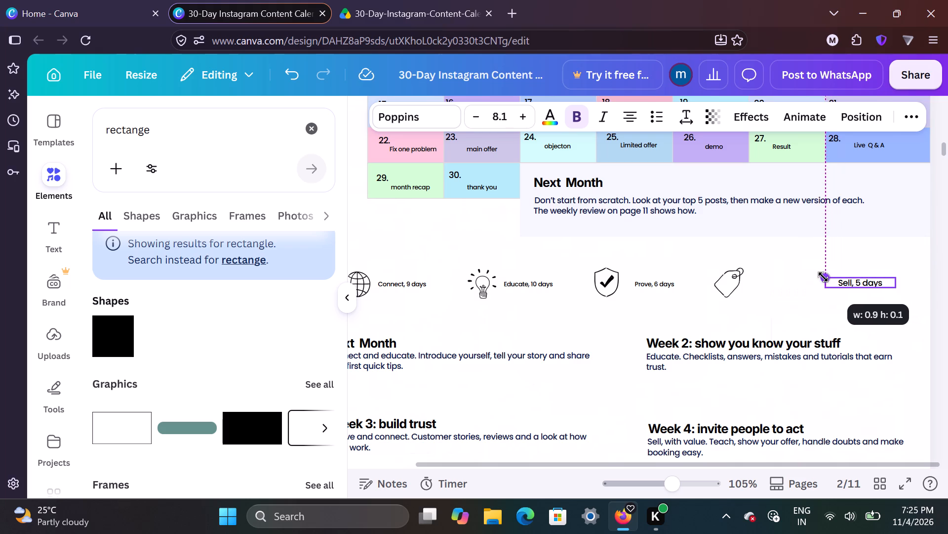
pyautogui.moveTo(823, 277); pyautogui.dragTo(820, 277)
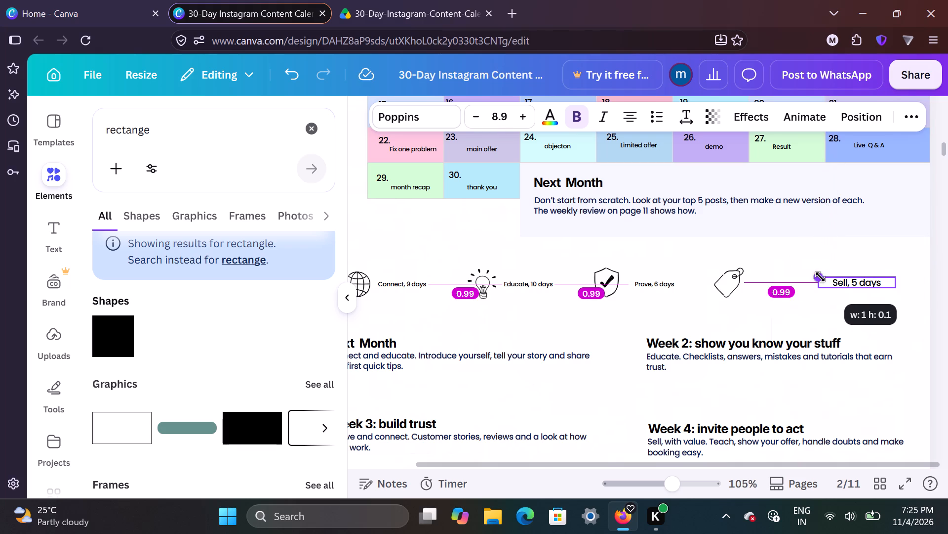
pyautogui.moveTo(820, 277); pyautogui.dragTo(824, 277)
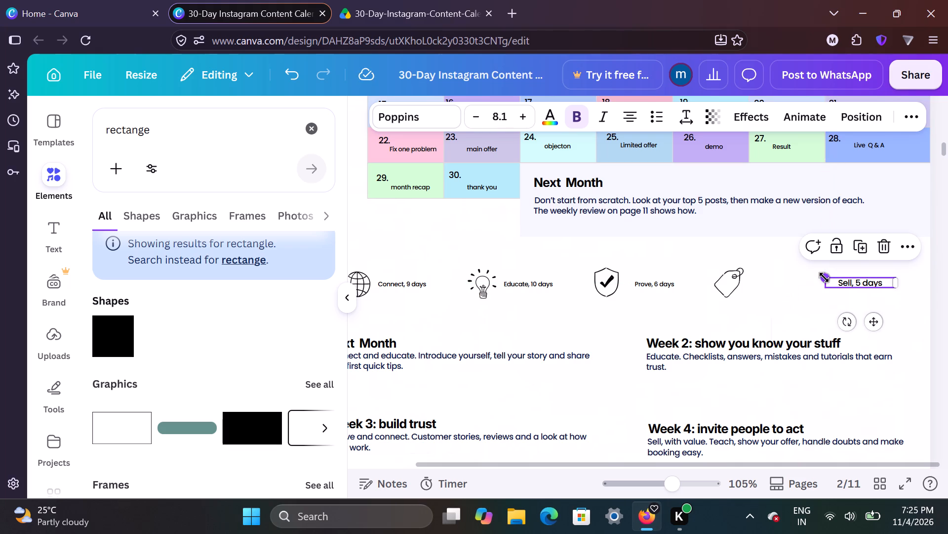
# Move the price tag icon directly beside the "Sell, 5 days" label.
pyautogui.moveTo(733, 284); pyautogui.dragTo(801, 283)
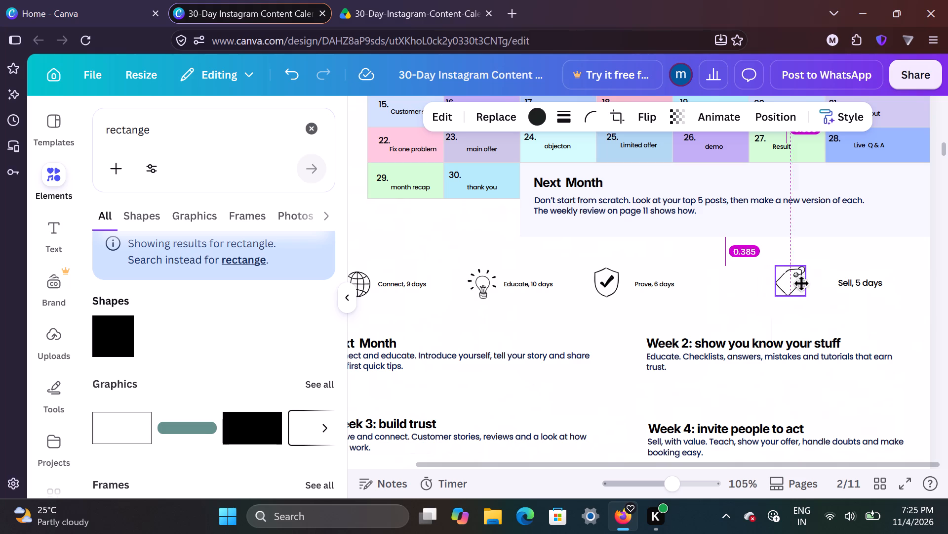
pyautogui.moveTo(801, 283); pyautogui.dragTo(826, 283)
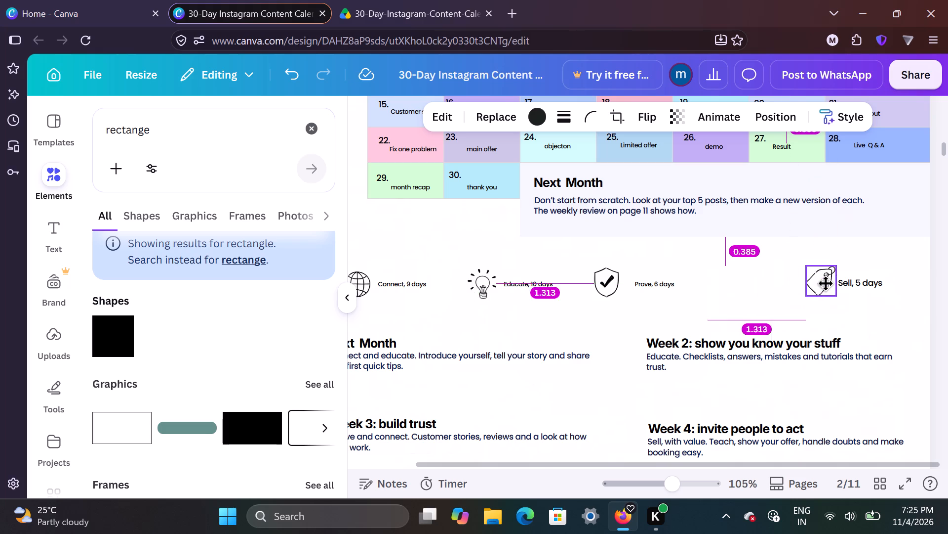
pyautogui.moveTo(826, 283); pyautogui.dragTo(822, 283)
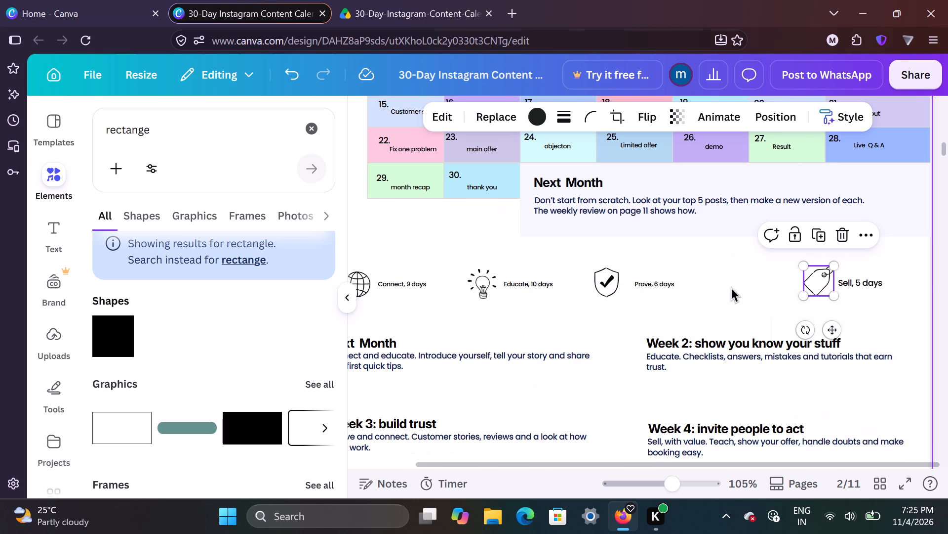
pyautogui.click(729, 288)
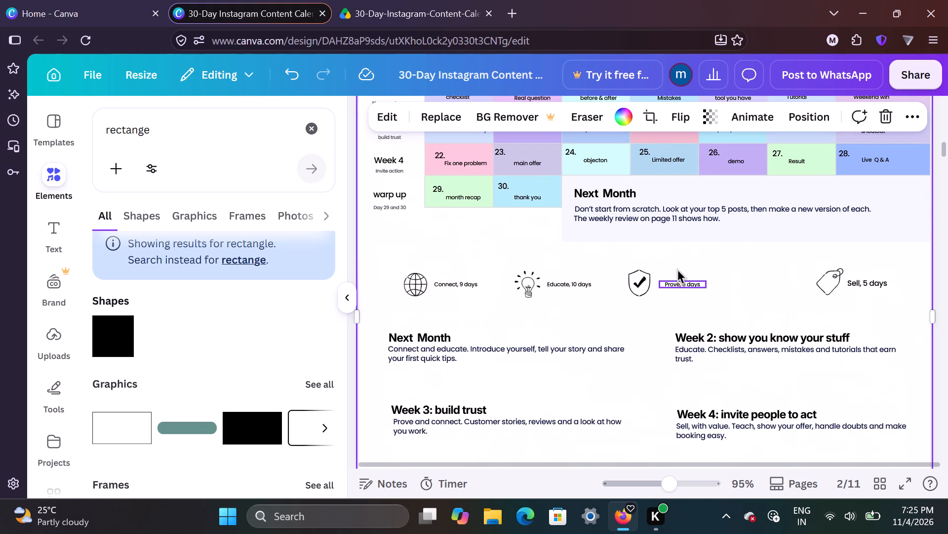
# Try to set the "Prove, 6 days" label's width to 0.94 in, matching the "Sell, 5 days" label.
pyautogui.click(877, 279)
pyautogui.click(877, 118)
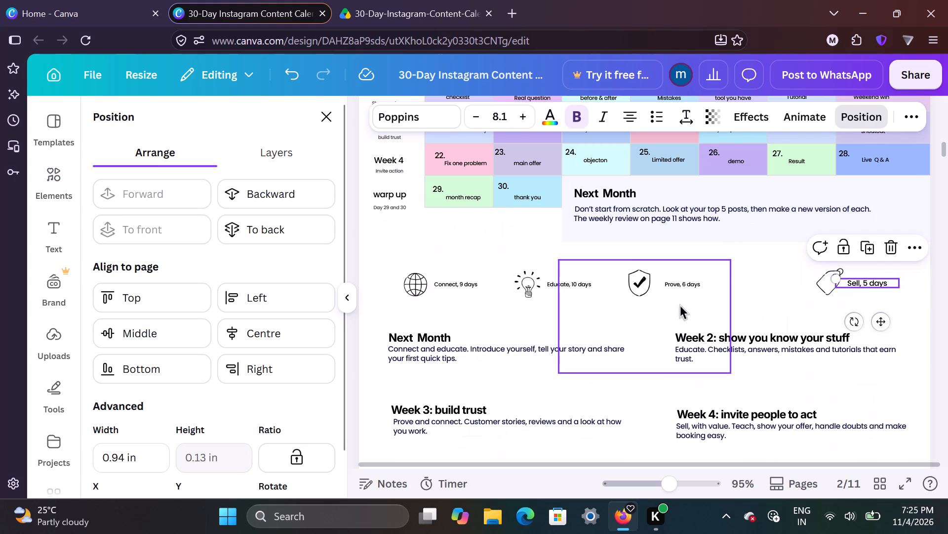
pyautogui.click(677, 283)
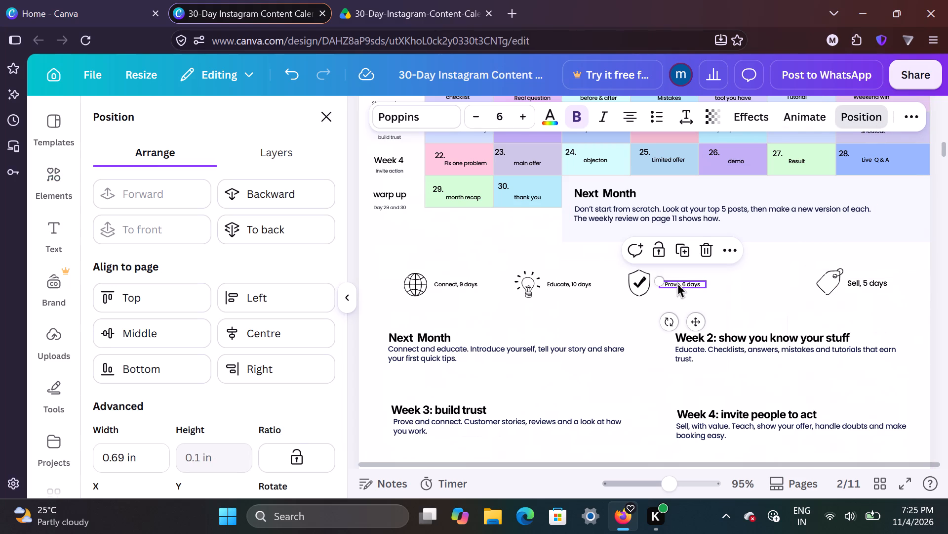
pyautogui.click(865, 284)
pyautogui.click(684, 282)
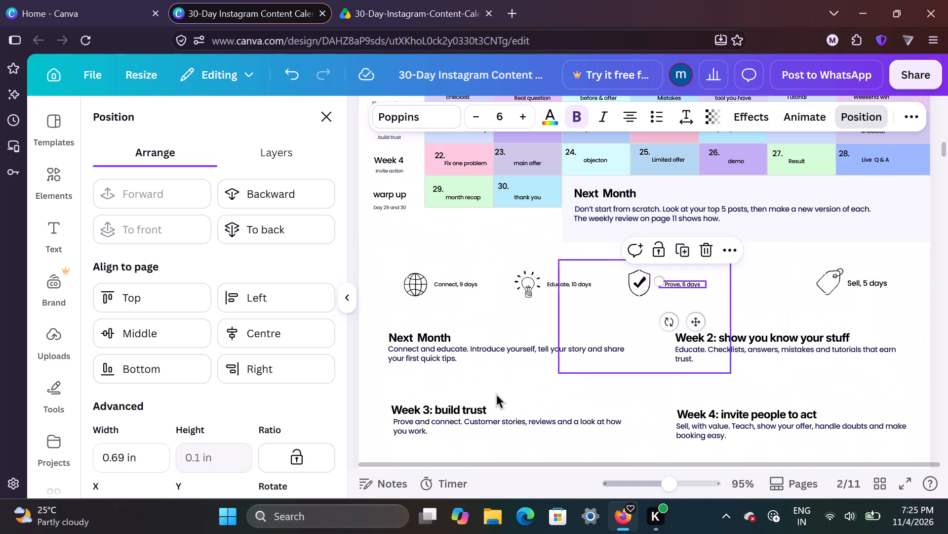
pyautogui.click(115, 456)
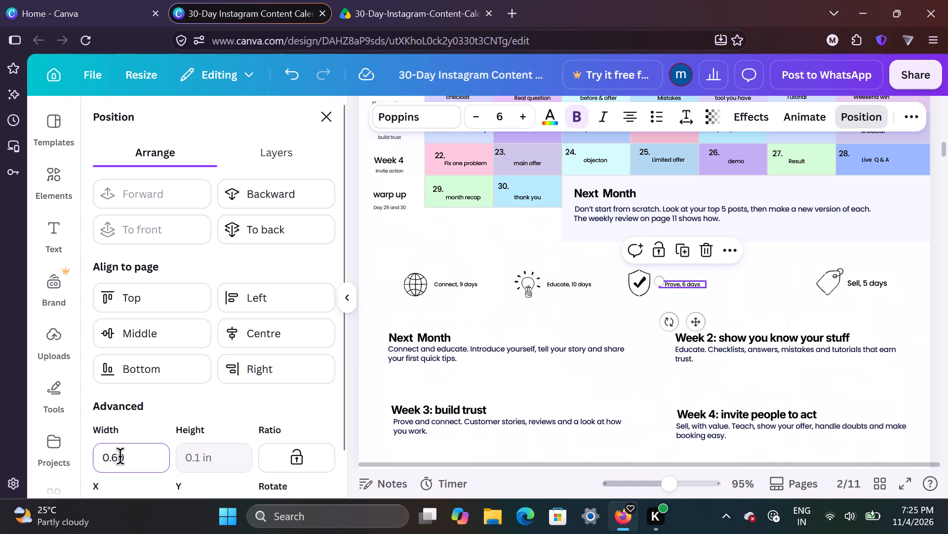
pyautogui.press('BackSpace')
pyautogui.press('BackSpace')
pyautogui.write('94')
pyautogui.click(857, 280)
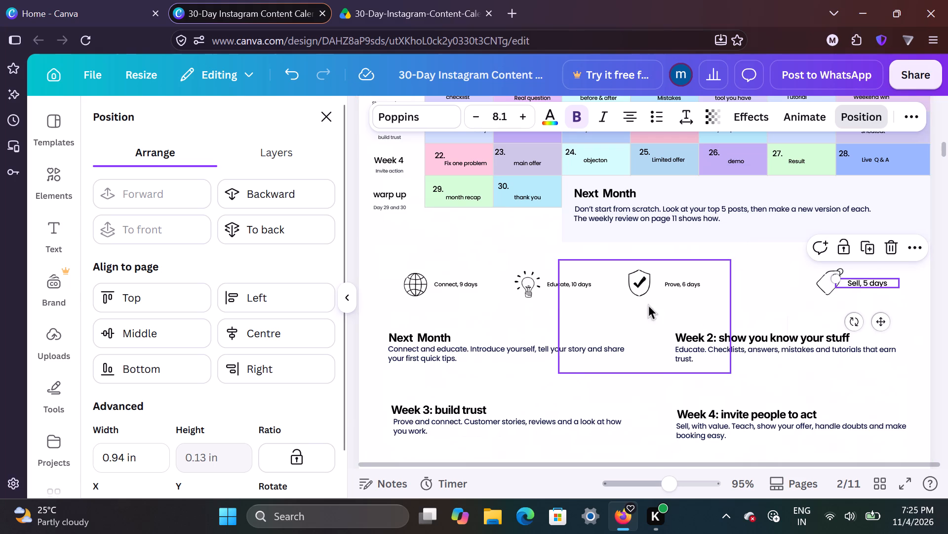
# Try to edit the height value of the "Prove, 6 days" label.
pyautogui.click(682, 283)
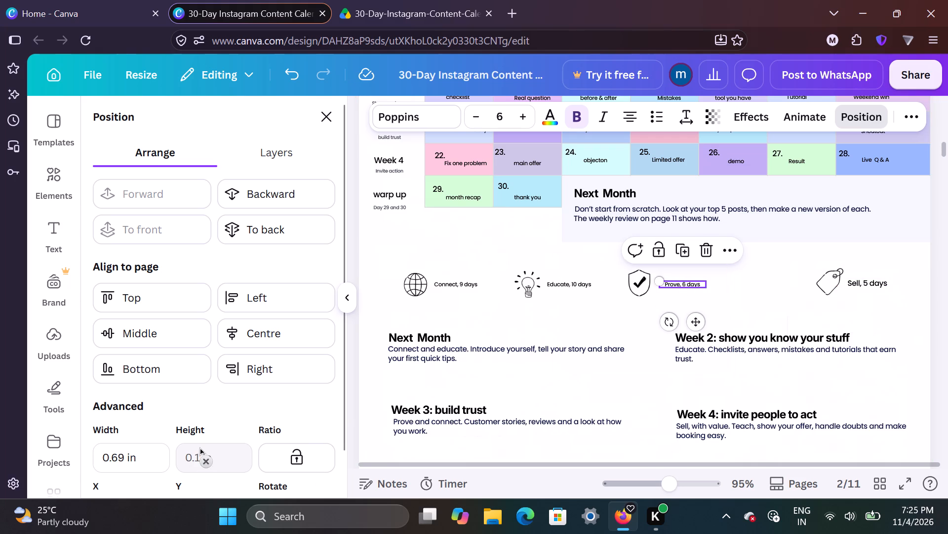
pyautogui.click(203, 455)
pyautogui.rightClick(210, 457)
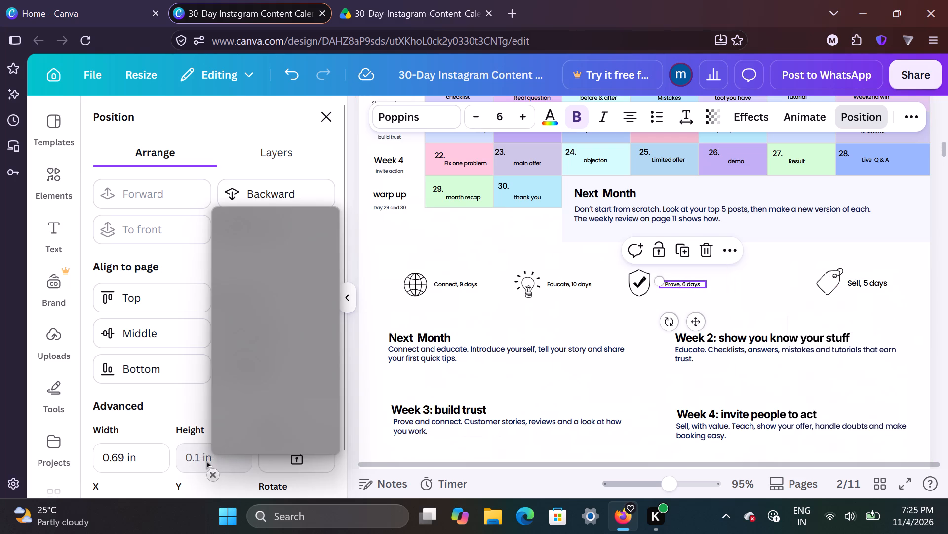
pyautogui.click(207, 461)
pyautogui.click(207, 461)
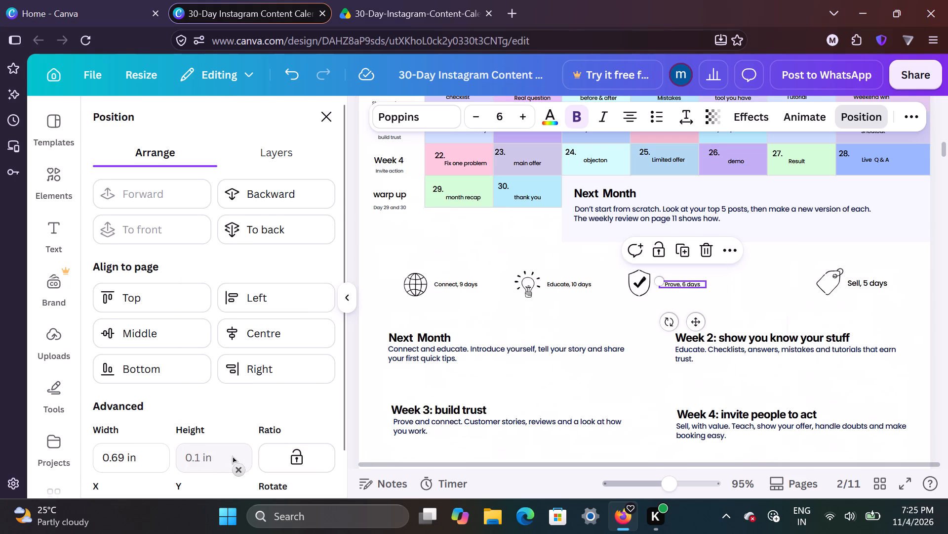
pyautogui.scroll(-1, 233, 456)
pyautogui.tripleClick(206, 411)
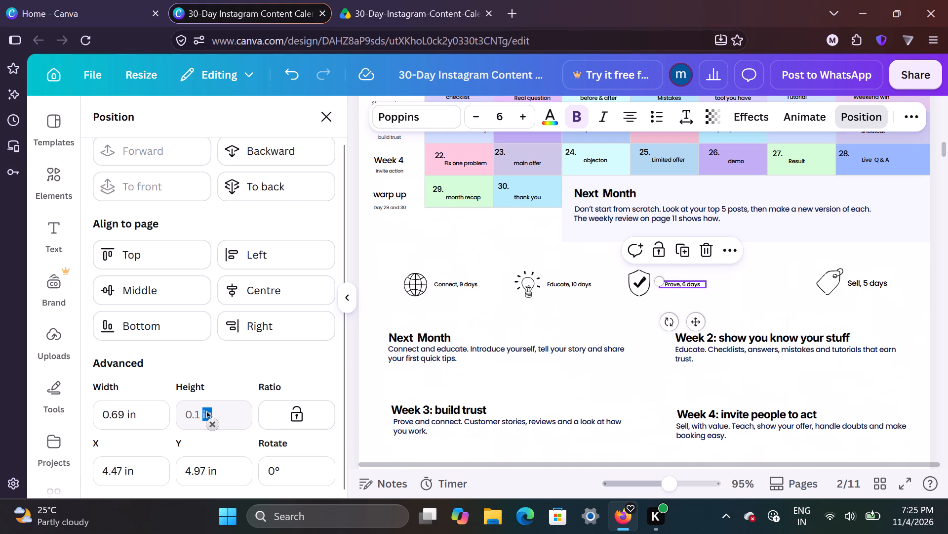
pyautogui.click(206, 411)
# Enlarge the "Prove, 6 days" label to text size 6.4 and move it toward the price tag, to about X 5.33 in, Y 4.92 in.
pyautogui.moveTo(661, 280); pyautogui.dragTo(657, 280)
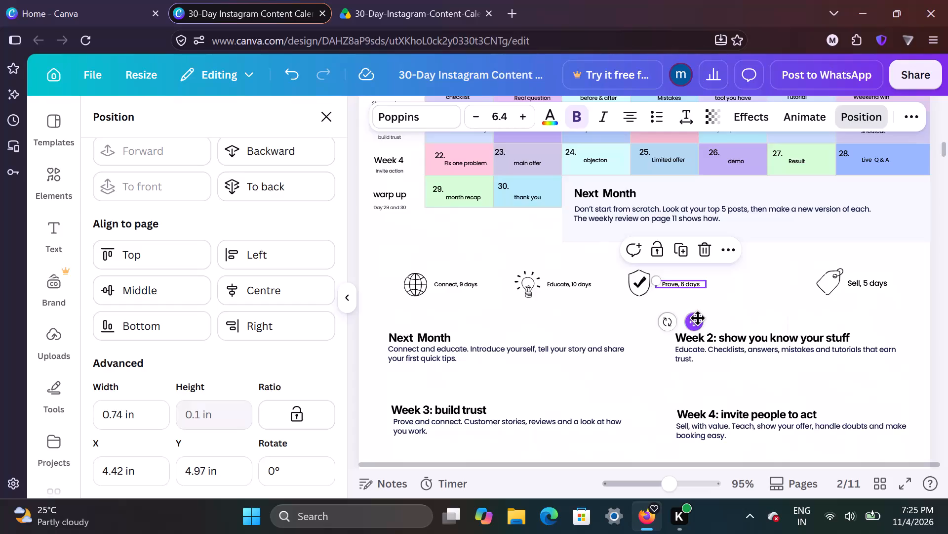
pyautogui.moveTo(698, 318); pyautogui.dragTo(734, 315)
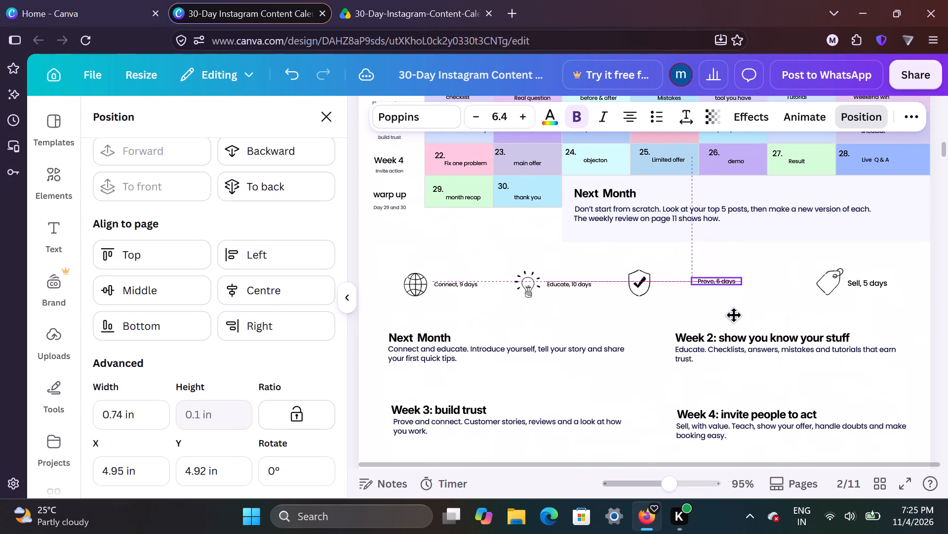
pyautogui.moveTo(734, 315); pyautogui.dragTo(744, 314)
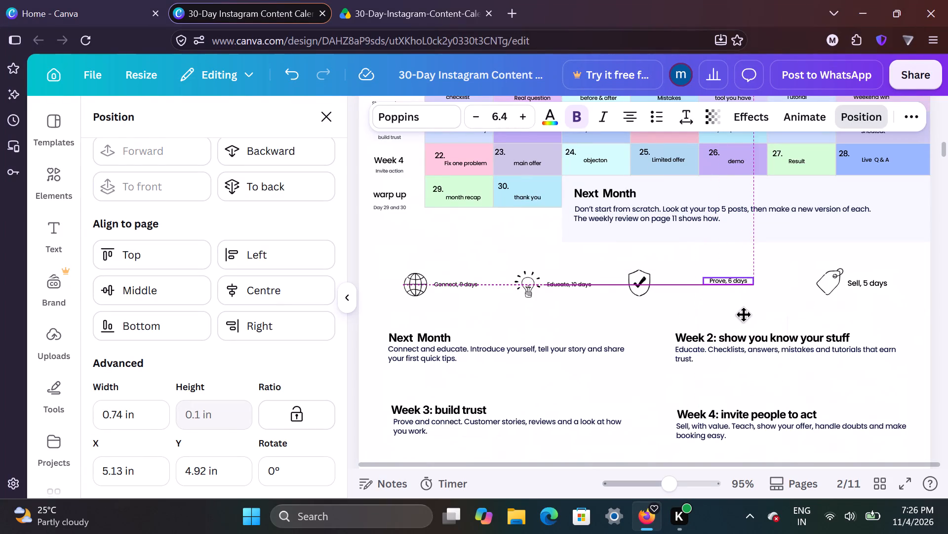
pyautogui.moveTo(744, 314); pyautogui.dragTo(757, 314)
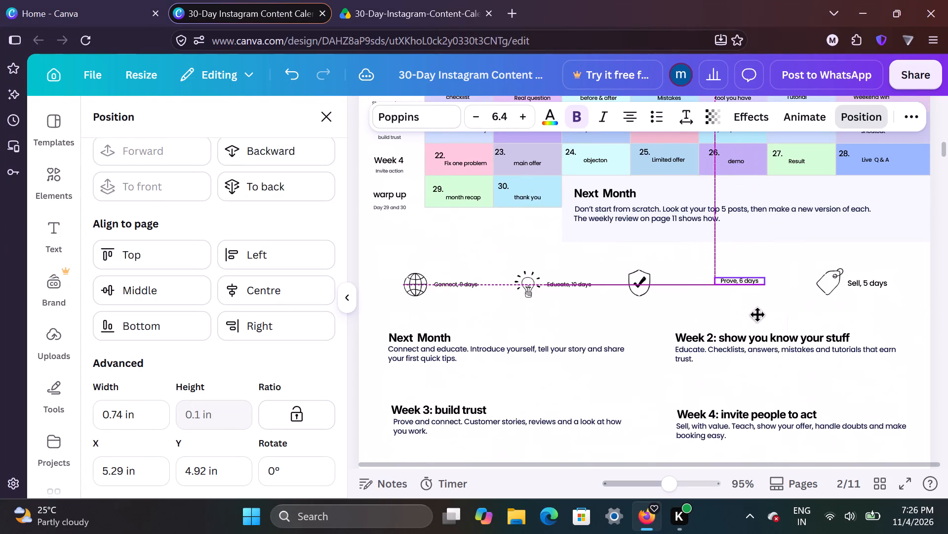
pyautogui.moveTo(757, 314); pyautogui.dragTo(758, 314)
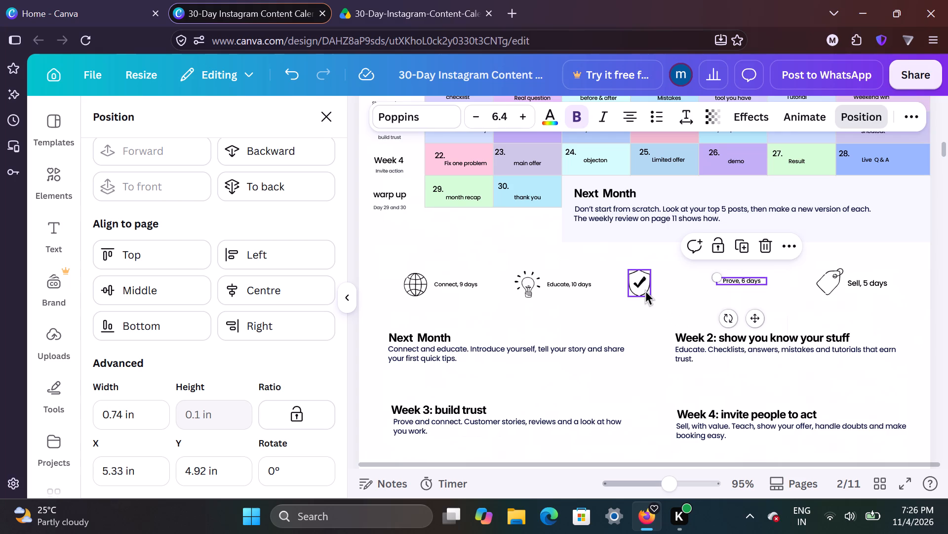
# Move the shield checkmark icon toward the relocated "Prove, 6 days" label, to about X 4.7 in, Y 4.74 in.
pyautogui.click(645, 291)
pyautogui.moveTo(654, 330); pyautogui.dragTo(662, 328)
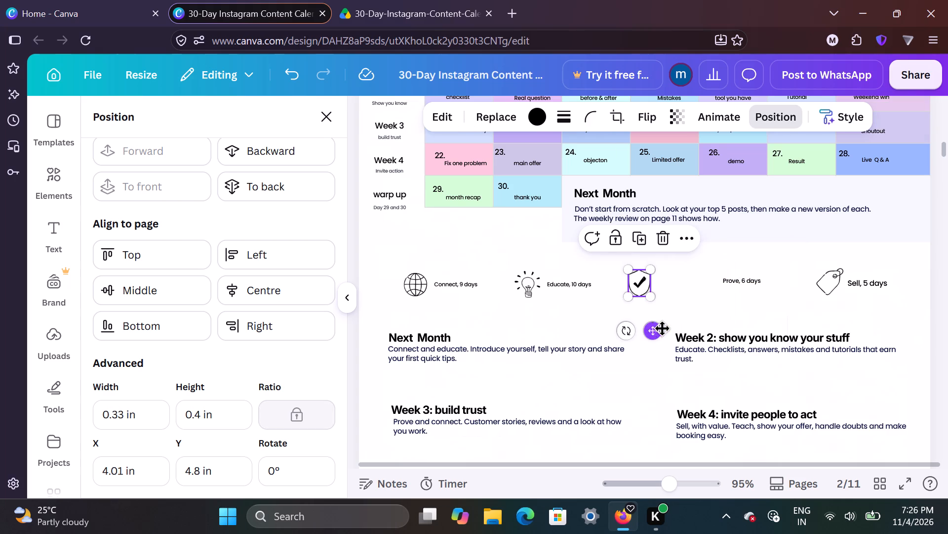
pyautogui.moveTo(662, 328); pyautogui.dragTo(708, 325)
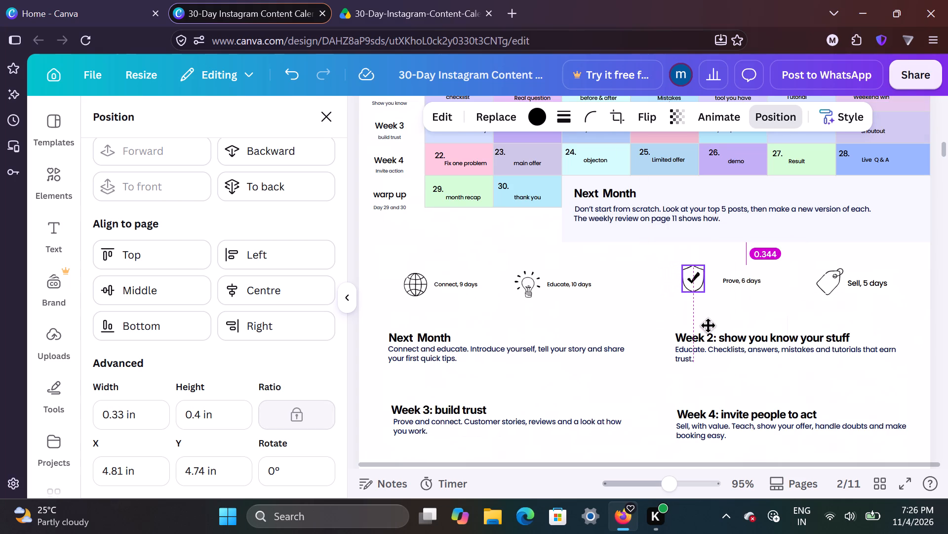
pyautogui.moveTo(708, 325); pyautogui.dragTo(704, 325)
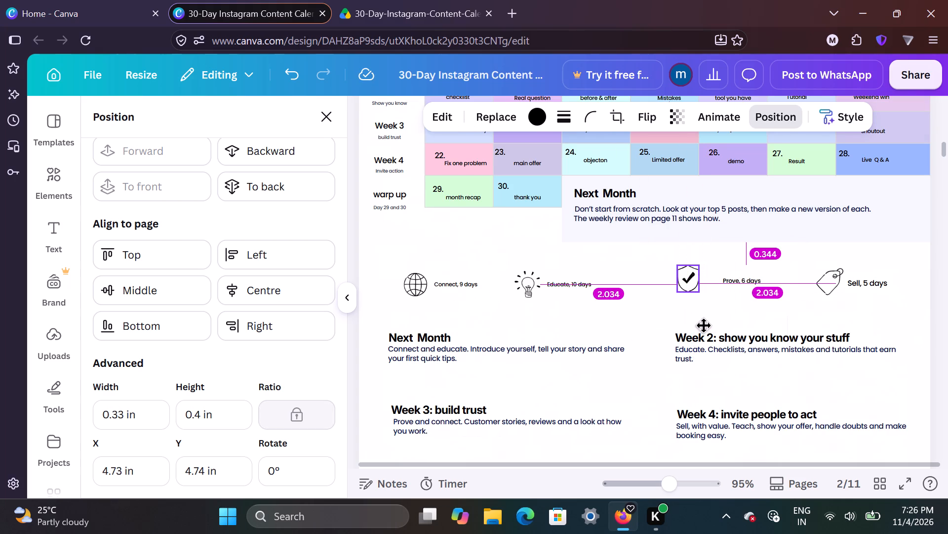
pyautogui.moveTo(704, 325); pyautogui.dragTo(704, 325)
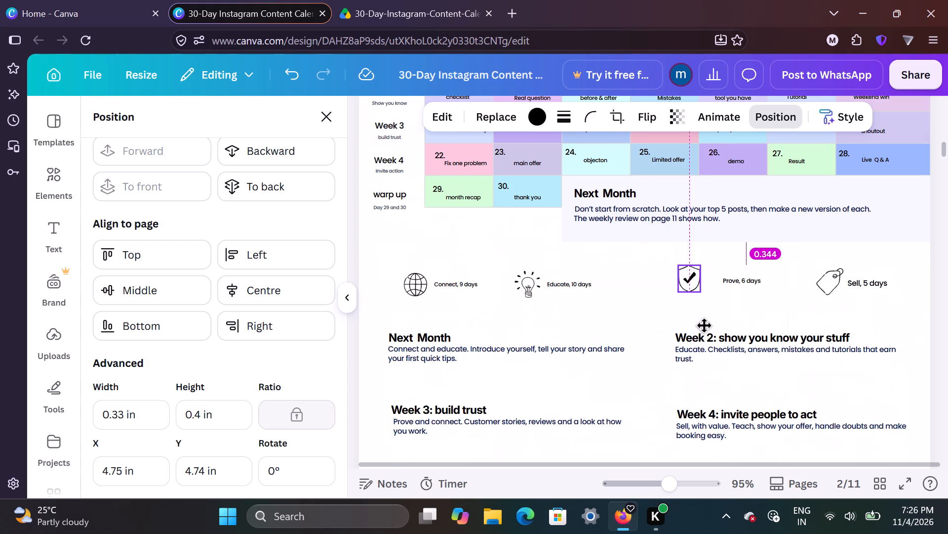
pyautogui.moveTo(704, 325); pyautogui.dragTo(706, 325)
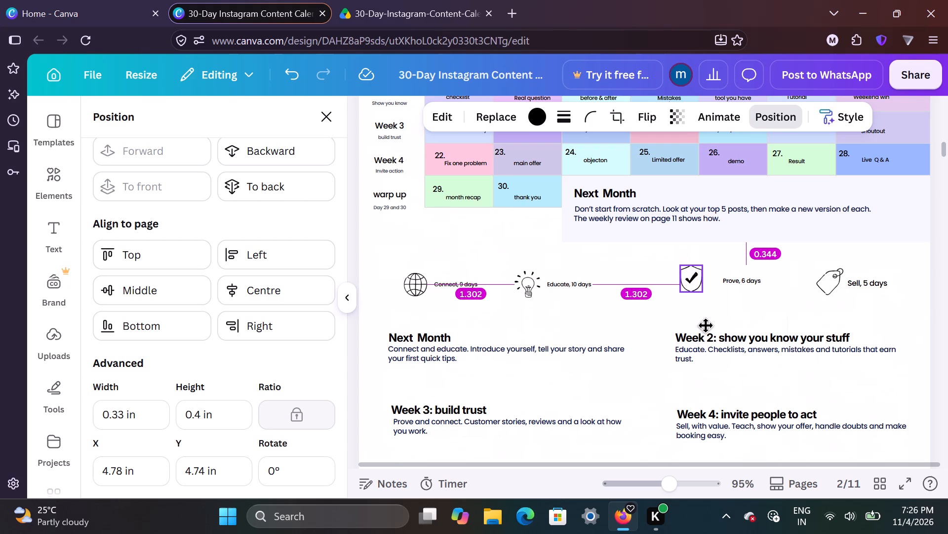
pyautogui.moveTo(706, 325); pyautogui.dragTo(703, 325)
pyautogui.click(790, 296)
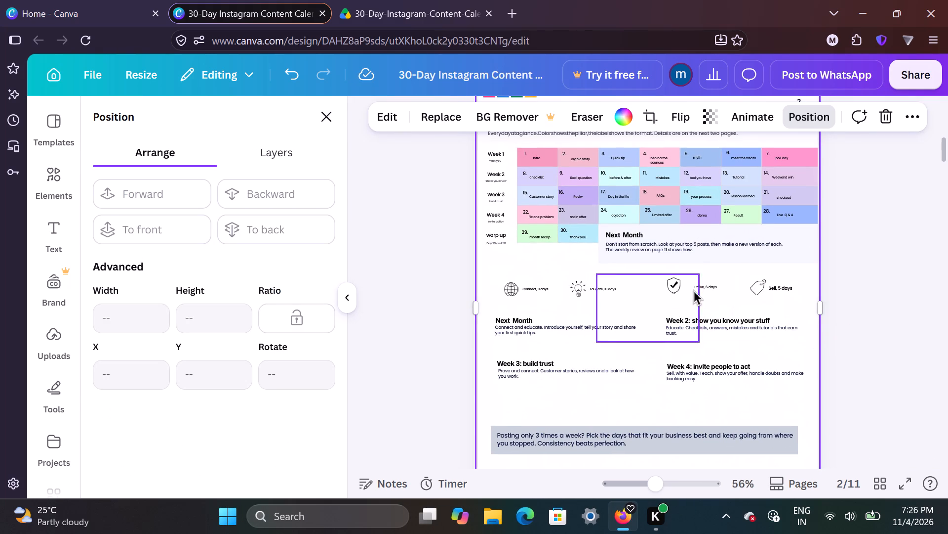
# Enlarge the "Prove, 6 days" label to a text size of 8.
pyautogui.click(703, 284)
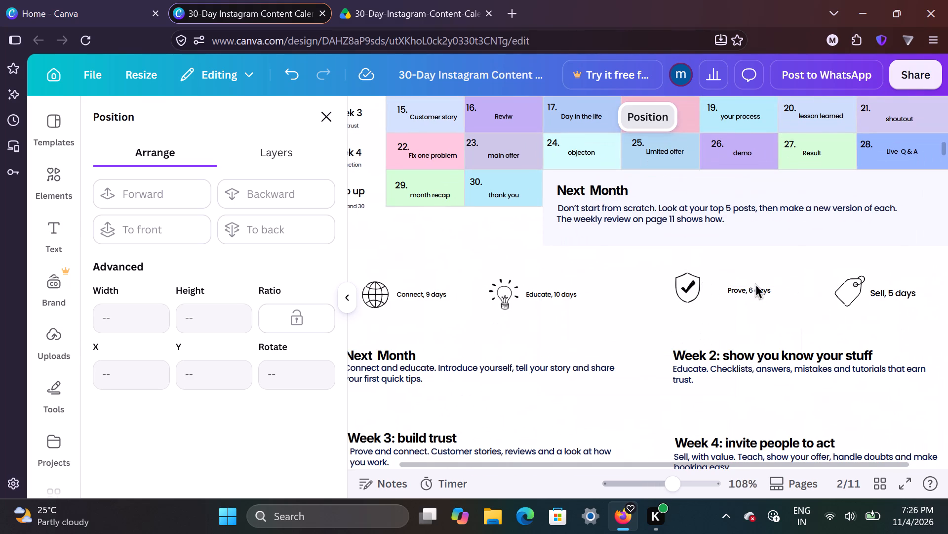
pyautogui.click(750, 289)
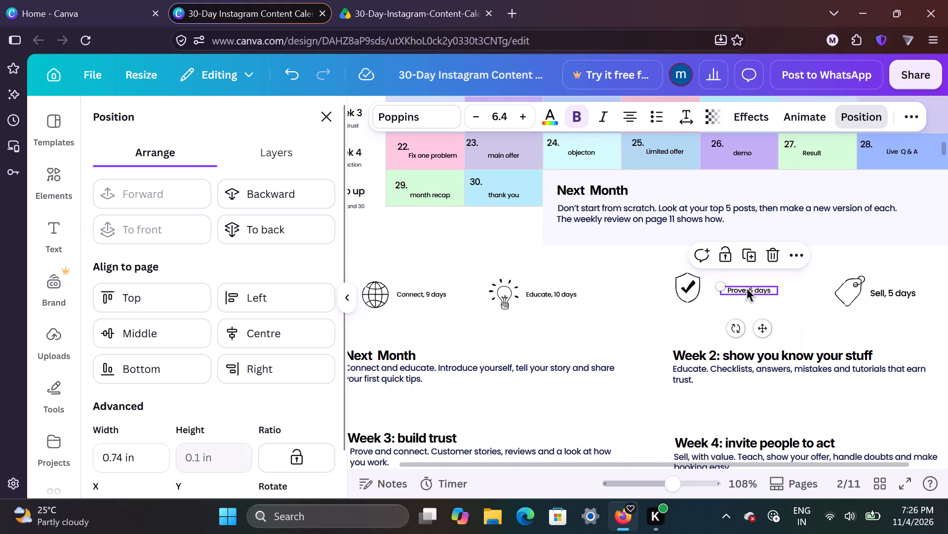
pyautogui.moveTo(722, 285); pyautogui.dragTo(715, 285)
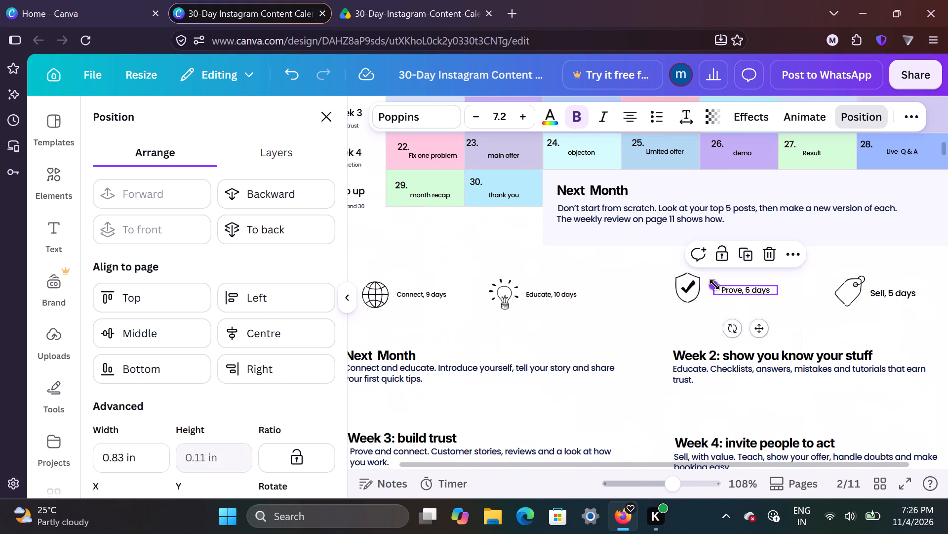
pyautogui.click(713, 285)
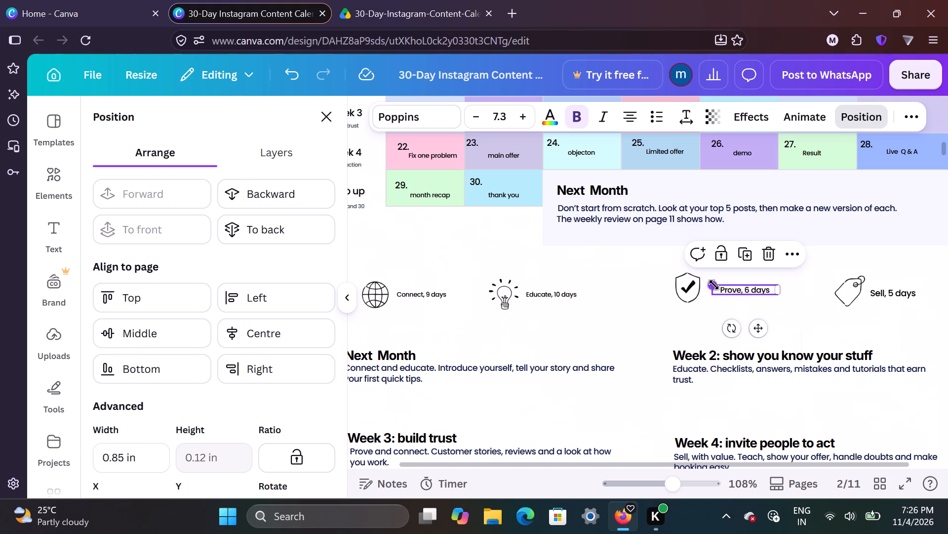
pyautogui.moveTo(716, 285); pyautogui.dragTo(711, 285)
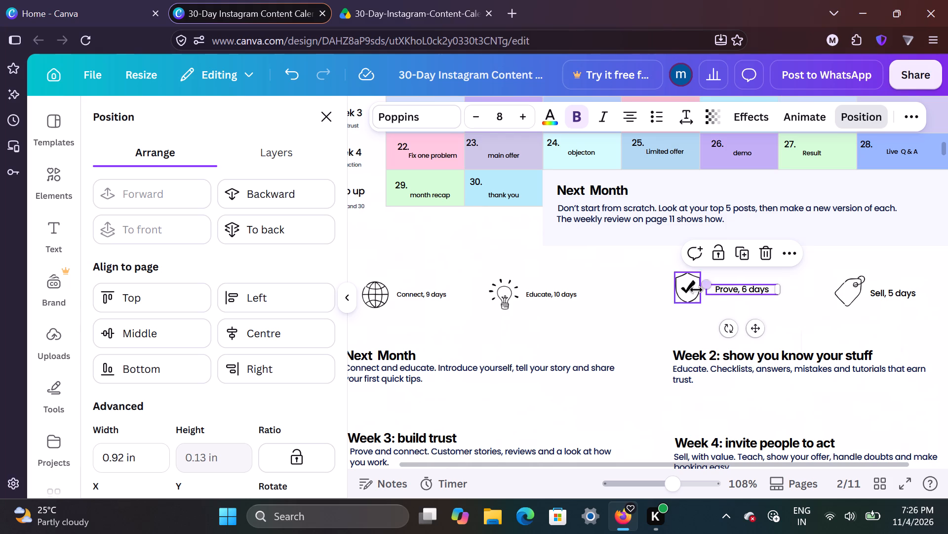
# Nudge the shield checkmark icon slightly closer to the "Prove, 6 days" label.
pyautogui.click(696, 290)
pyautogui.click(693, 290)
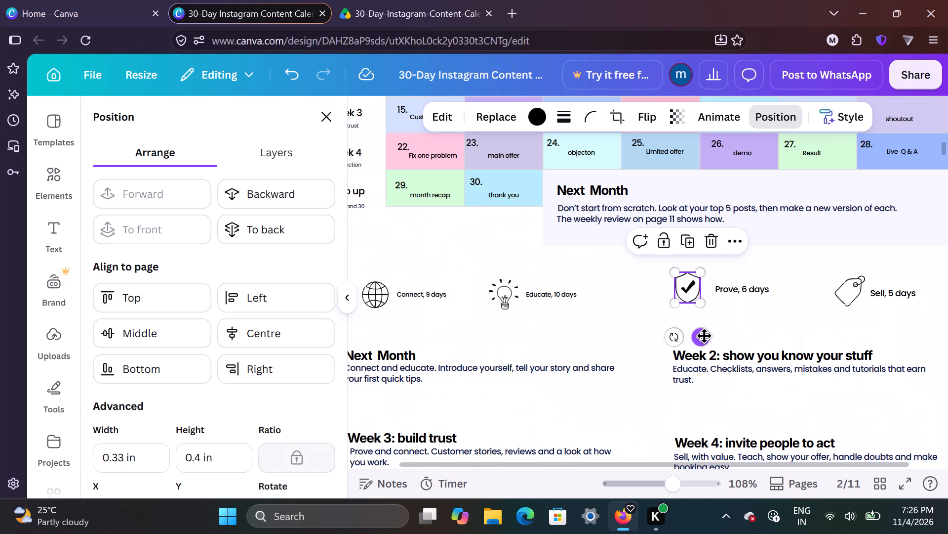
pyautogui.moveTo(702, 336); pyautogui.dragTo(706, 338)
pyautogui.click(778, 323)
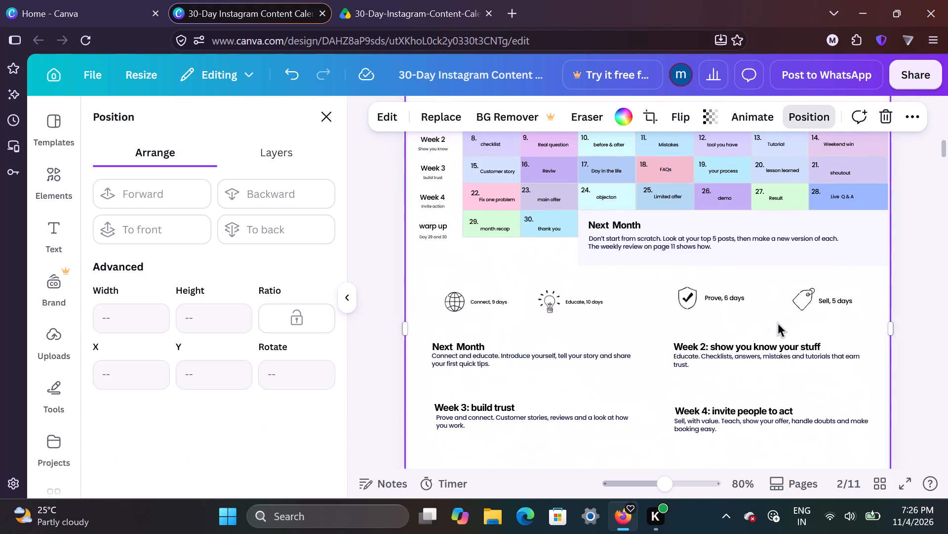
# Enlarge the "Educate, 10 days" label to text size 7.7 and move it clear of the lightbulb icon, level with "Prove, 6 days".
pyautogui.click(577, 301)
pyautogui.moveTo(565, 299); pyautogui.dragTo(554, 298)
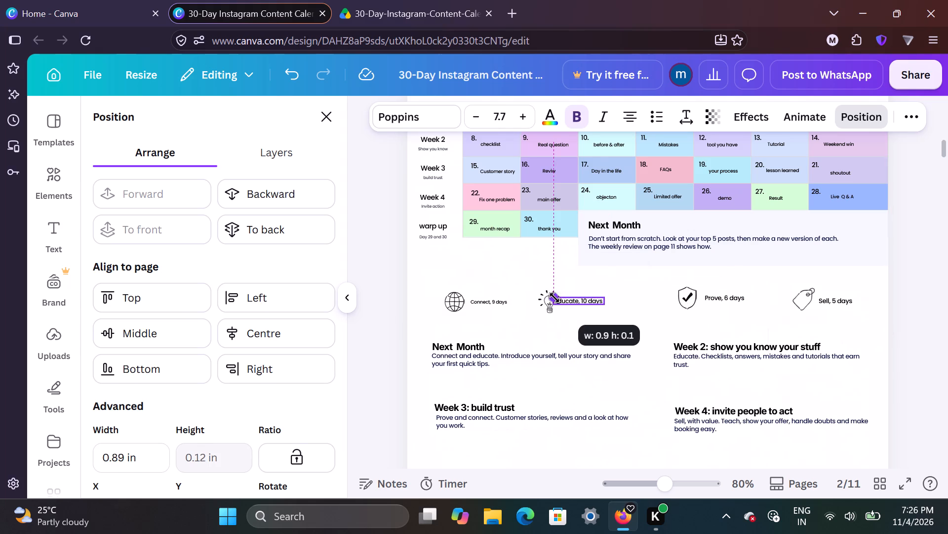
pyautogui.moveTo(554, 298); pyautogui.dragTo(555, 295)
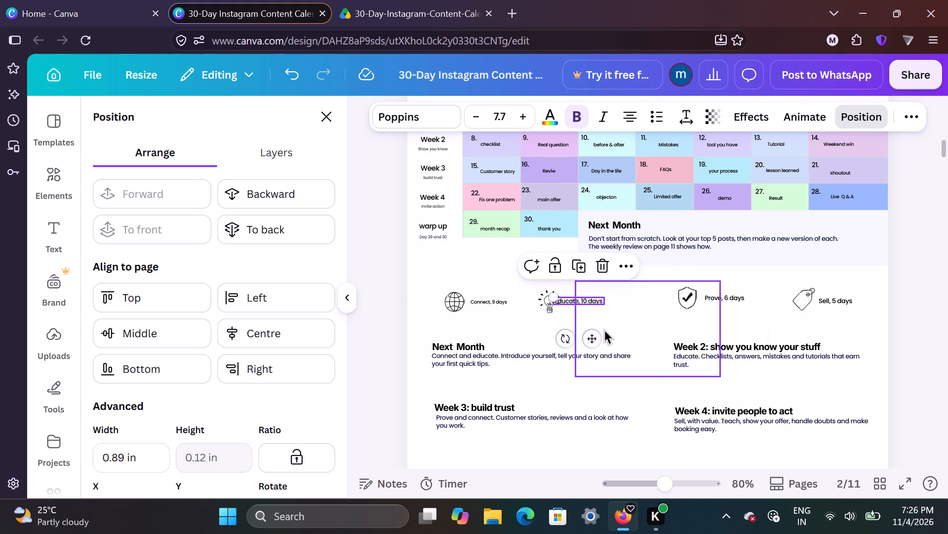
pyautogui.moveTo(592, 337); pyautogui.dragTo(603, 335)
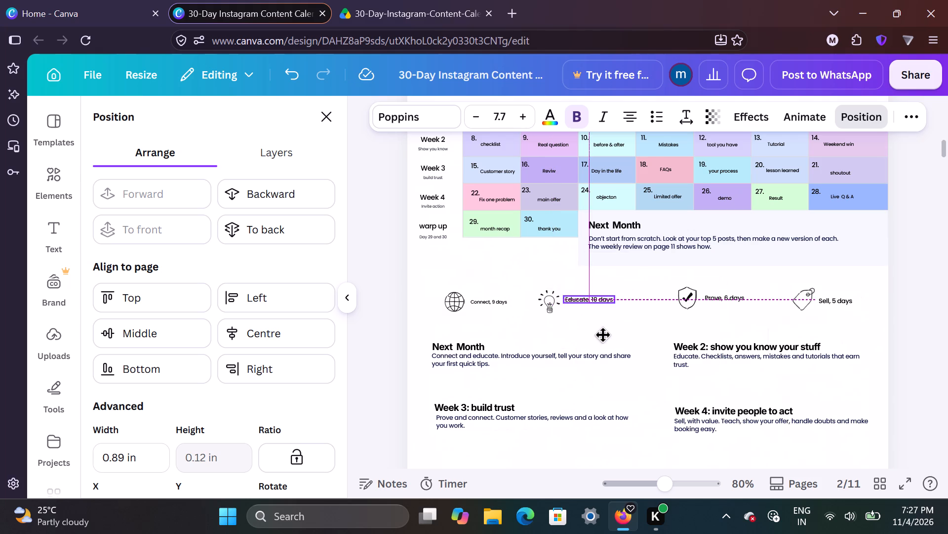
pyautogui.moveTo(603, 335); pyautogui.dragTo(607, 334)
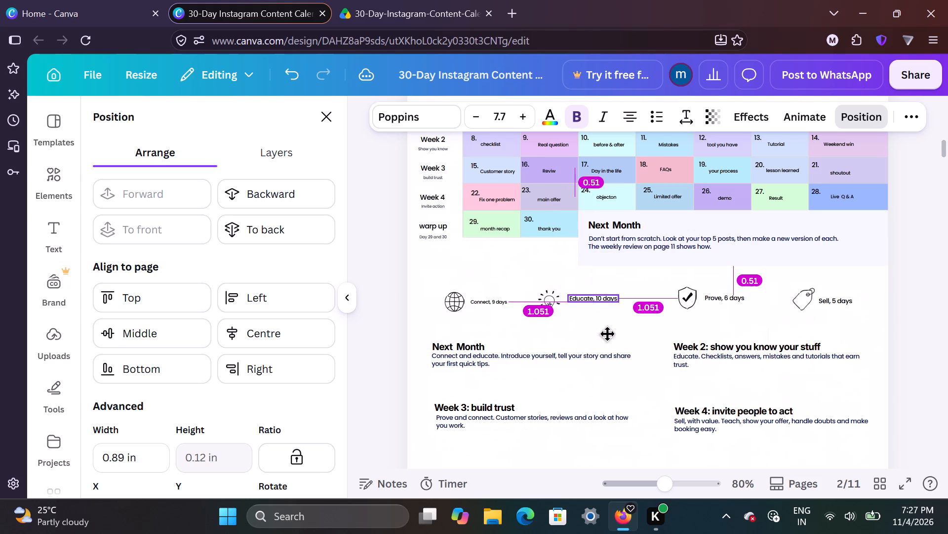
pyautogui.moveTo(607, 334); pyautogui.dragTo(612, 332)
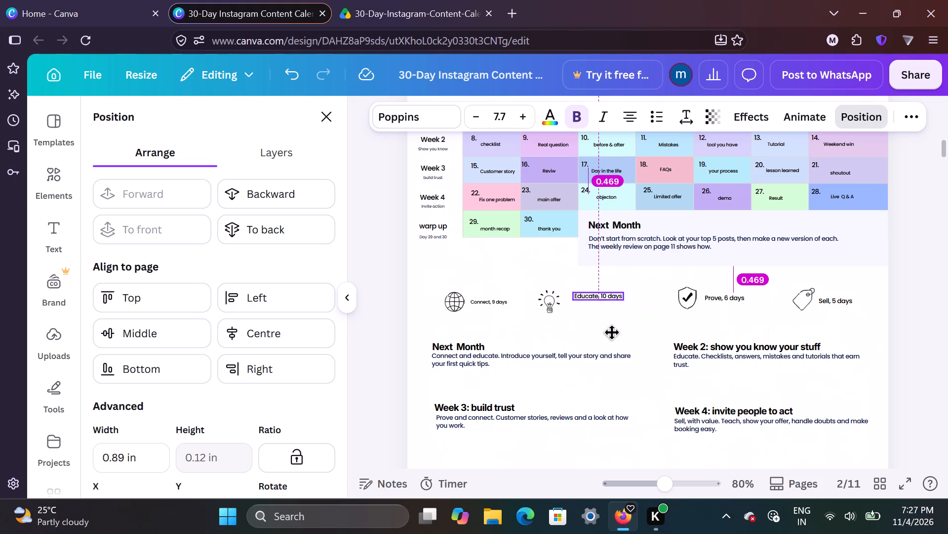
pyautogui.moveTo(612, 332); pyautogui.dragTo(617, 334)
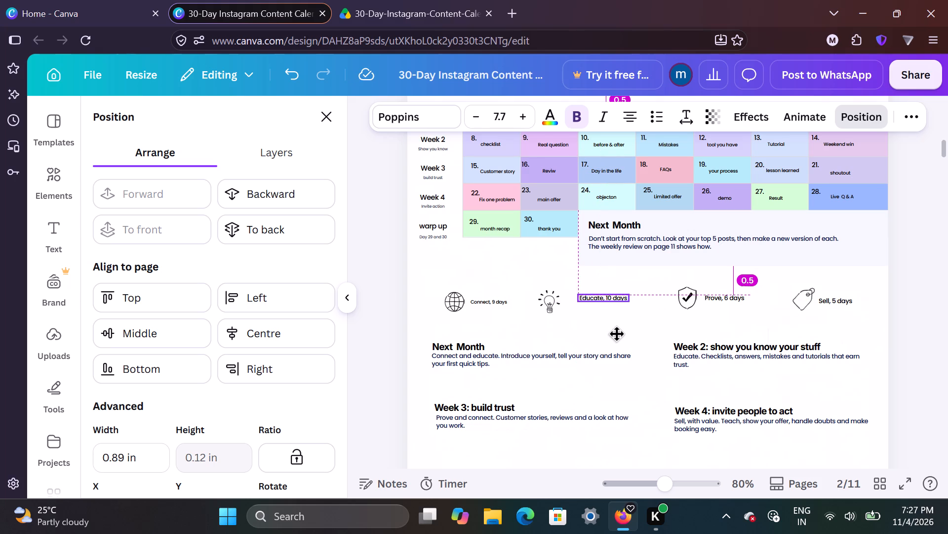
pyautogui.moveTo(617, 334); pyautogui.dragTo(616, 336)
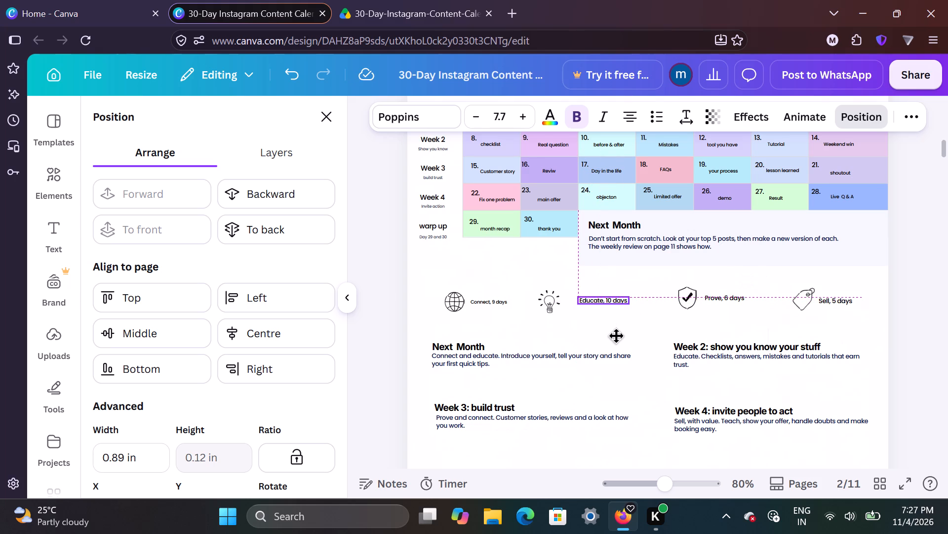
pyautogui.moveTo(616, 336); pyautogui.dragTo(616, 334)
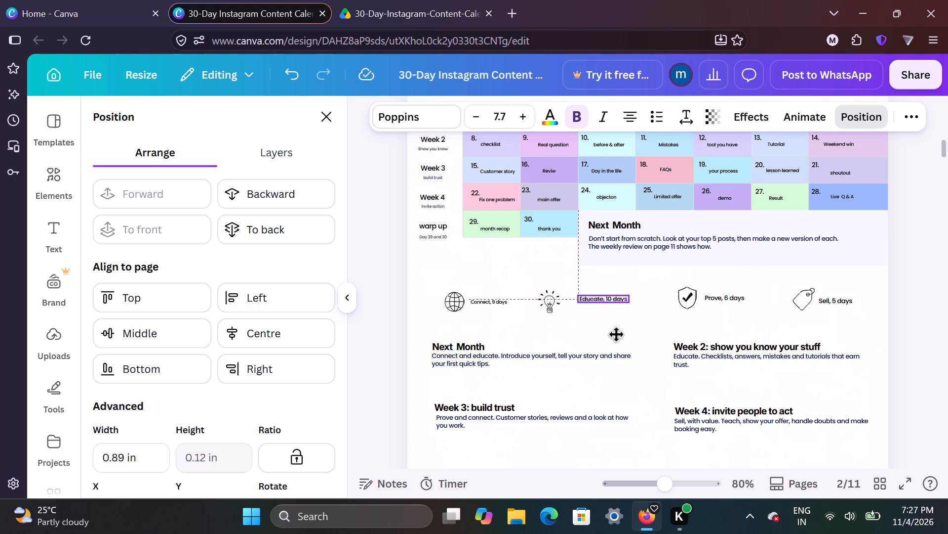
pyautogui.moveTo(616, 334); pyautogui.dragTo(621, 332)
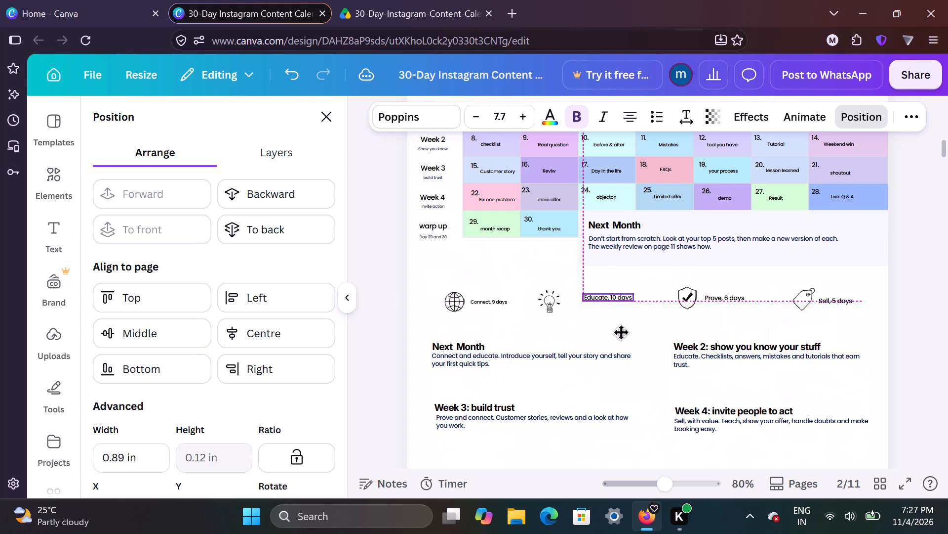
pyautogui.moveTo(621, 332); pyautogui.dragTo(621, 334)
# Move the lightbulb icon close to the relocated "Educate, 10 days" label, level with the shield icon.
pyautogui.click(550, 307)
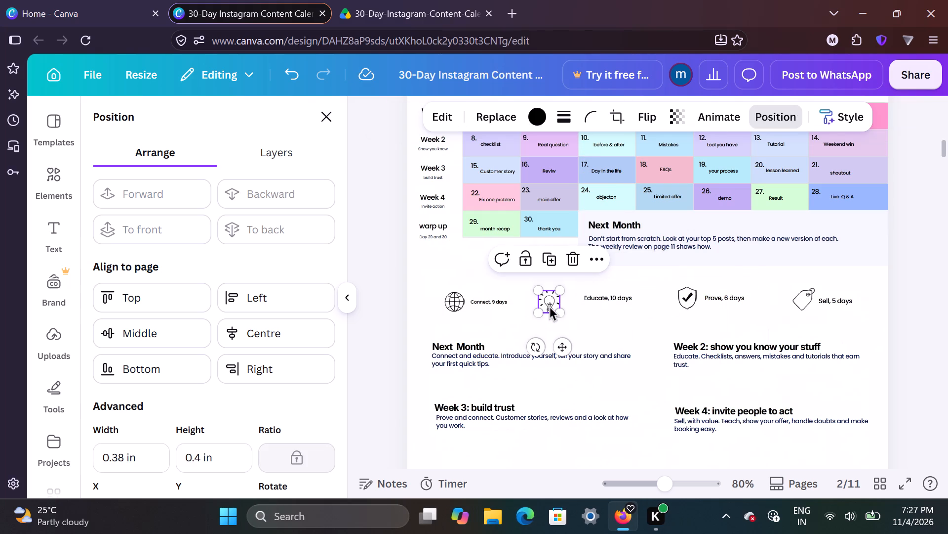
pyautogui.moveTo(561, 348); pyautogui.dragTo(577, 344)
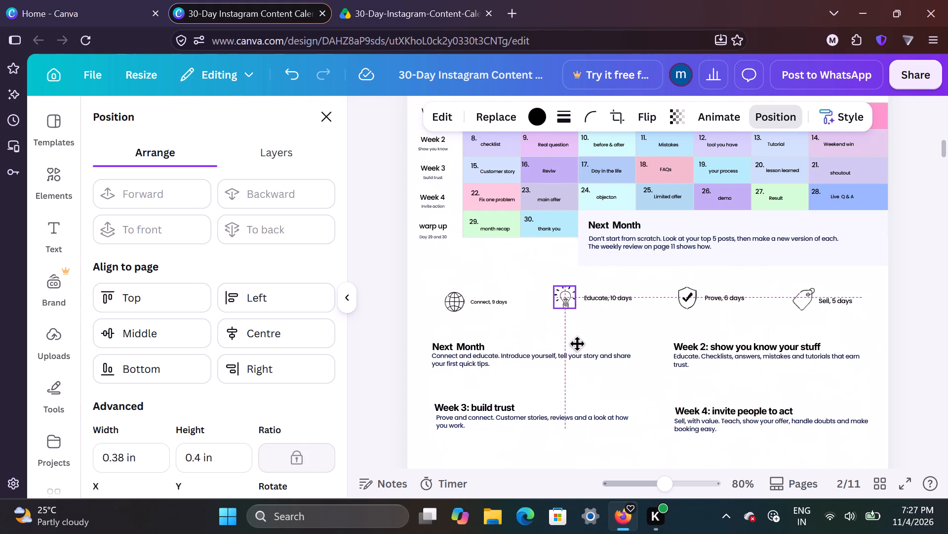
pyautogui.moveTo(577, 344); pyautogui.dragTo(579, 345)
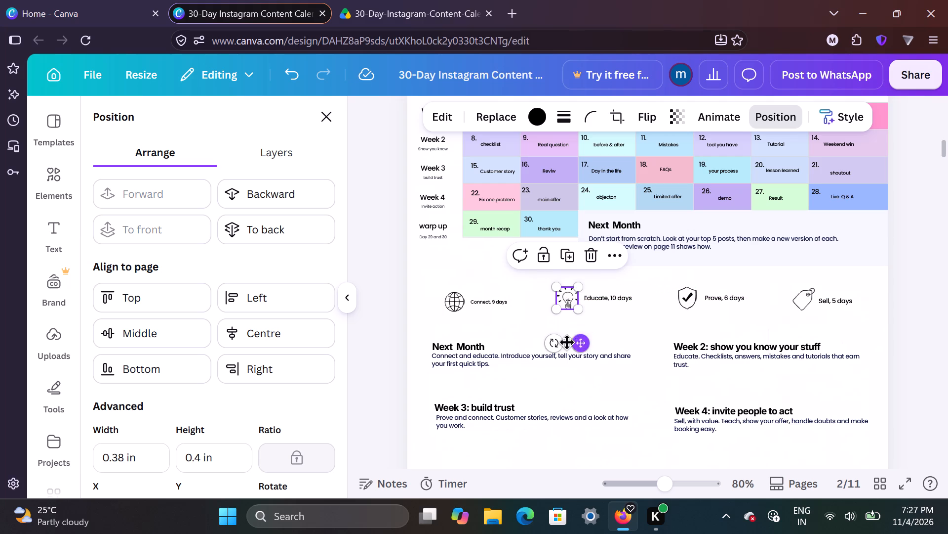
# Enlarge the "Connect, 9 days" label beside the globe icon.
pyautogui.click(488, 303)
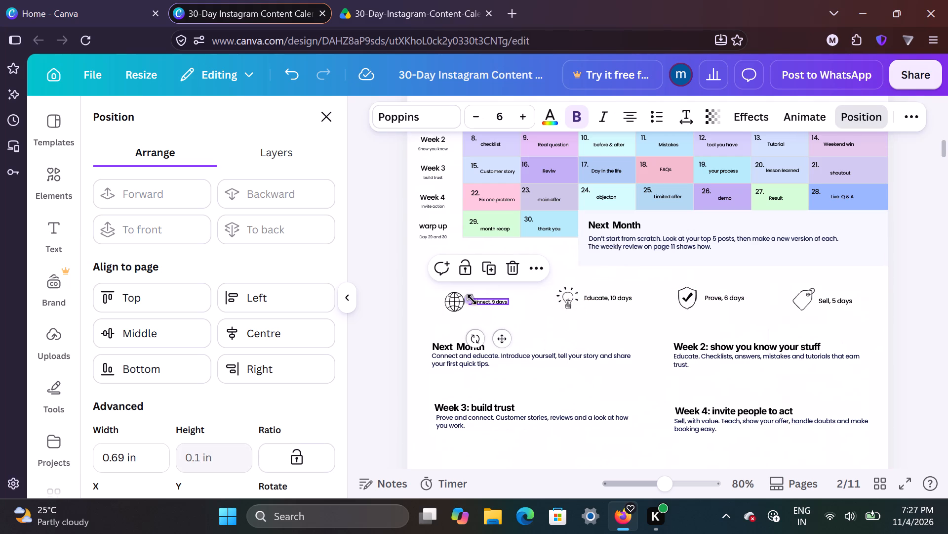
pyautogui.moveTo(469, 296); pyautogui.dragTo(459, 296)
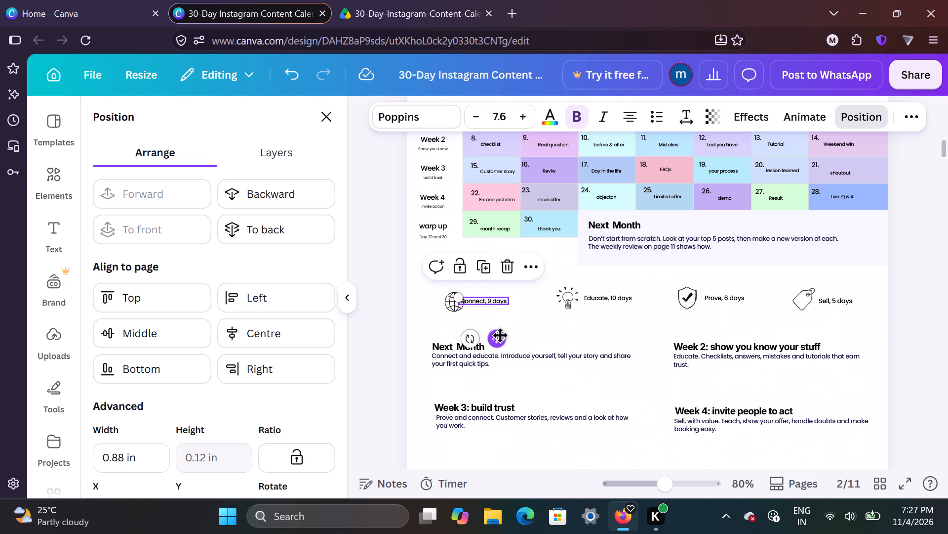
# Move the "Connect, 9 days" label clear of the globe icon, level with the "Educate, 10 days" label.
pyautogui.moveTo(500, 335); pyautogui.dragTo(510, 331)
pyautogui.click(510, 331)
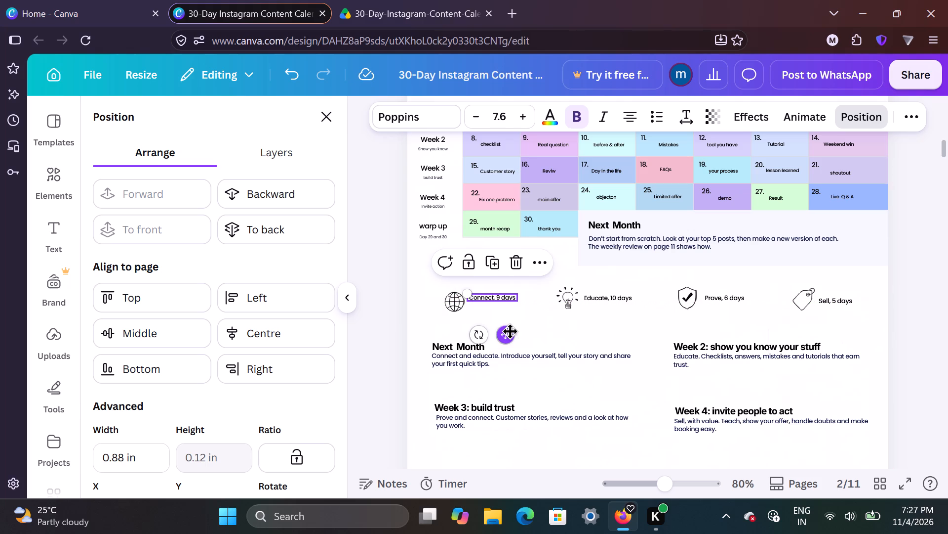
# Move the globe icon level with the lightbulb icon, leaving a small gap before the "Connect, 9 days" label.
pyautogui.click(453, 304)
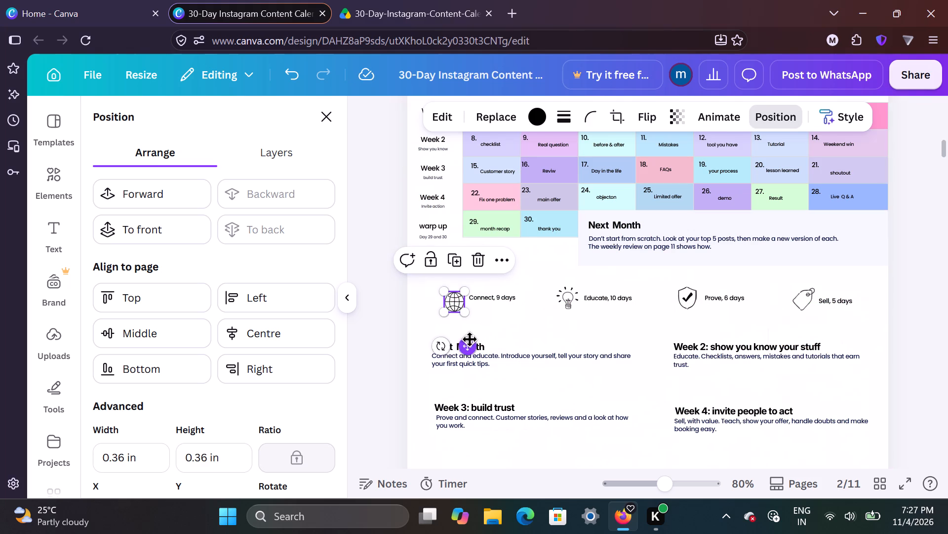
pyautogui.click(470, 353)
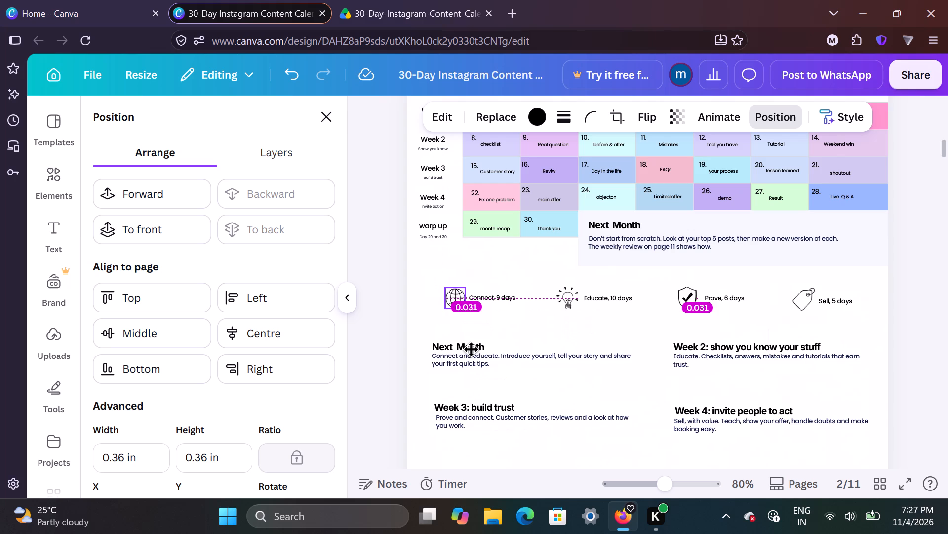
pyautogui.click(940, 343)
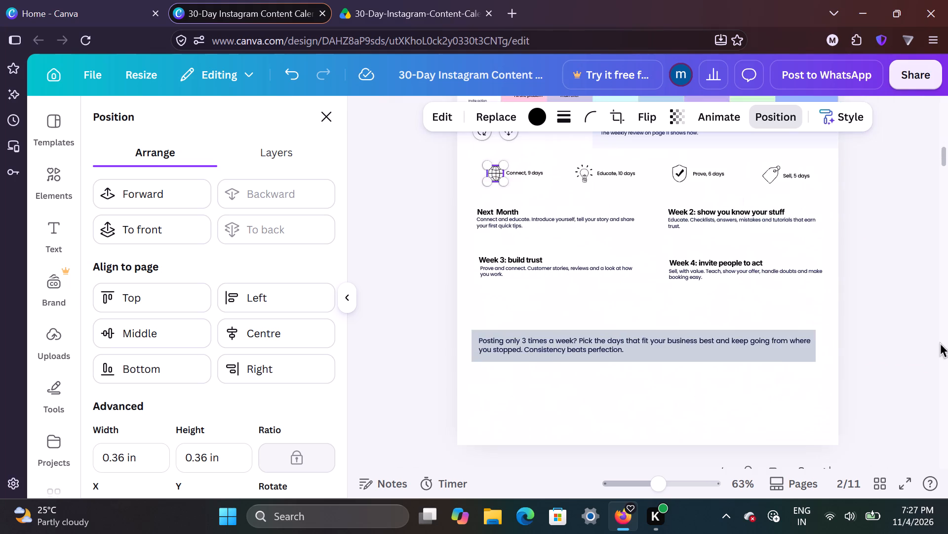
pyautogui.scroll(4, 940, 343)
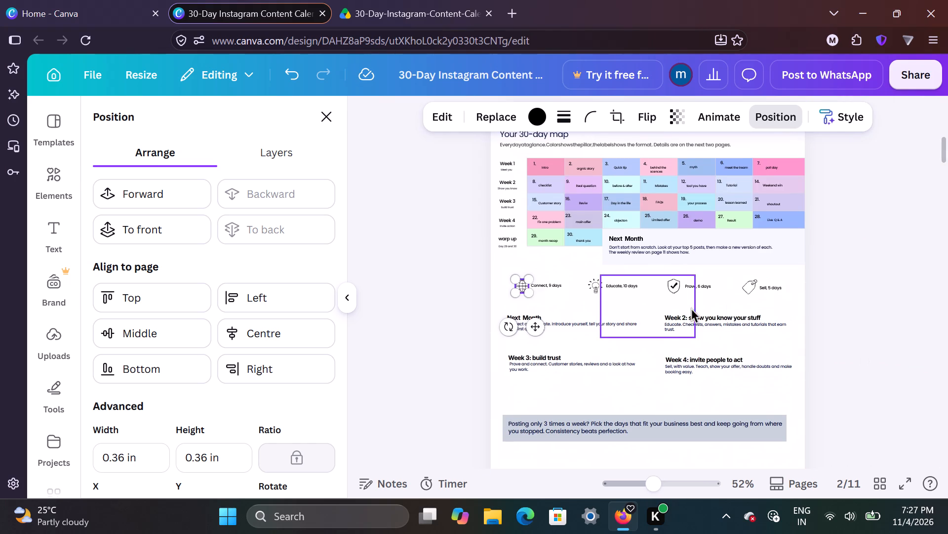
pyautogui.click(555, 304)
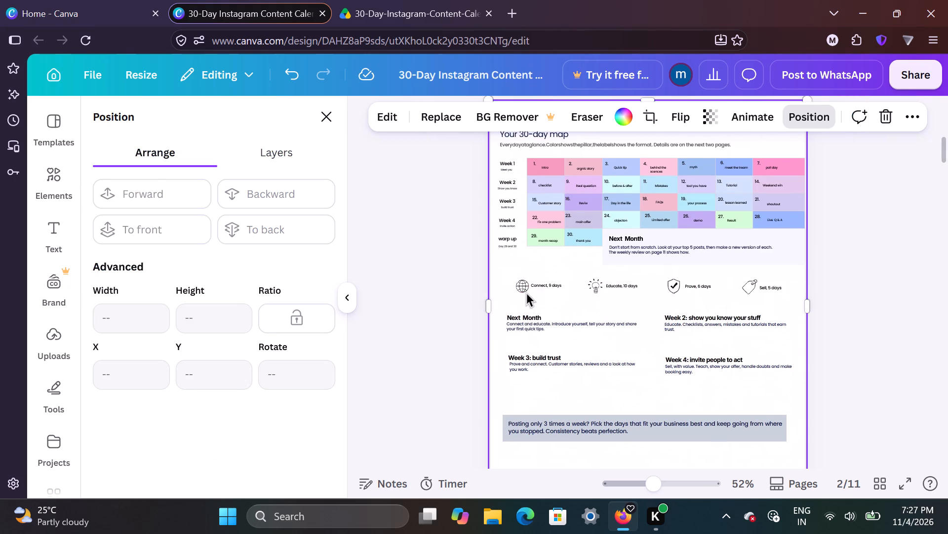
pyautogui.click(520, 287)
pyautogui.click(537, 328)
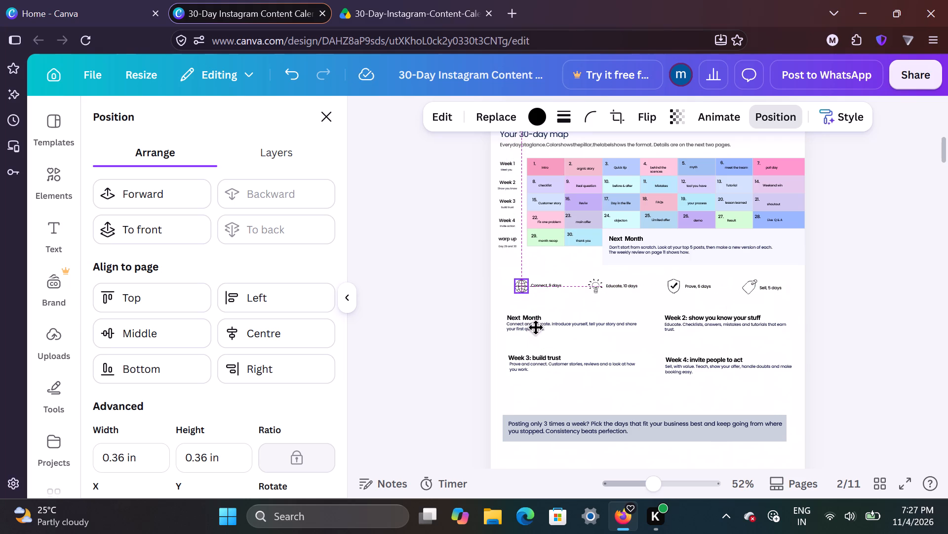
pyautogui.click(536, 327)
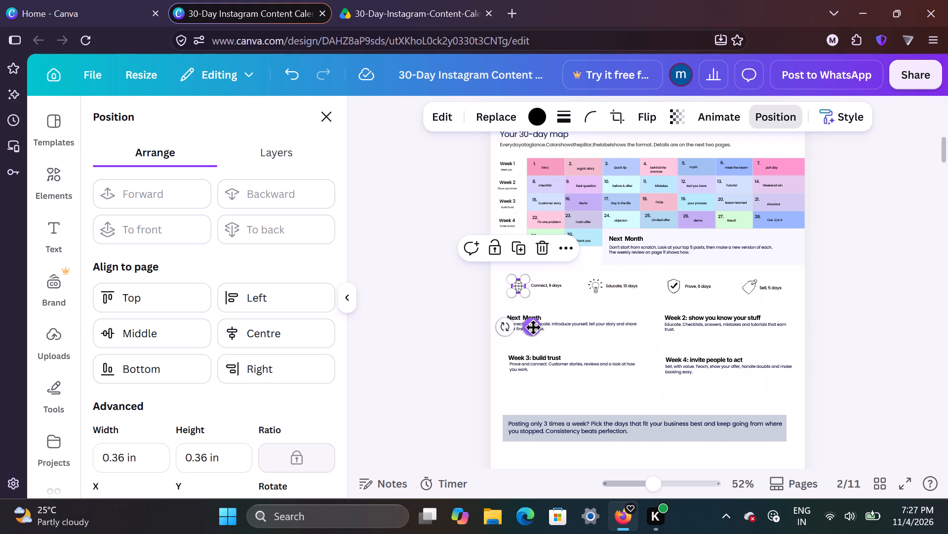
pyautogui.click(533, 327)
pyautogui.click(853, 346)
pyautogui.click(852, 345)
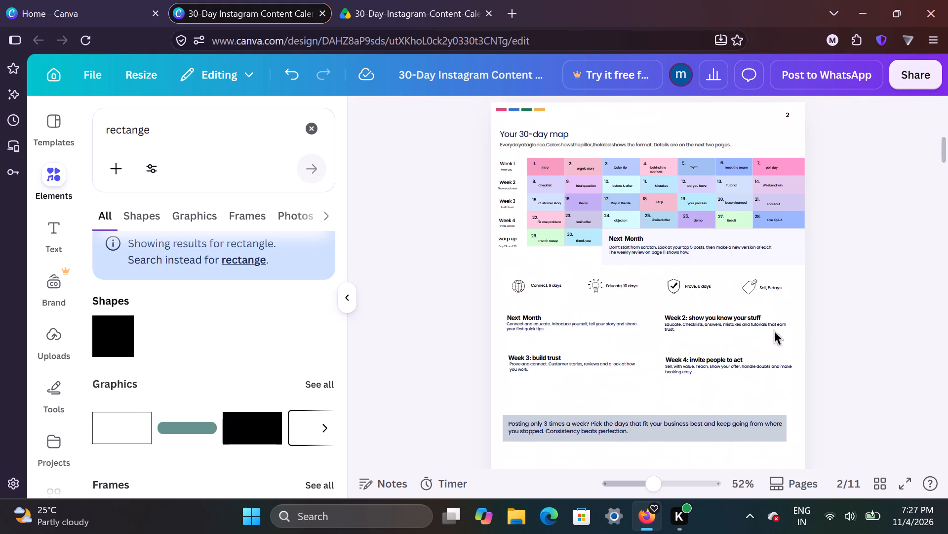
# Replace the current elements search with the recent search "Table 2 columns".
pyautogui.click(314, 129)
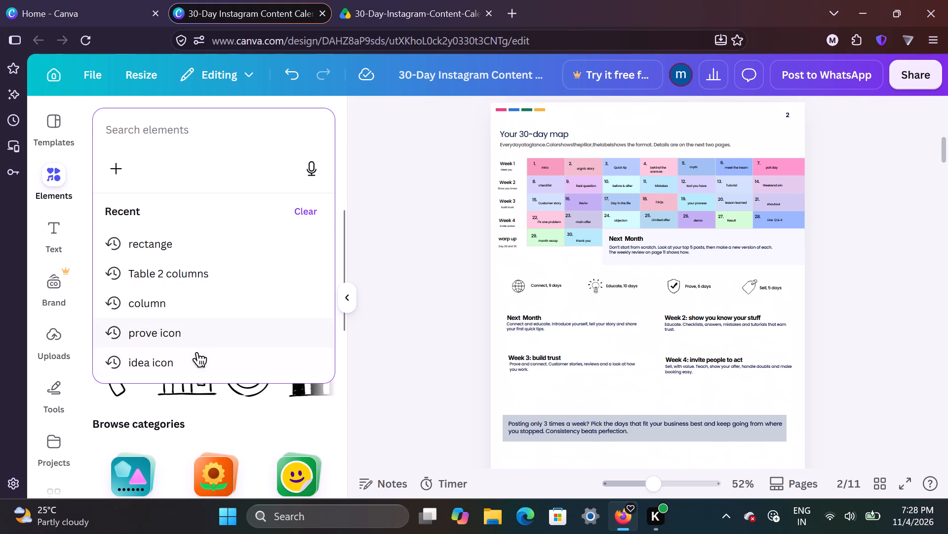
pyautogui.click(197, 268)
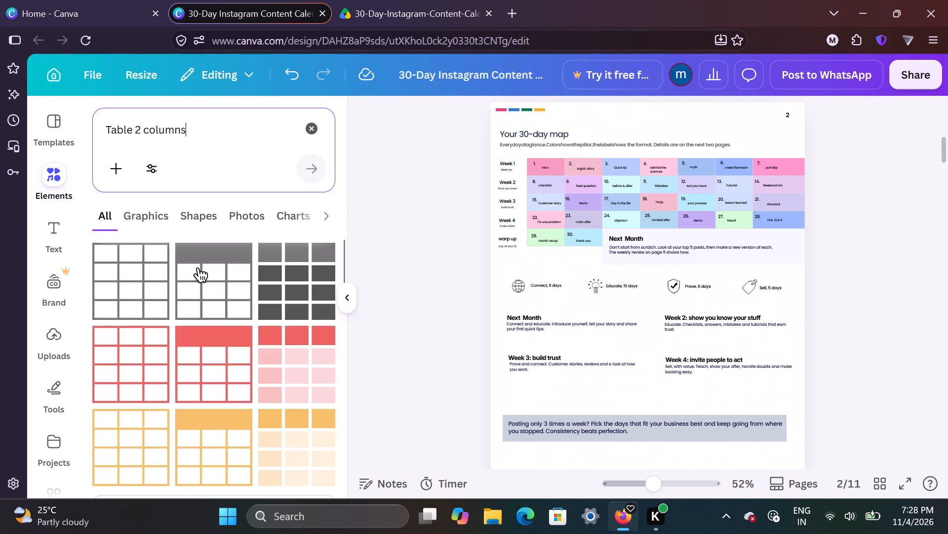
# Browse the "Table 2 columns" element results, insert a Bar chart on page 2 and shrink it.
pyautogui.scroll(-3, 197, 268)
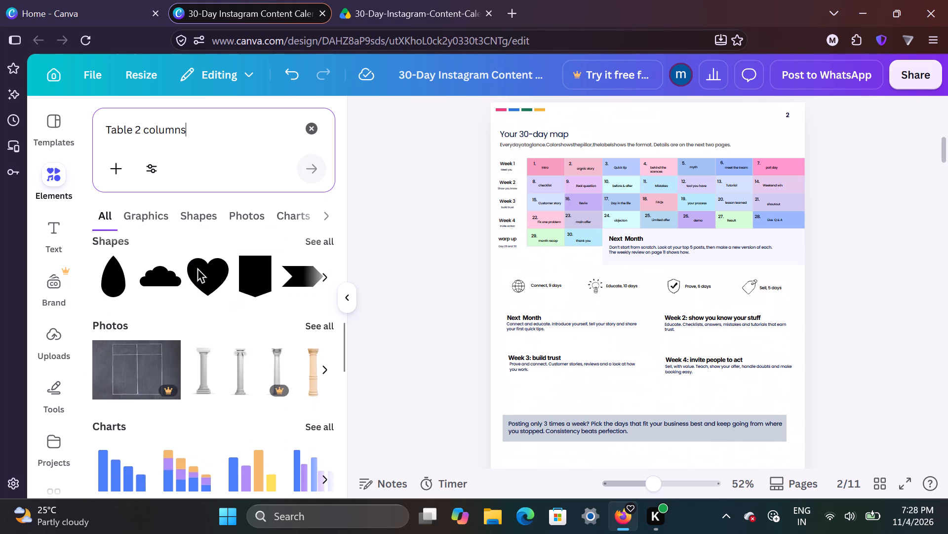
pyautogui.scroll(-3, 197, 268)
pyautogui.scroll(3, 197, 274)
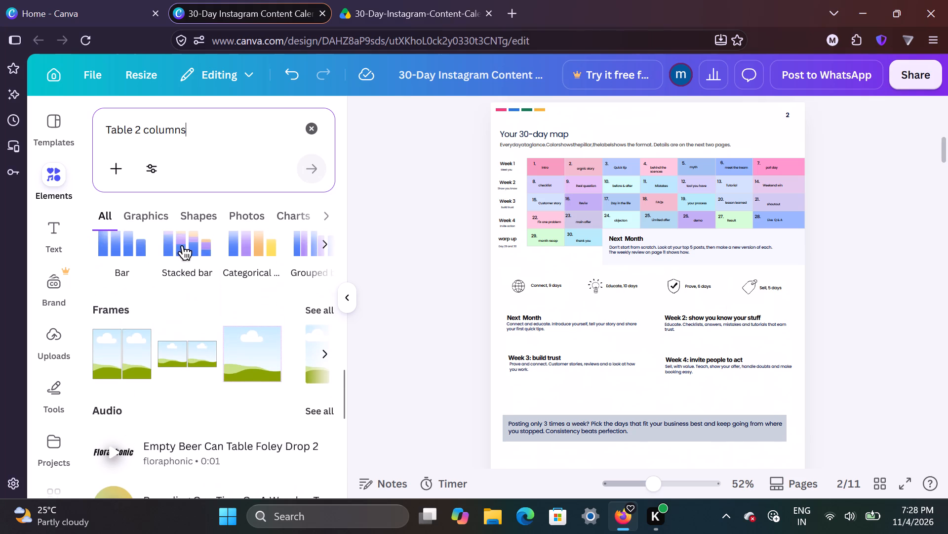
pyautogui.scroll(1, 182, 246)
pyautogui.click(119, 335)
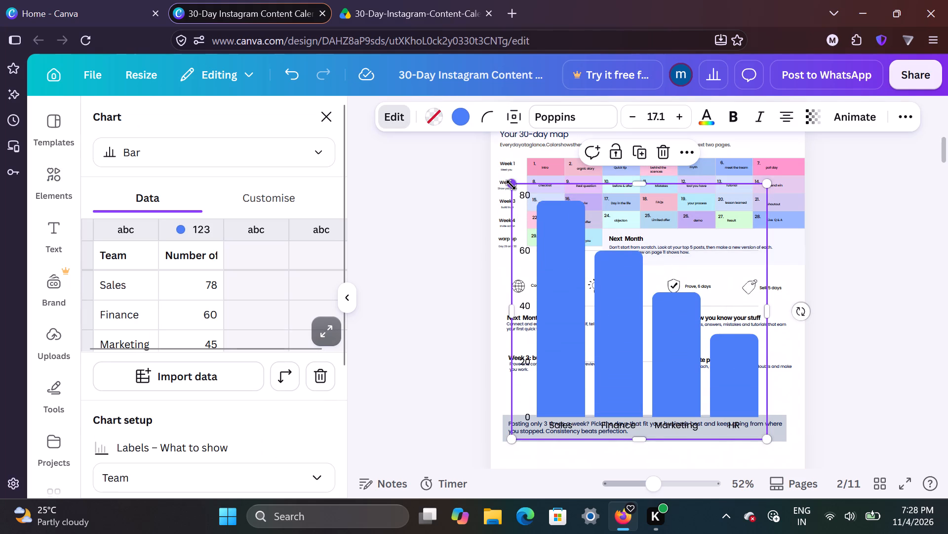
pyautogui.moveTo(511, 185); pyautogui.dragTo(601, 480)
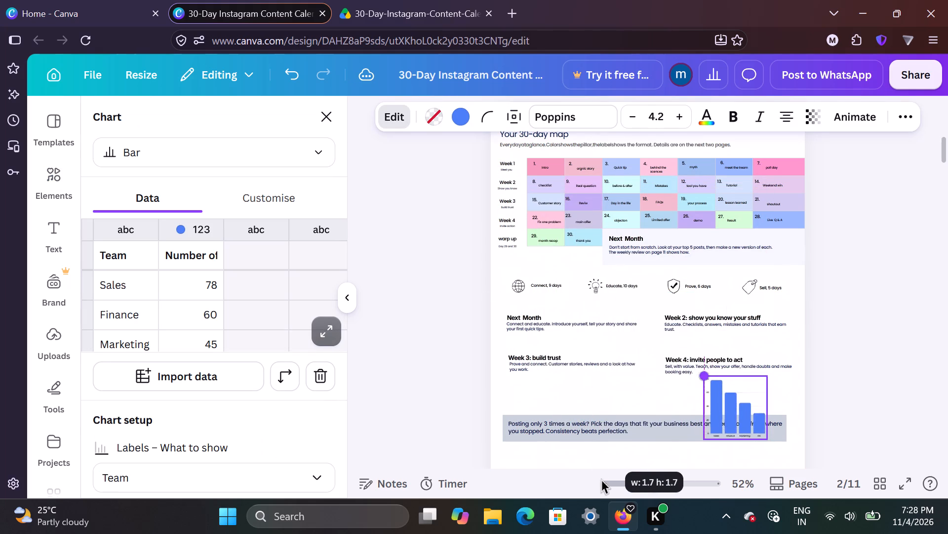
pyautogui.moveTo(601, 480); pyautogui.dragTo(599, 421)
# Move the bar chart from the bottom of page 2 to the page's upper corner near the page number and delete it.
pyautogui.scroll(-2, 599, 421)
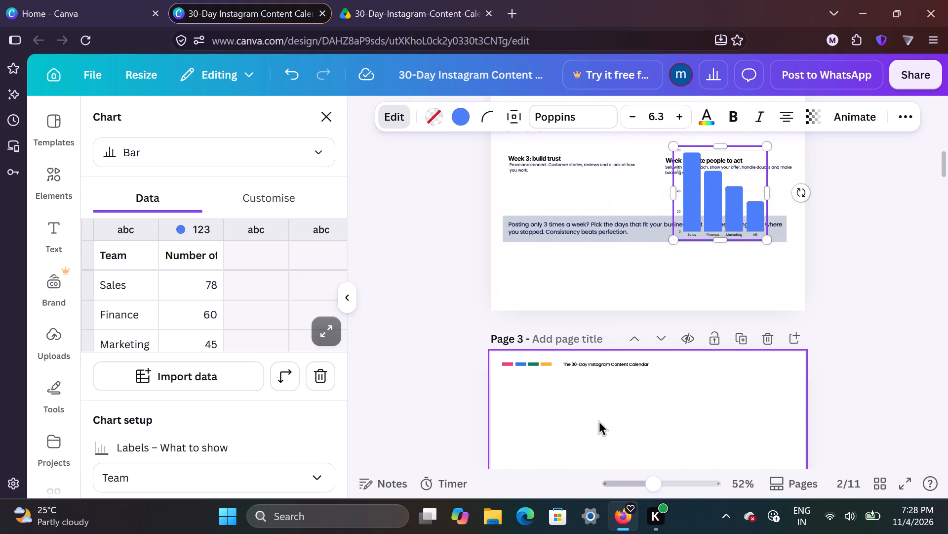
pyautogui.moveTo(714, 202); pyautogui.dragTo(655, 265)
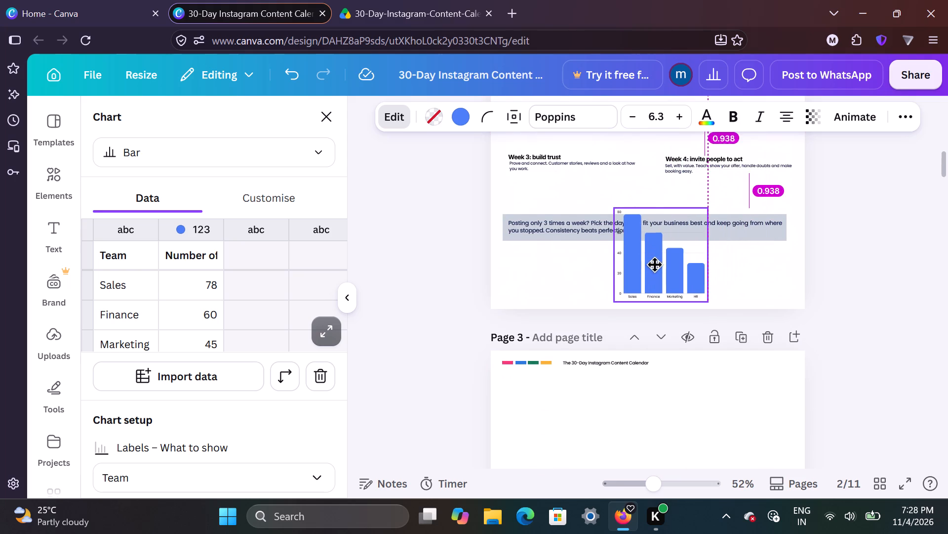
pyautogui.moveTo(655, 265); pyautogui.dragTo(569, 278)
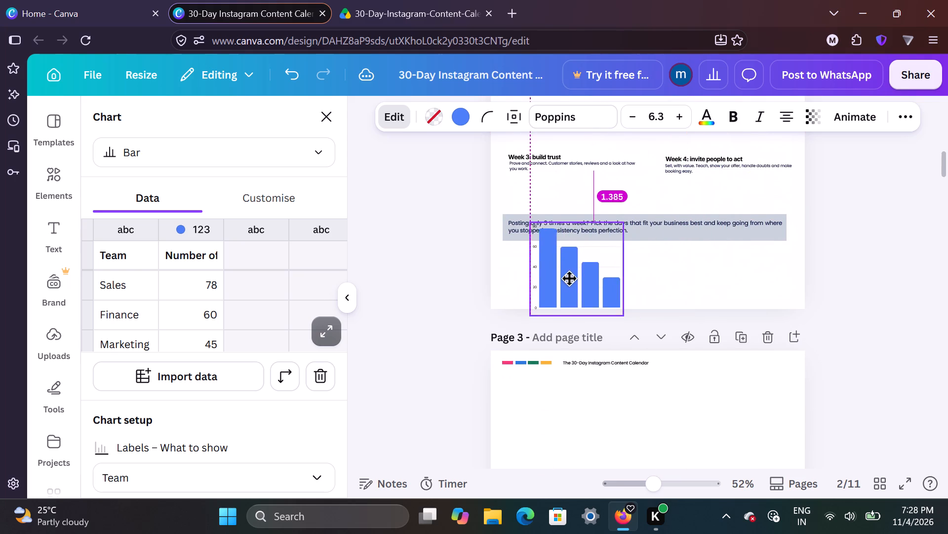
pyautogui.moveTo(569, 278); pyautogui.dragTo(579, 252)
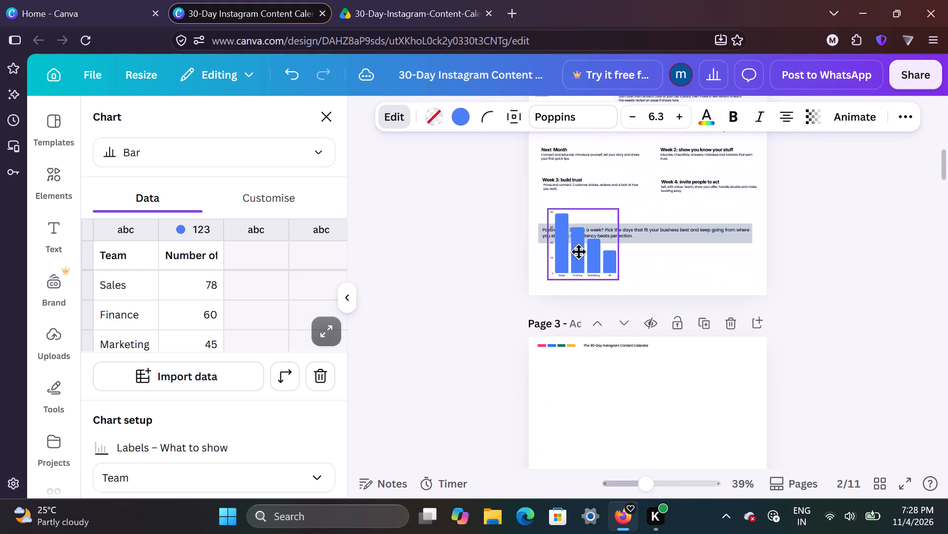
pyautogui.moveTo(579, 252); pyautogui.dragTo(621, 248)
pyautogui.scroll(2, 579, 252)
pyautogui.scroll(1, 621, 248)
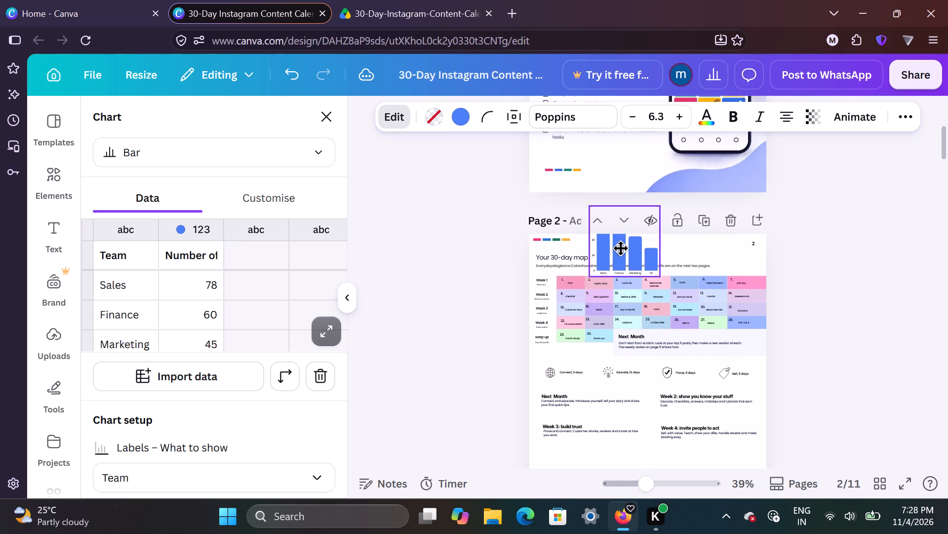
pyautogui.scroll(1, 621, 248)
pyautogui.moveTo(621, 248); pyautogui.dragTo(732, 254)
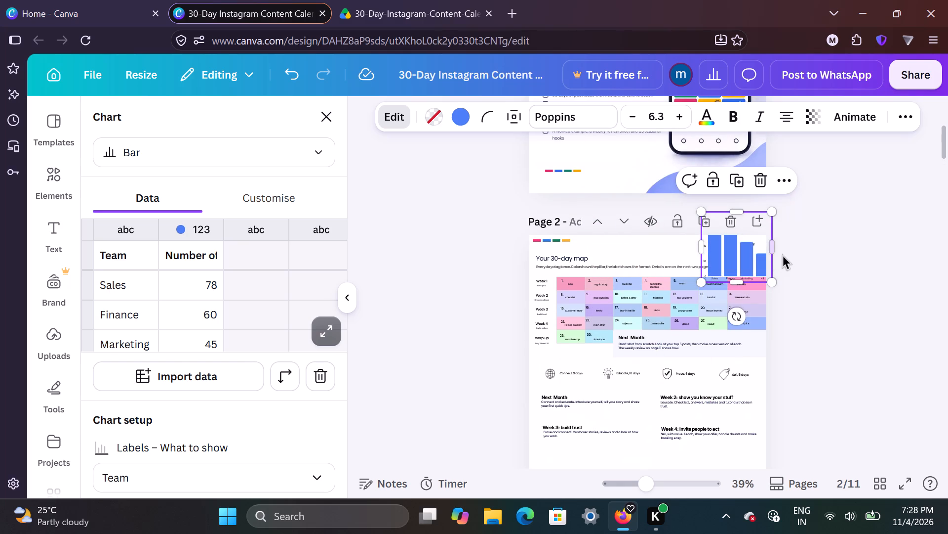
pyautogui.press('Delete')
# Replace the element search with "rectange" and look up matching shapes and graphics.
pyautogui.scroll(4, 260, 322)
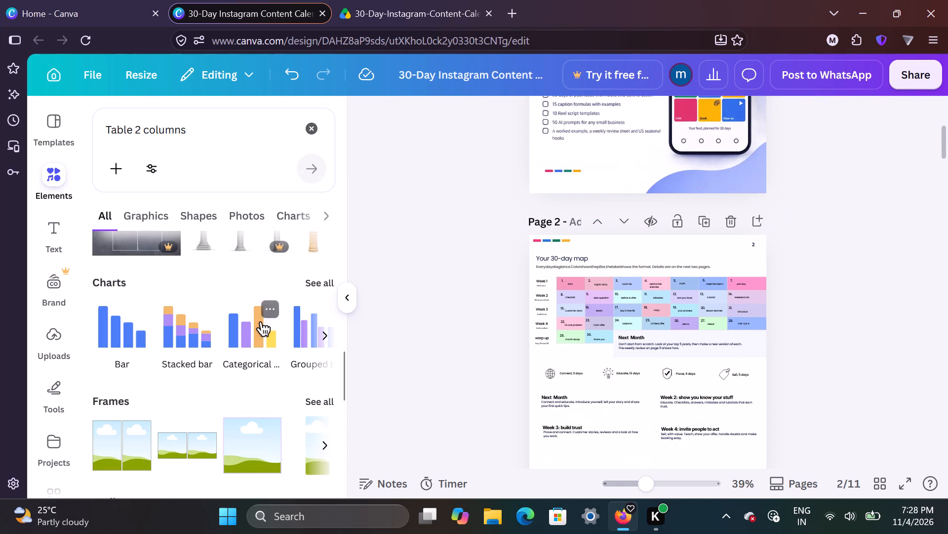
pyautogui.scroll(4, 260, 322)
pyautogui.click(310, 129)
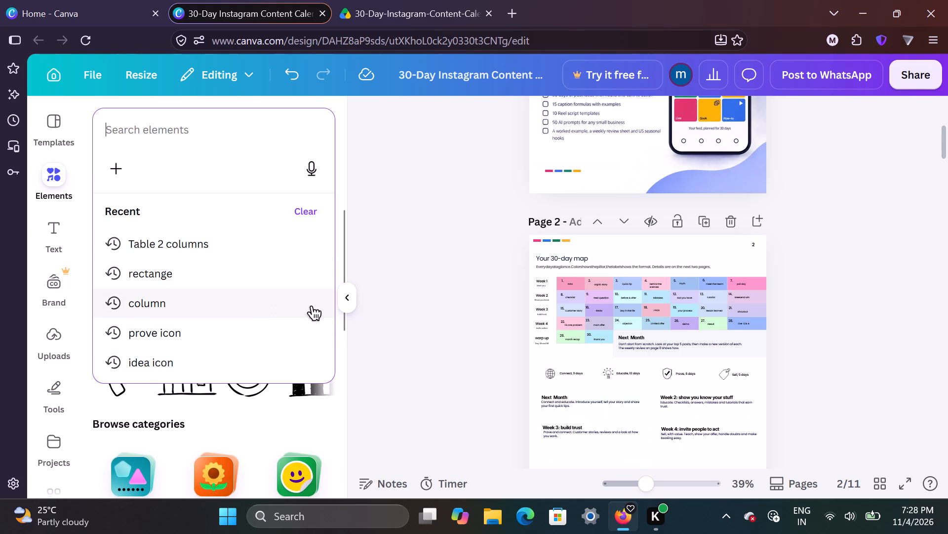
pyautogui.write('rectange')
pyautogui.press('Return')
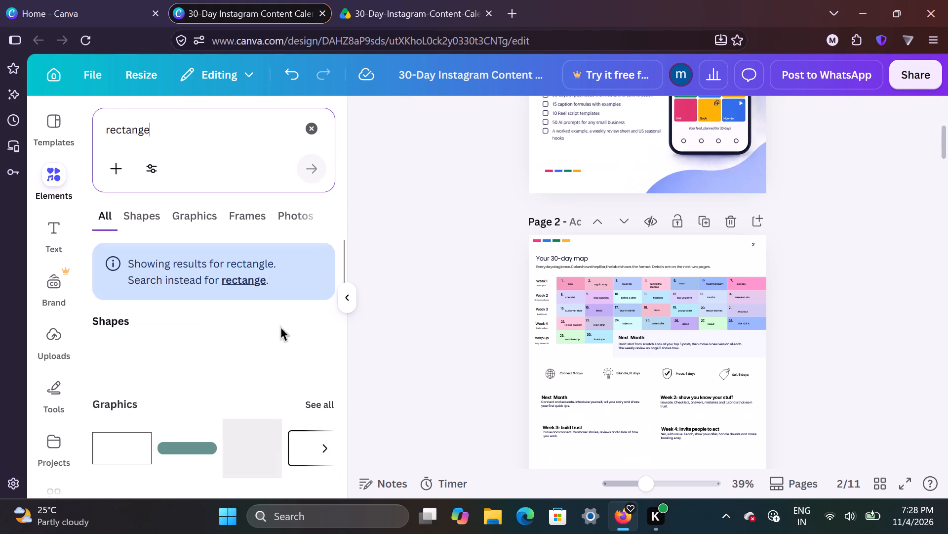
# Search the elements for "text frame" and browse the graphics and frames results for a suitable outline.
pyautogui.click(314, 128)
pyautogui.write('text fr')
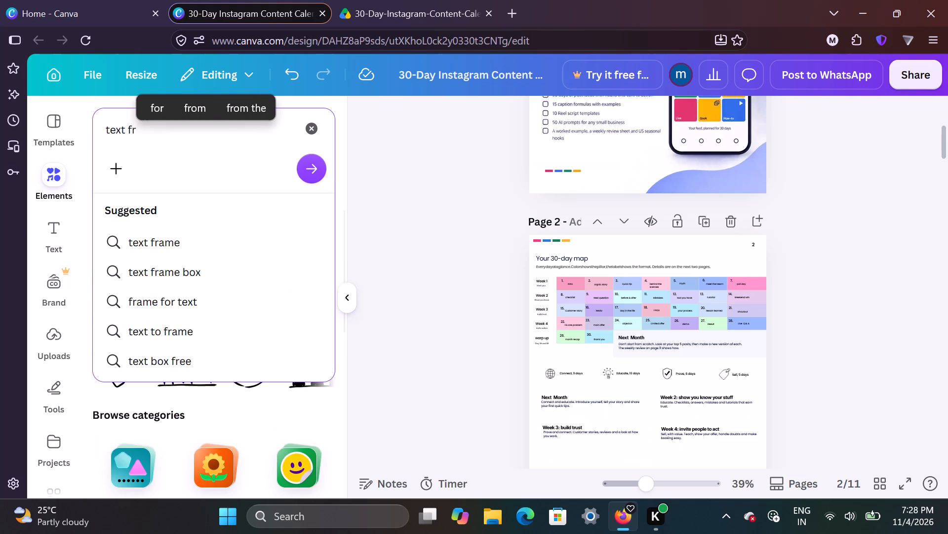
pyautogui.click(203, 249)
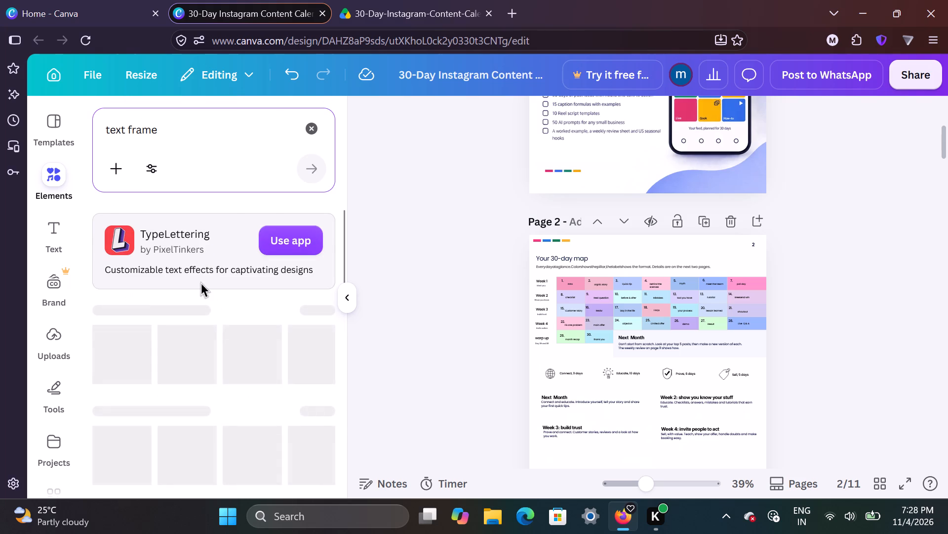
pyautogui.scroll(-3, 201, 283)
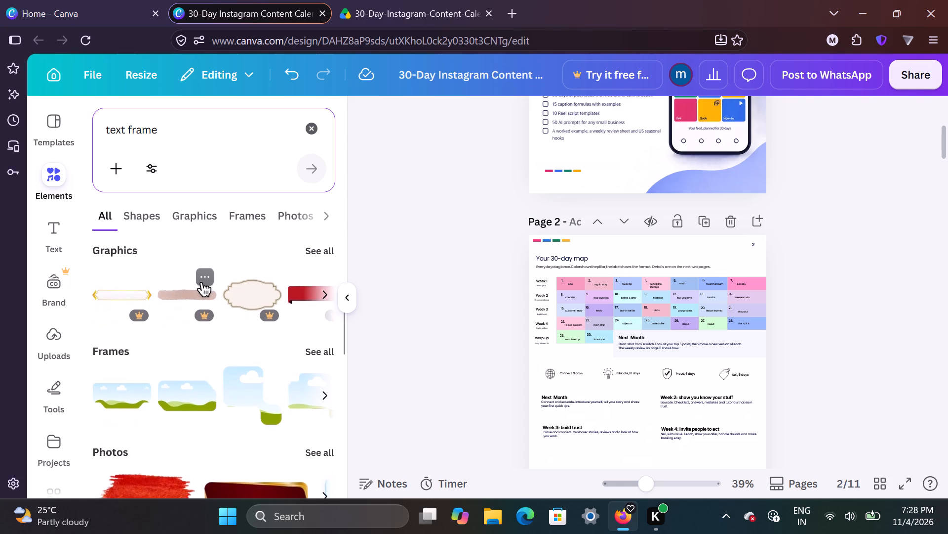
pyautogui.scroll(-1, 201, 283)
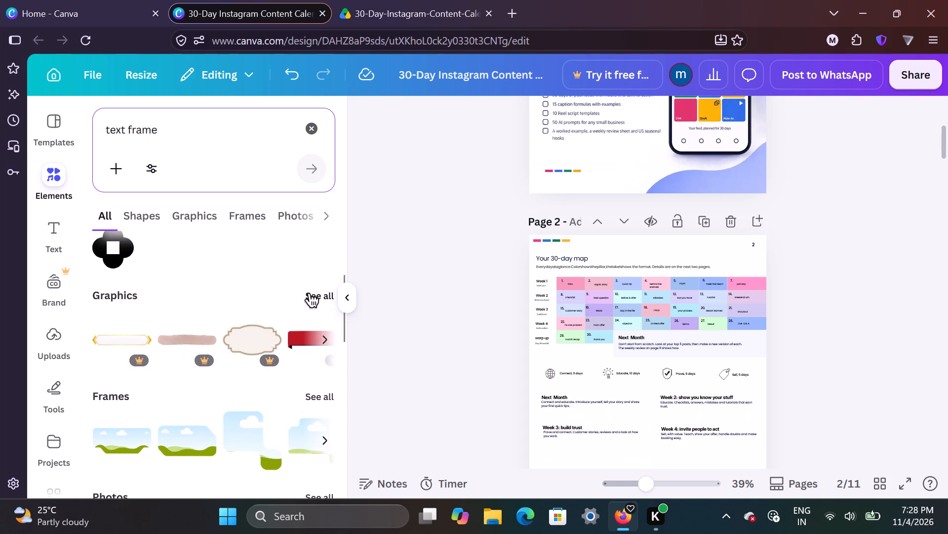
pyautogui.scroll(-5, 309, 294)
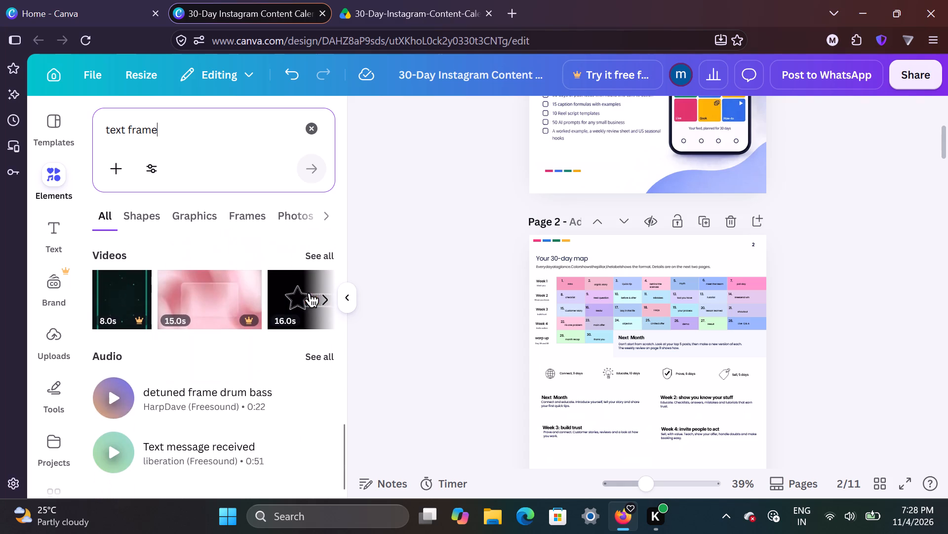
pyautogui.scroll(1, 309, 294)
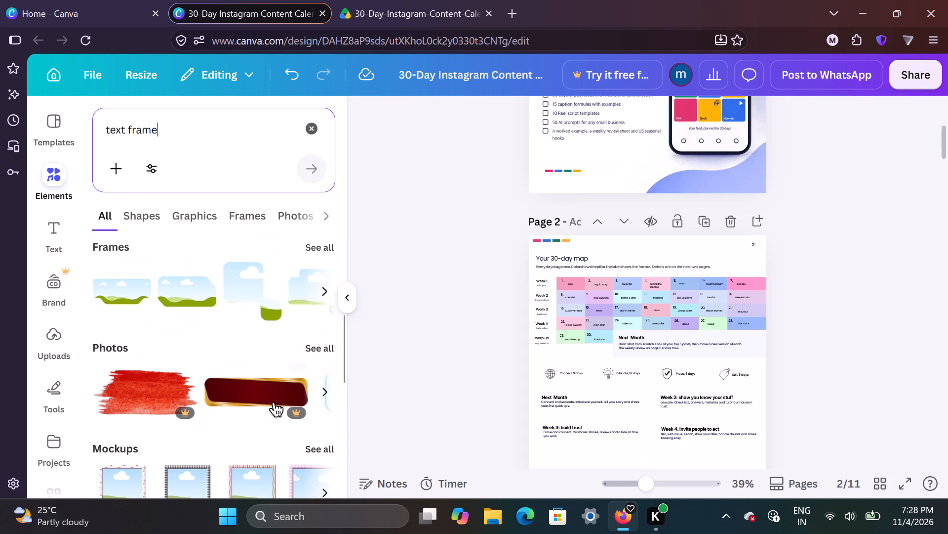
pyautogui.hscroll(-5, 273, 403)
pyautogui.scroll(1, 282, 281)
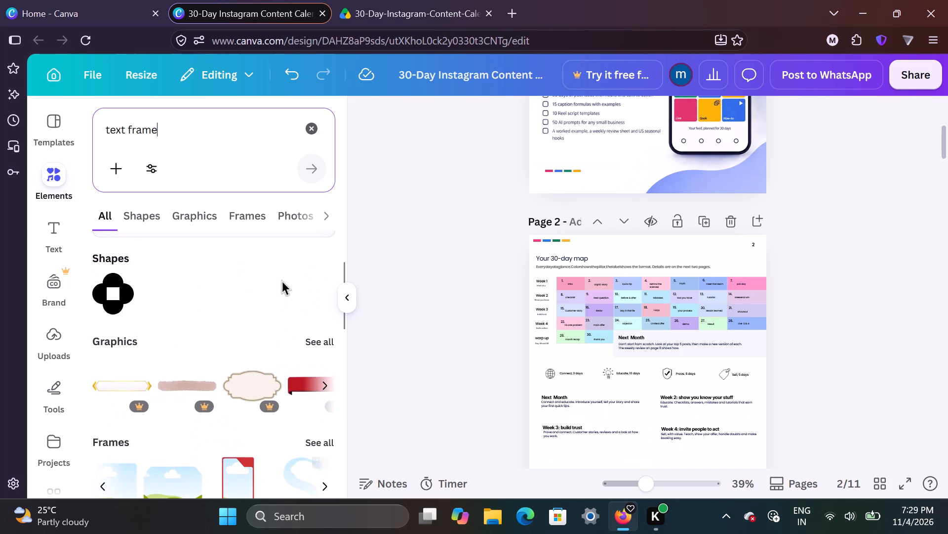
pyautogui.hscroll(-3, 263, 395)
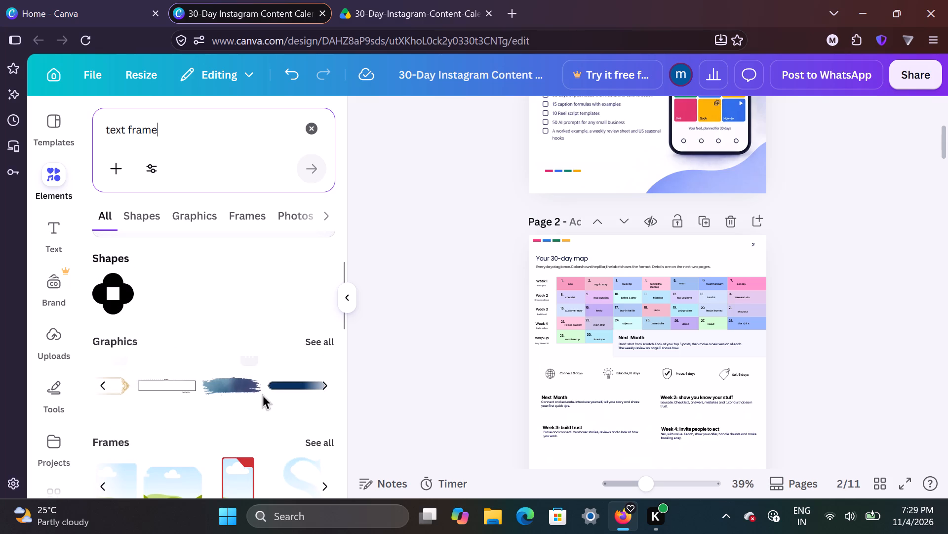
pyautogui.scroll(-1, 252, 409)
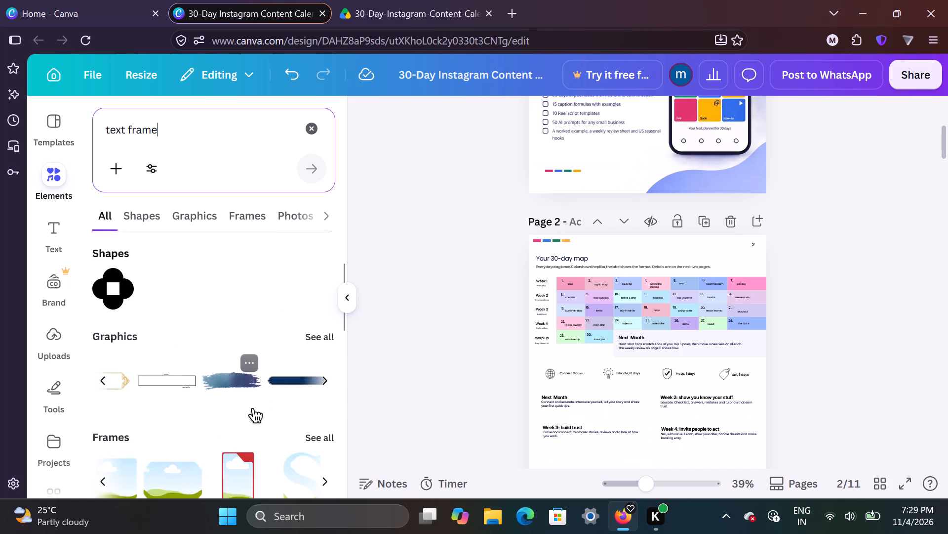
pyautogui.scroll(-1, 252, 409)
pyautogui.hscroll(-5, 260, 329)
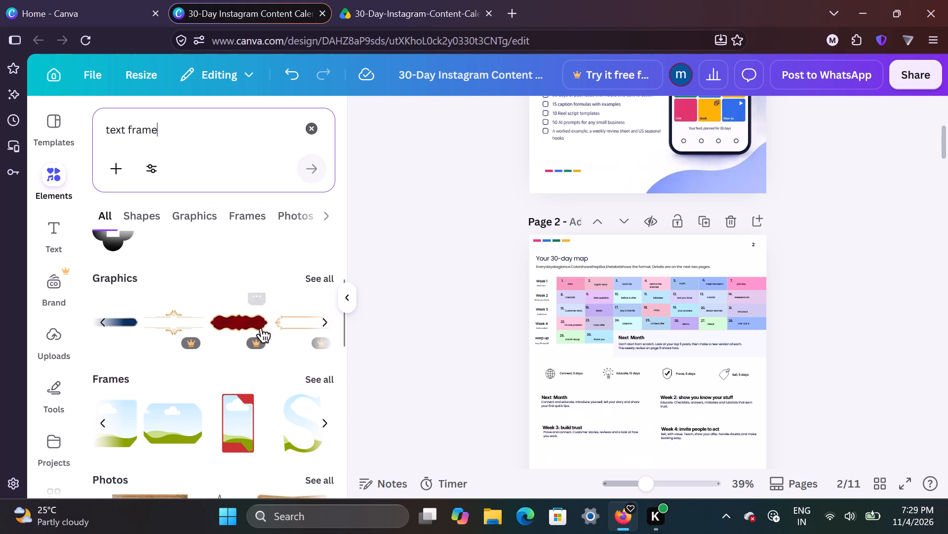
pyautogui.hscroll(-3, 260, 329)
pyautogui.hscroll(1, 192, 346)
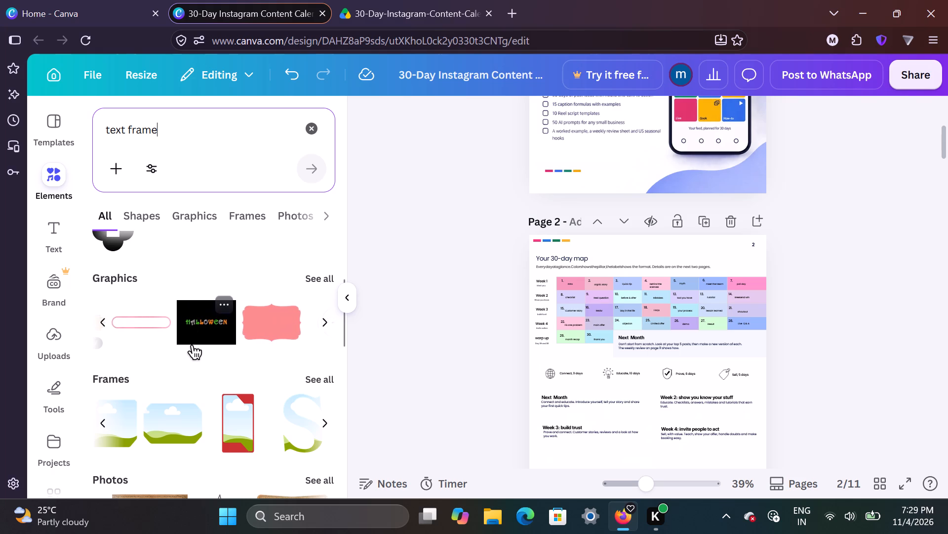
# Insert the pink rounded outline frame on page 2, shrink it and place it around the lower "Next Month" text block.
pyautogui.click(152, 326)
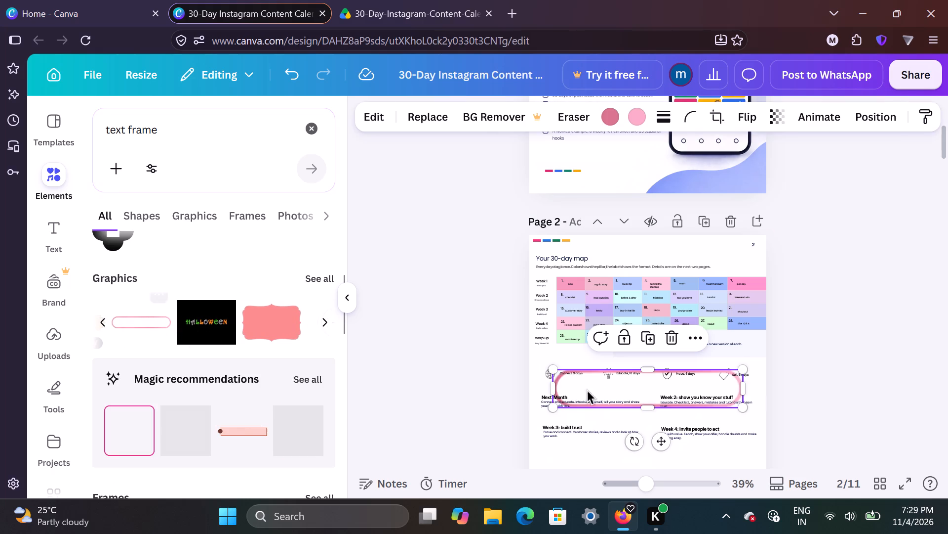
pyautogui.moveTo(643, 386); pyautogui.dragTo(613, 397)
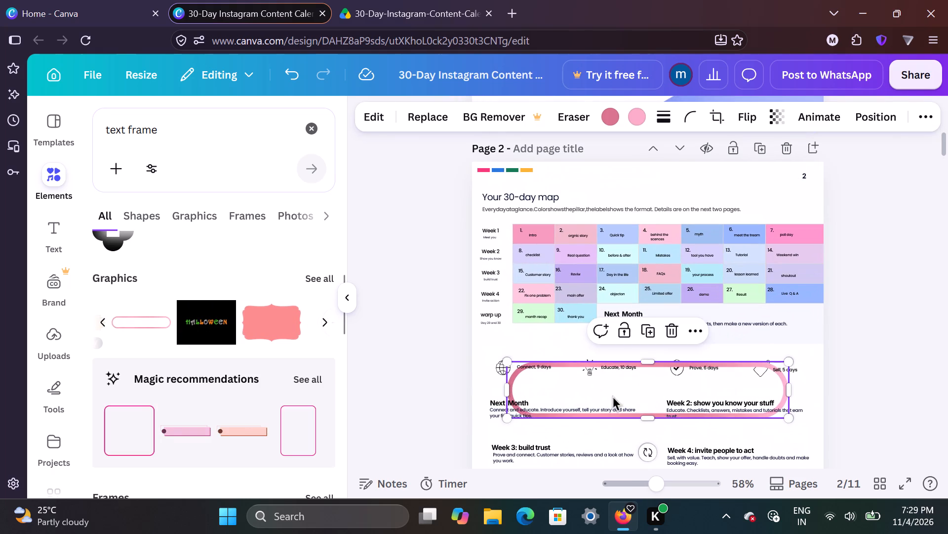
pyautogui.moveTo(613, 397); pyautogui.dragTo(621, 394)
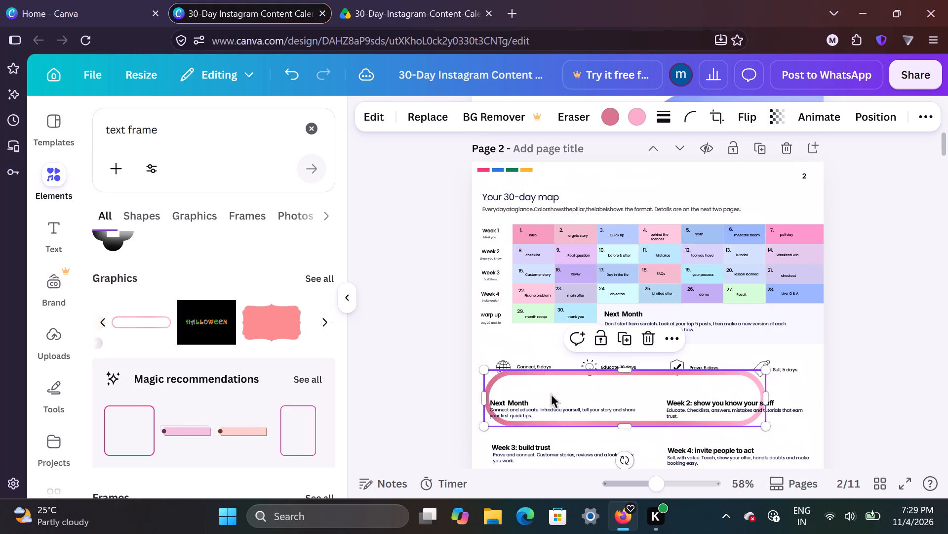
pyautogui.moveTo(484, 371); pyautogui.dragTo(576, 402)
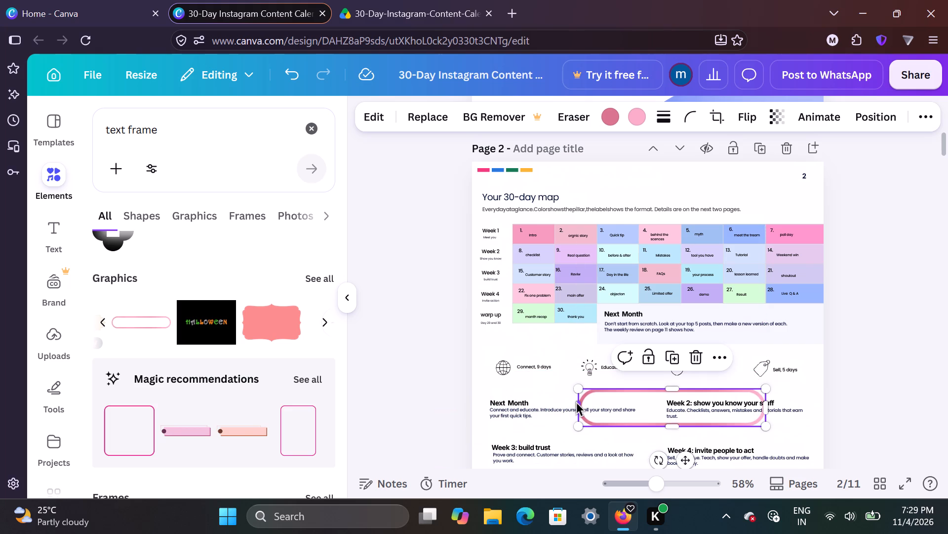
pyautogui.moveTo(681, 461); pyautogui.dragTo(581, 455)
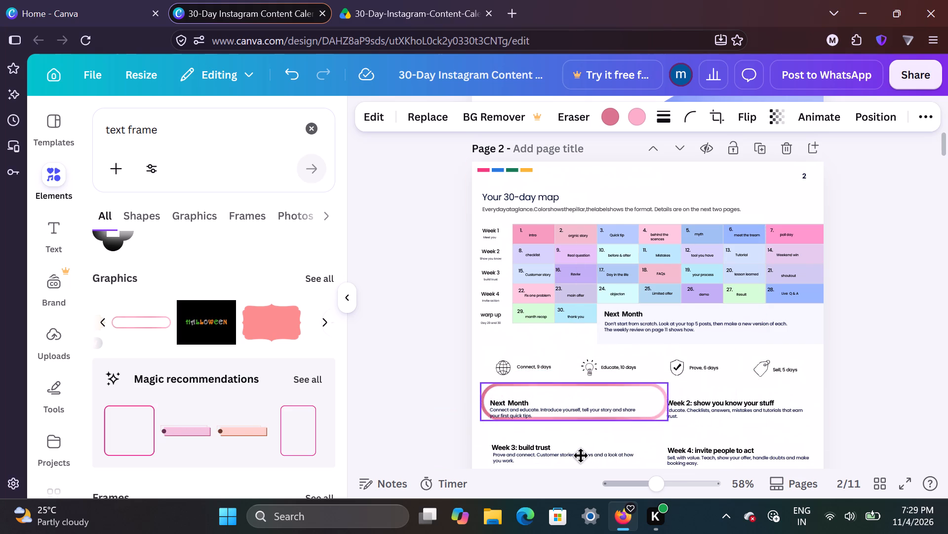
pyautogui.moveTo(581, 455); pyautogui.dragTo(576, 462)
# Adjust the pink frame's width to about 4.5 so it encloses the lower "Next Month" text block.
pyautogui.moveTo(666, 410); pyautogui.dragTo(642, 413)
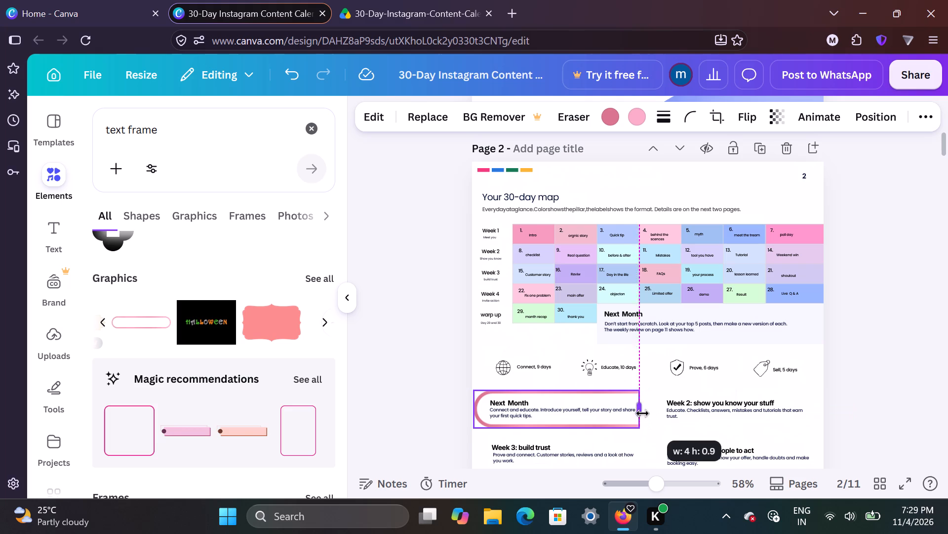
pyautogui.moveTo(642, 413); pyautogui.dragTo(624, 413)
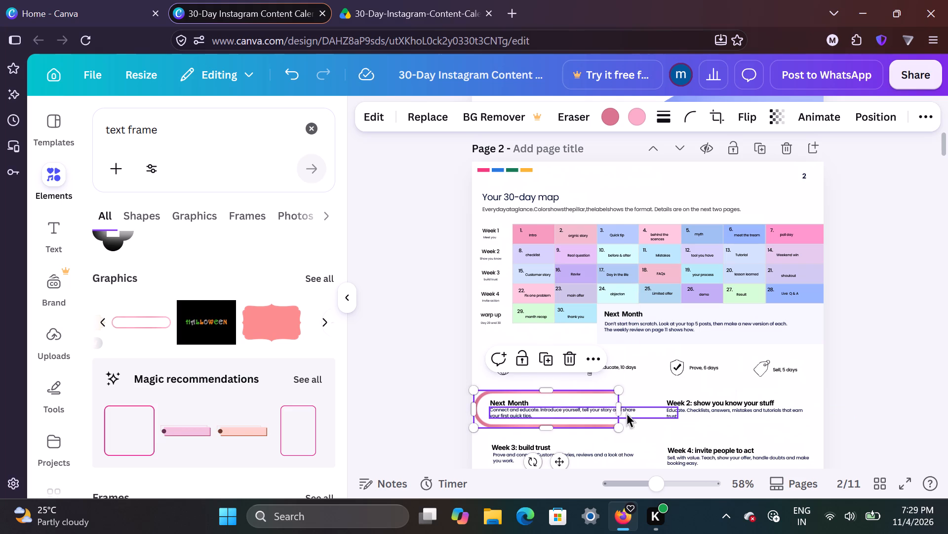
pyautogui.moveTo(615, 412); pyautogui.dragTo(659, 409)
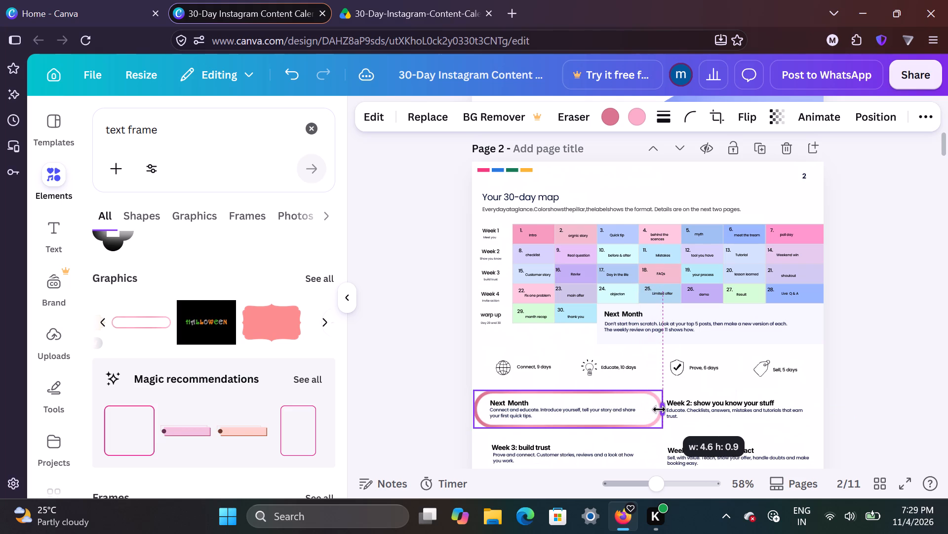
pyautogui.moveTo(659, 409); pyautogui.dragTo(654, 409)
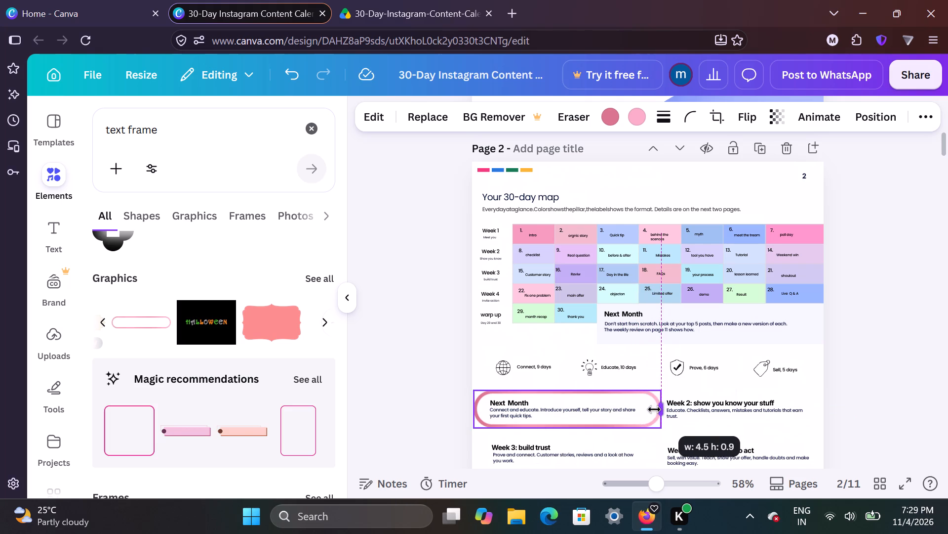
pyautogui.moveTo(654, 409); pyautogui.dragTo(649, 410)
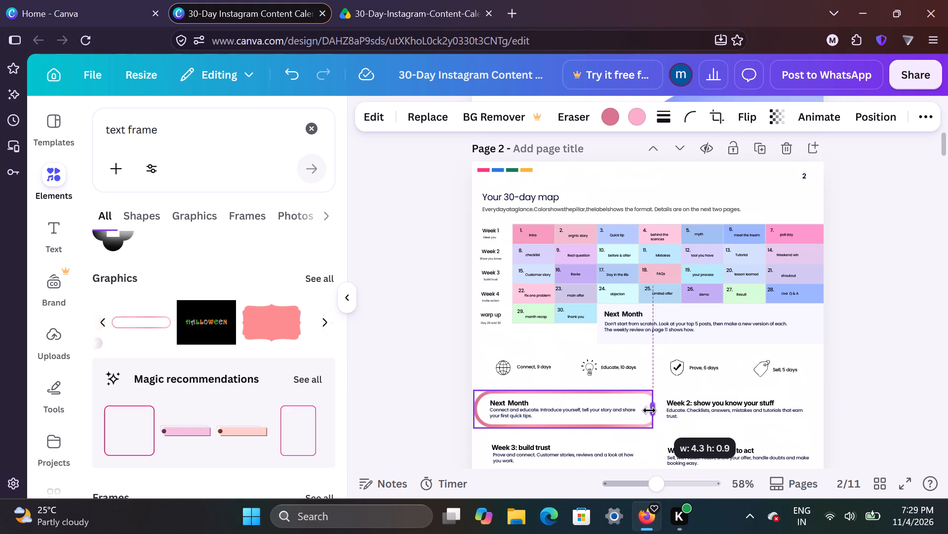
pyautogui.moveTo(649, 410); pyautogui.dragTo(655, 410)
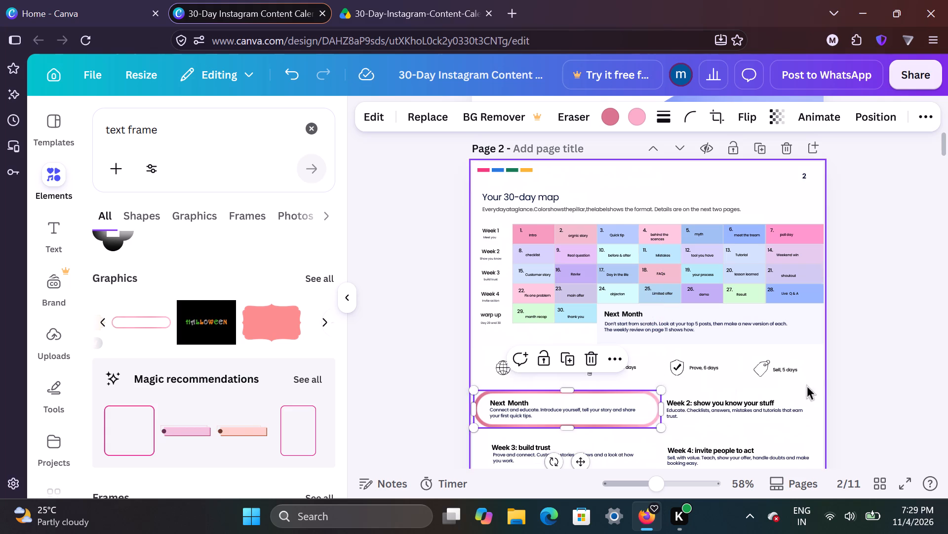
pyautogui.click(899, 390)
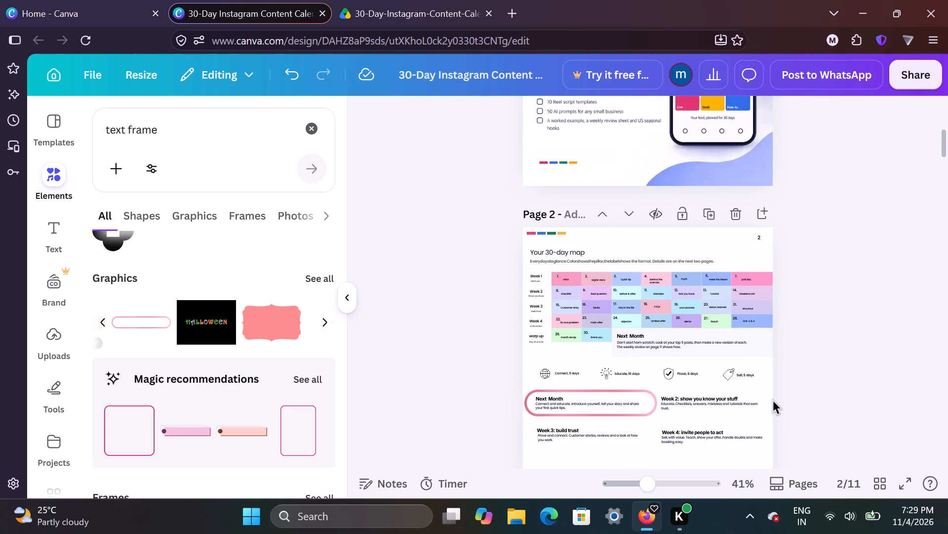
# Scale the pink frame around the lower "Next Month" text down to about 4.2 by 0.8.
pyautogui.click(642, 407)
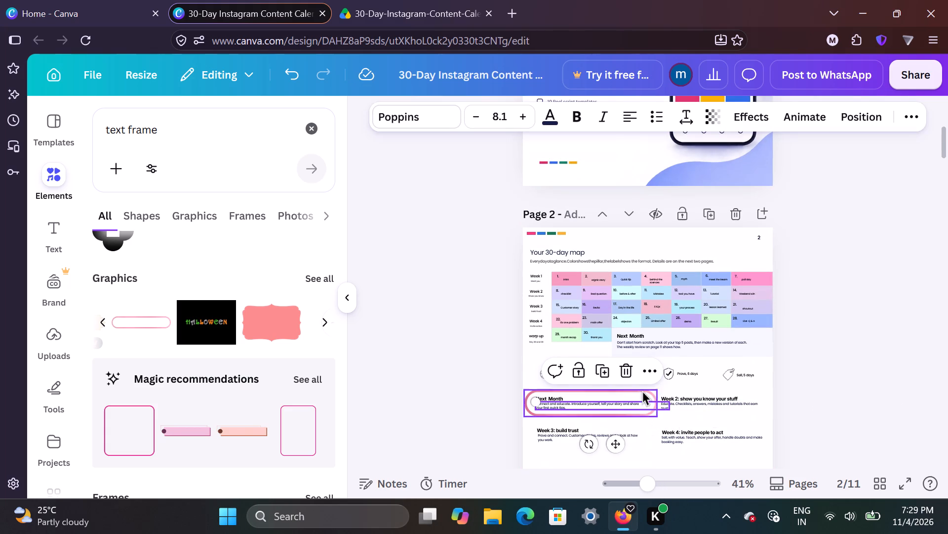
pyautogui.click(642, 394)
pyautogui.moveTo(658, 421); pyautogui.dragTo(649, 417)
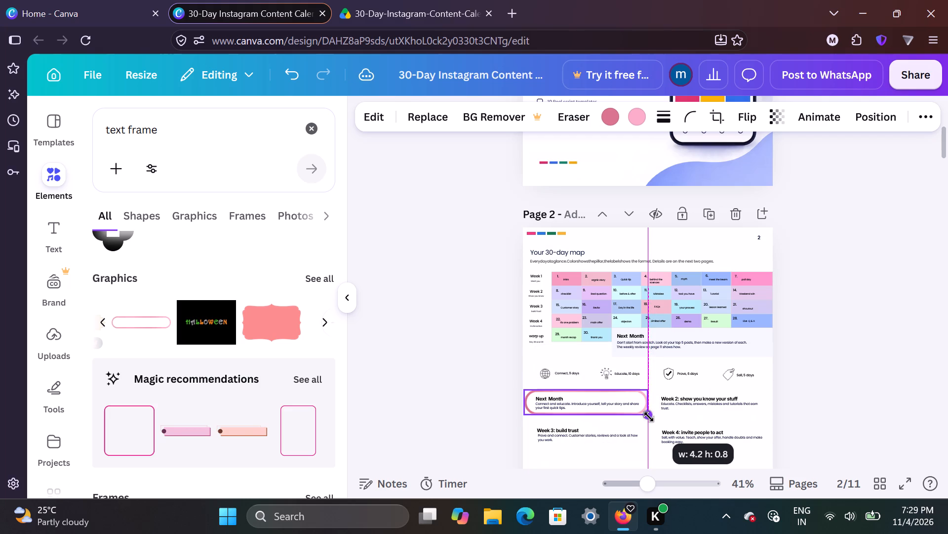
pyautogui.moveTo(649, 417); pyautogui.dragTo(647, 417)
pyautogui.click(789, 405)
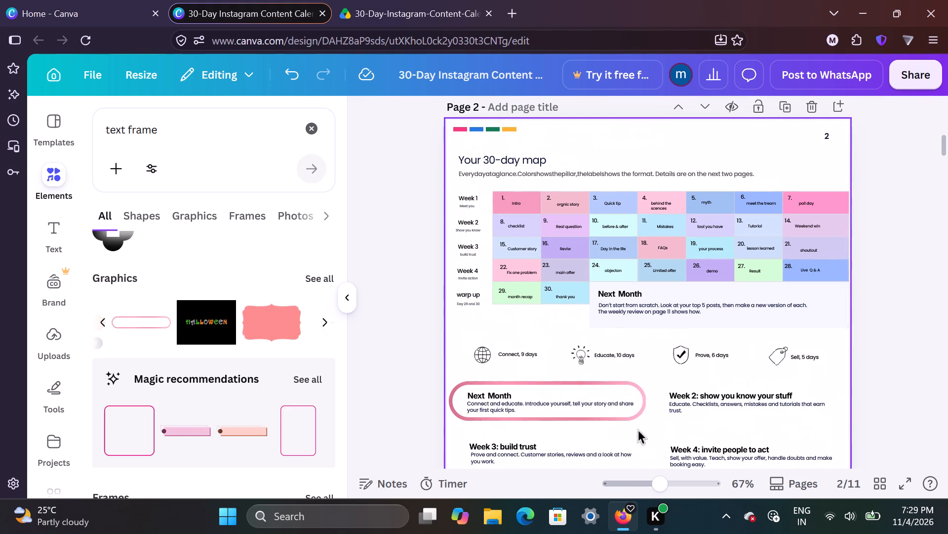
# Shrink the pink frame slightly more and nudge it down so the lower "Next Month" text sits centred inside it.
pyautogui.click(623, 417)
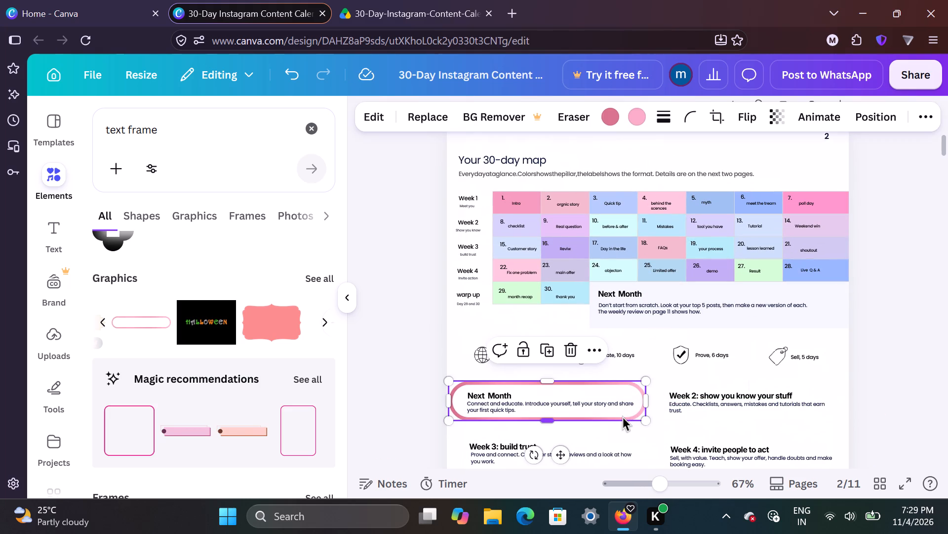
pyautogui.click(648, 425)
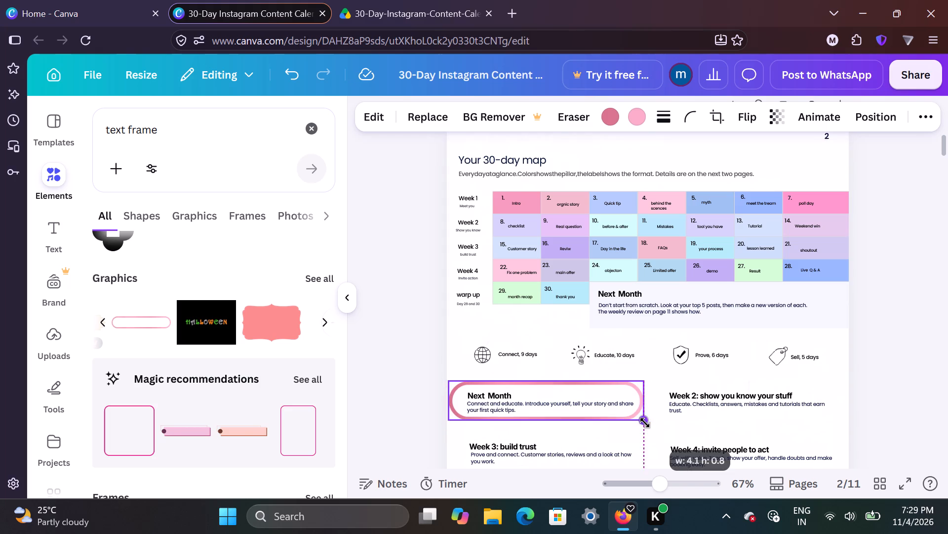
pyautogui.click(602, 418)
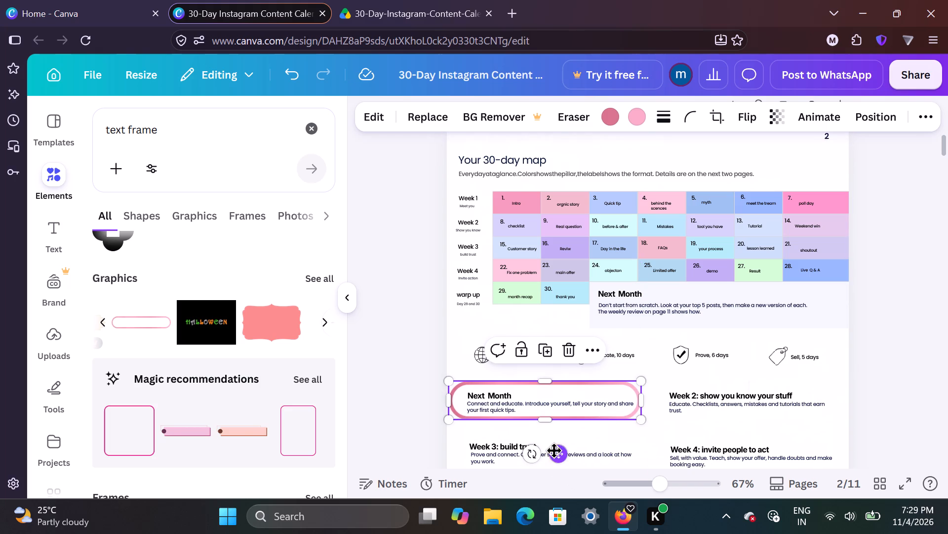
pyautogui.click(559, 455)
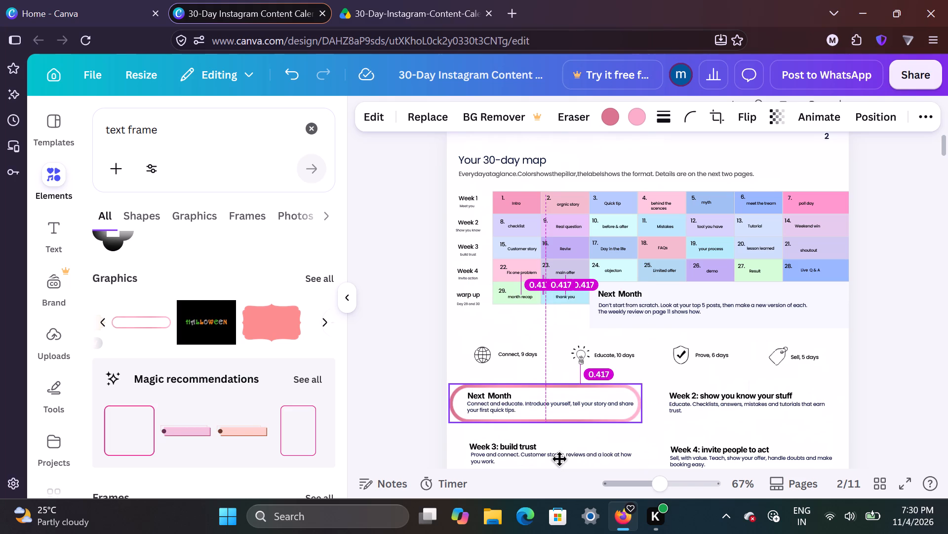
pyautogui.click(931, 377)
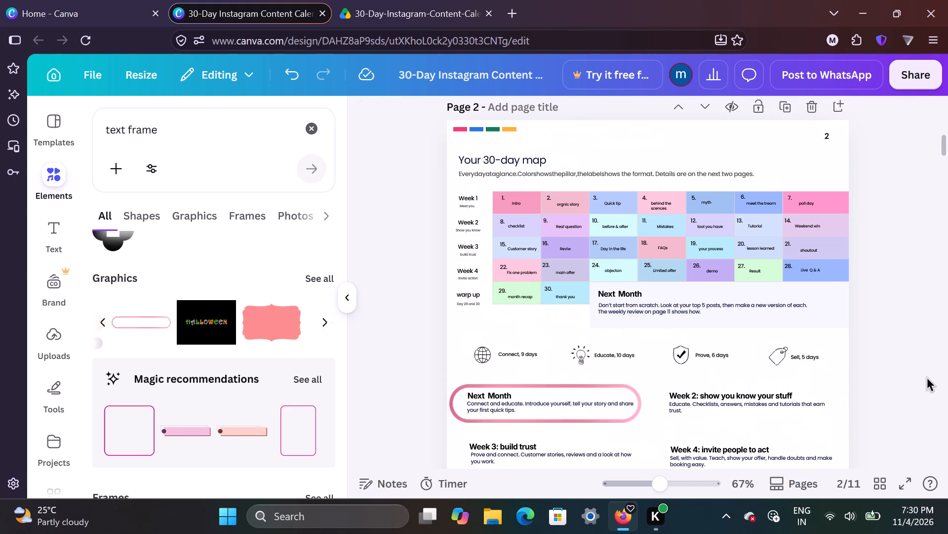
# Duplicate the pink rounded frame and position the copy around the "Week 2: show you know your stuff" text, level with the first frame.
pyautogui.click(630, 417)
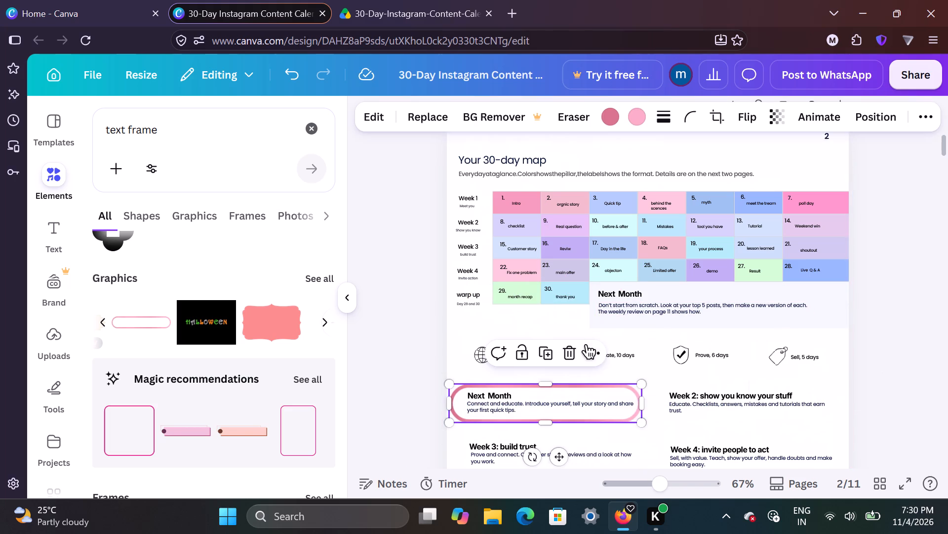
pyautogui.click(590, 347)
pyautogui.click(642, 155)
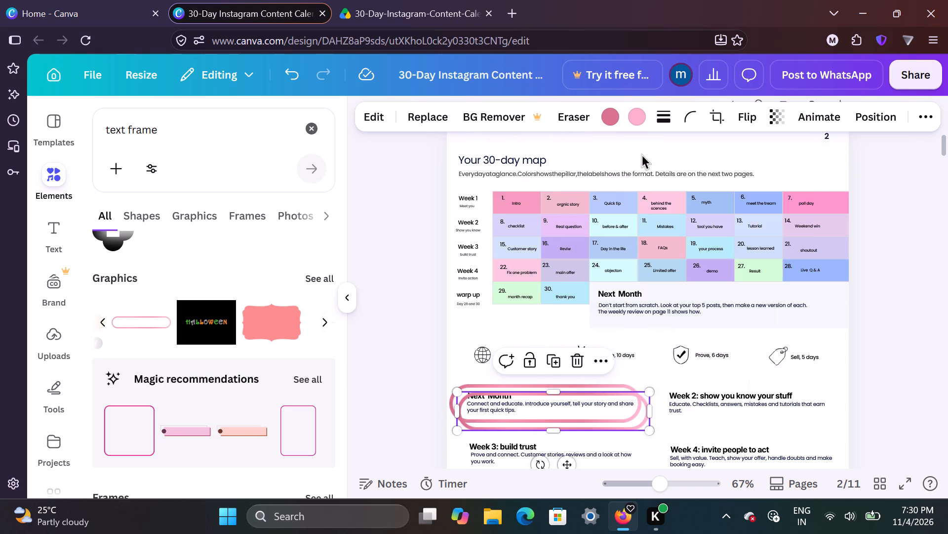
pyautogui.moveTo(566, 460); pyautogui.dragTo(669, 443)
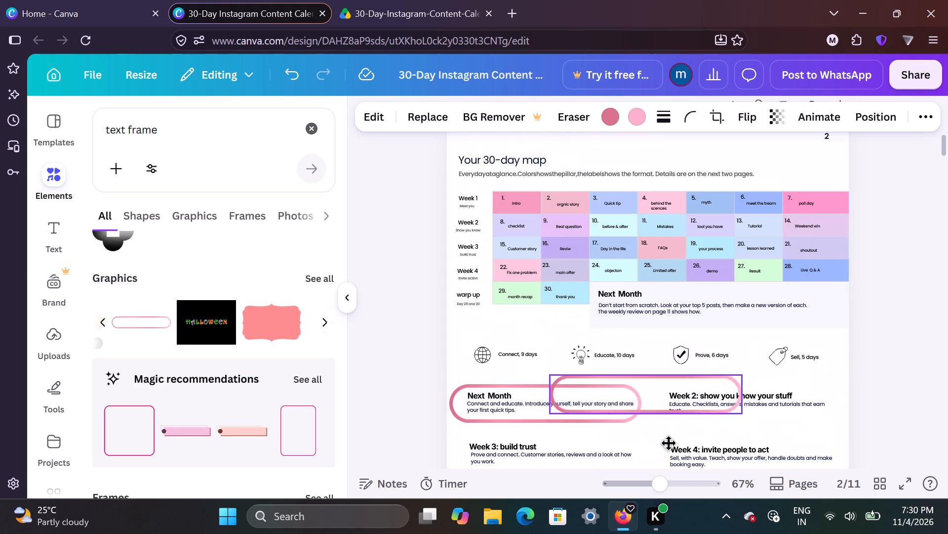
pyautogui.moveTo(669, 443); pyautogui.dragTo(756, 448)
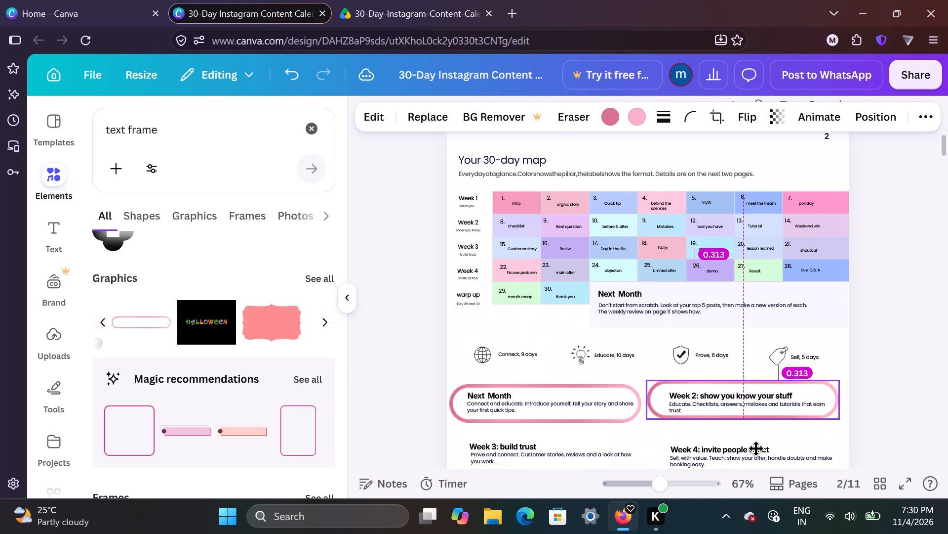
pyautogui.moveTo(756, 448); pyautogui.dragTo(756, 450)
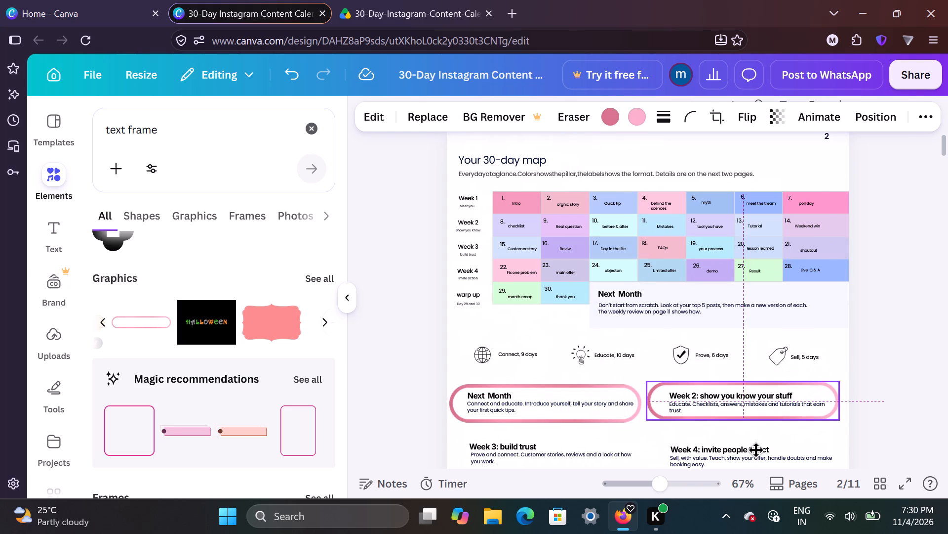
pyautogui.moveTo(756, 450); pyautogui.dragTo(756, 453)
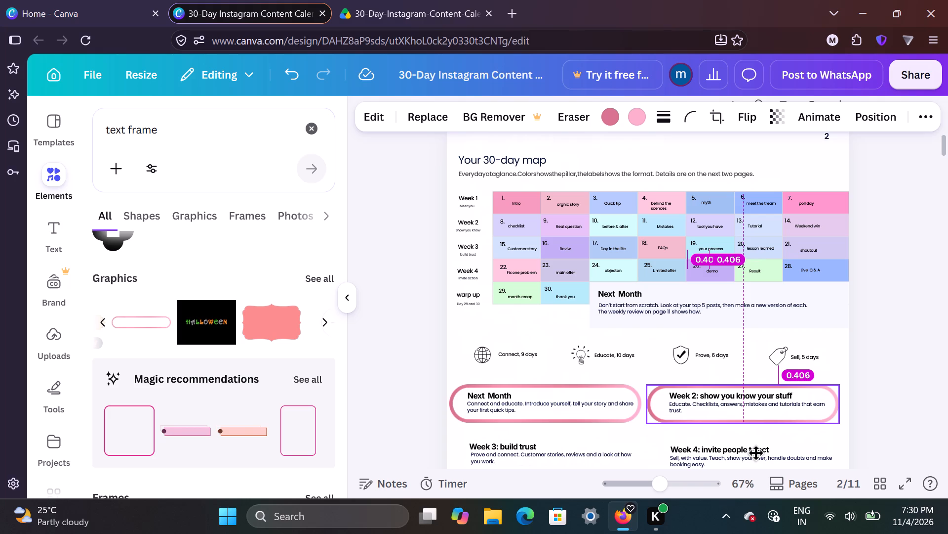
pyautogui.moveTo(756, 453); pyautogui.dragTo(755, 451)
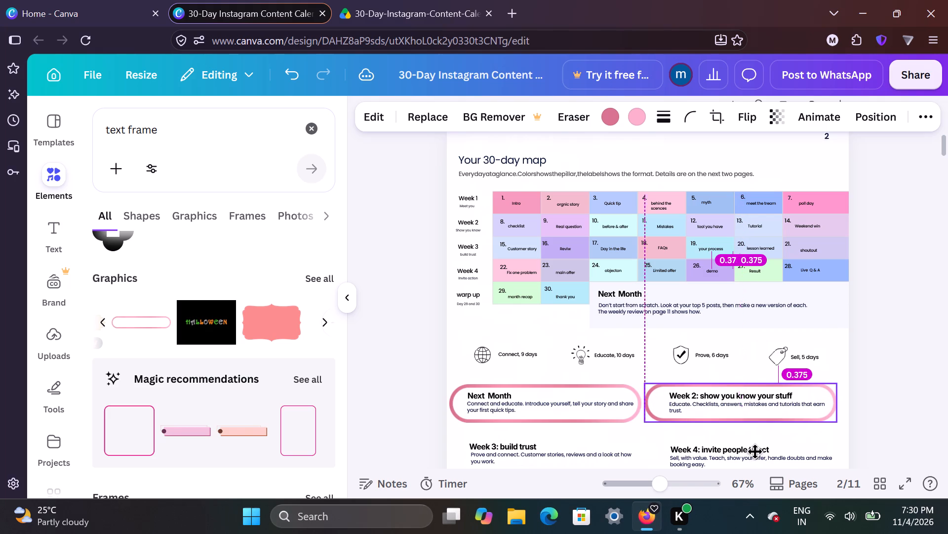
pyautogui.moveTo(755, 451); pyautogui.dragTo(760, 451)
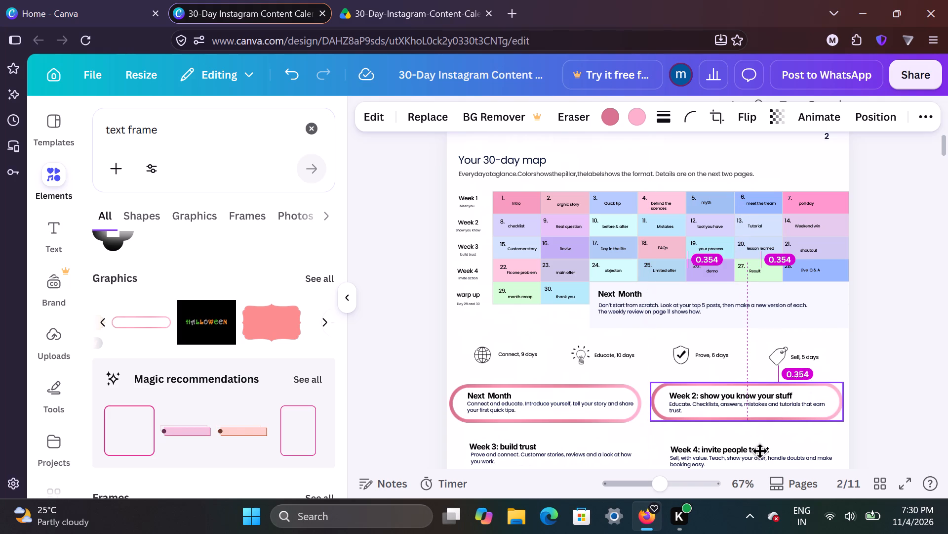
pyautogui.moveTo(760, 451); pyautogui.dragTo(765, 454)
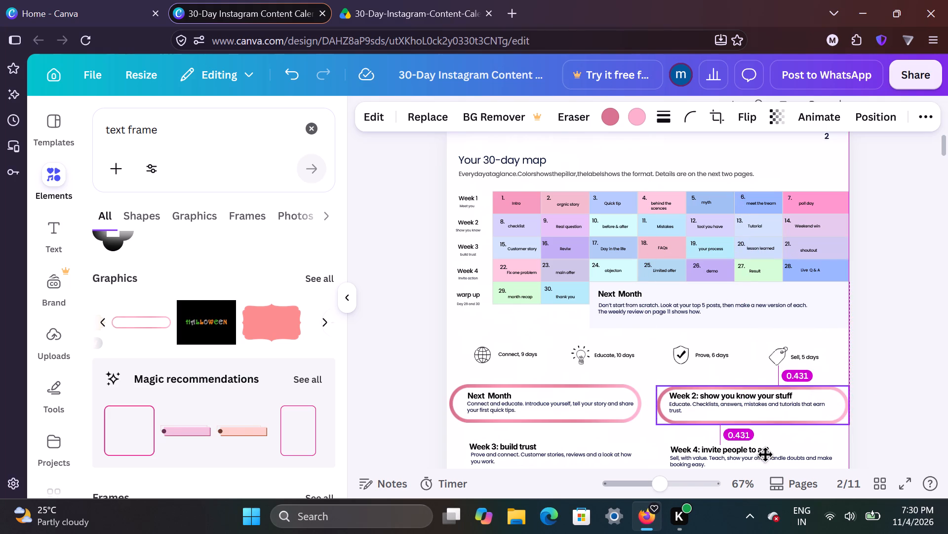
pyautogui.moveTo(765, 454); pyautogui.dragTo(765, 452)
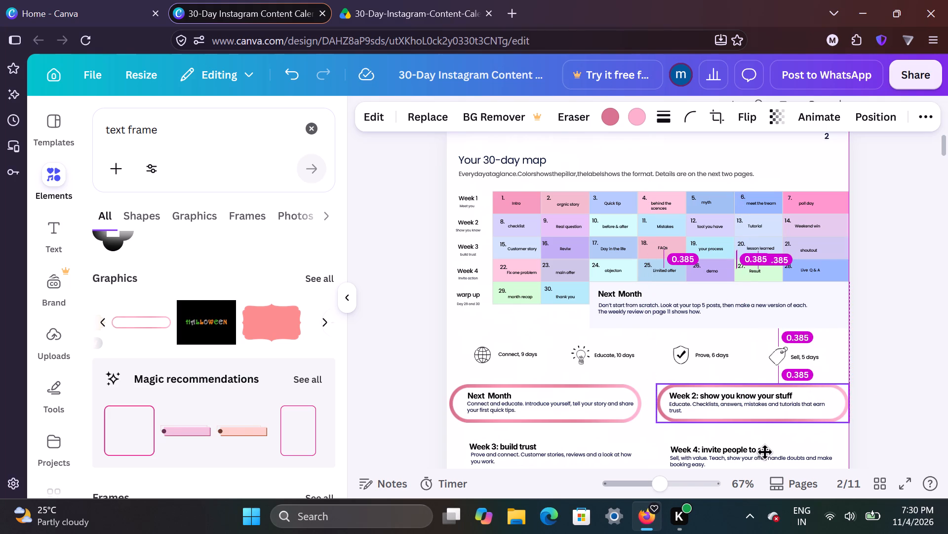
pyautogui.moveTo(765, 452); pyautogui.dragTo(763, 452)
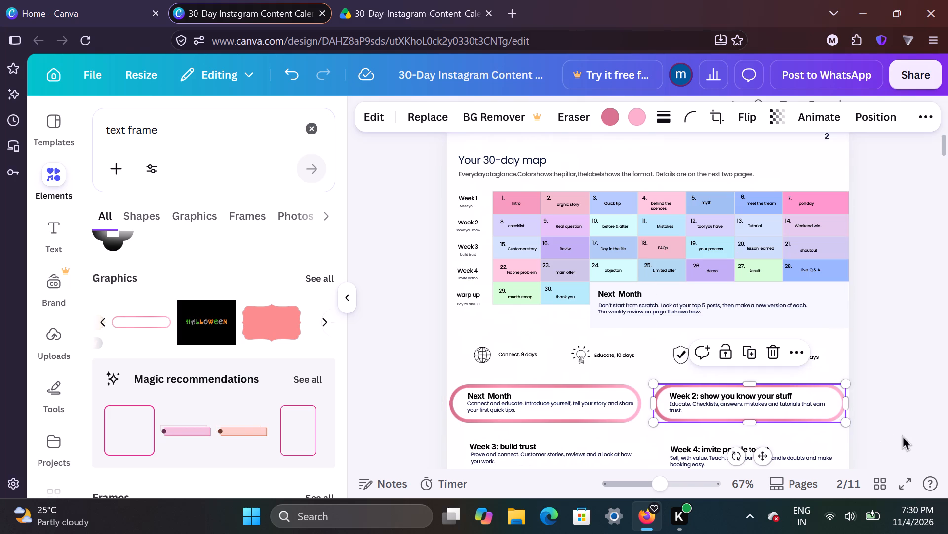
pyautogui.click(904, 436)
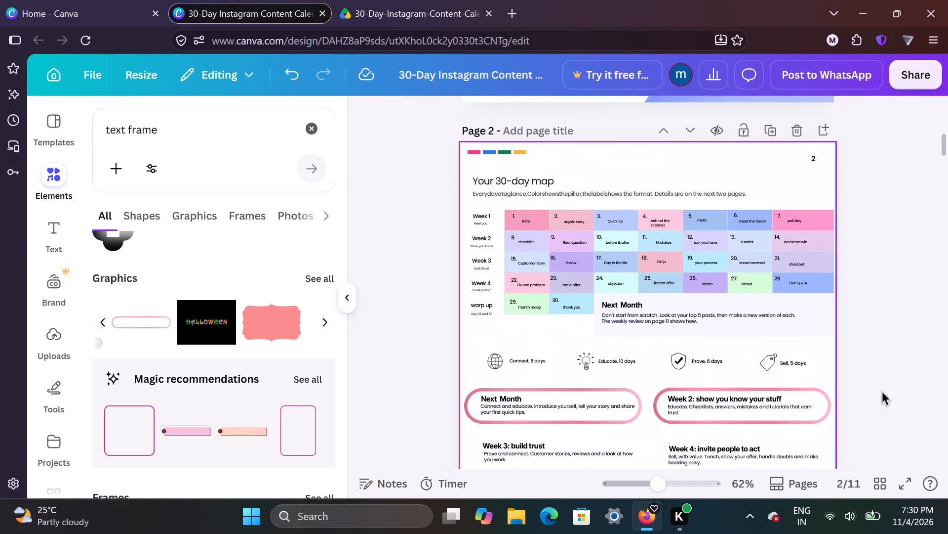
# Change the Week 2 frame's light pink colour to the light grey-blue of the Strong and Curved palette.
pyautogui.click(813, 414)
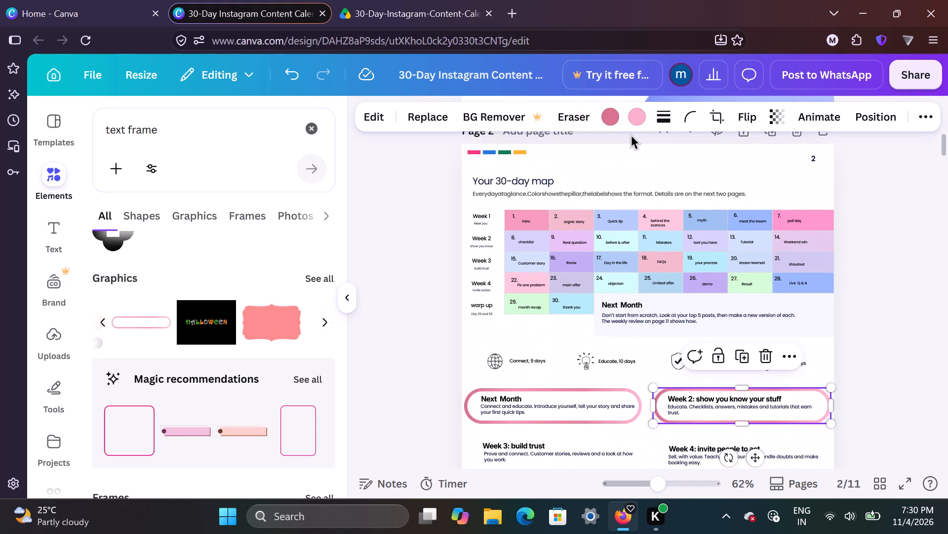
pyautogui.click(633, 115)
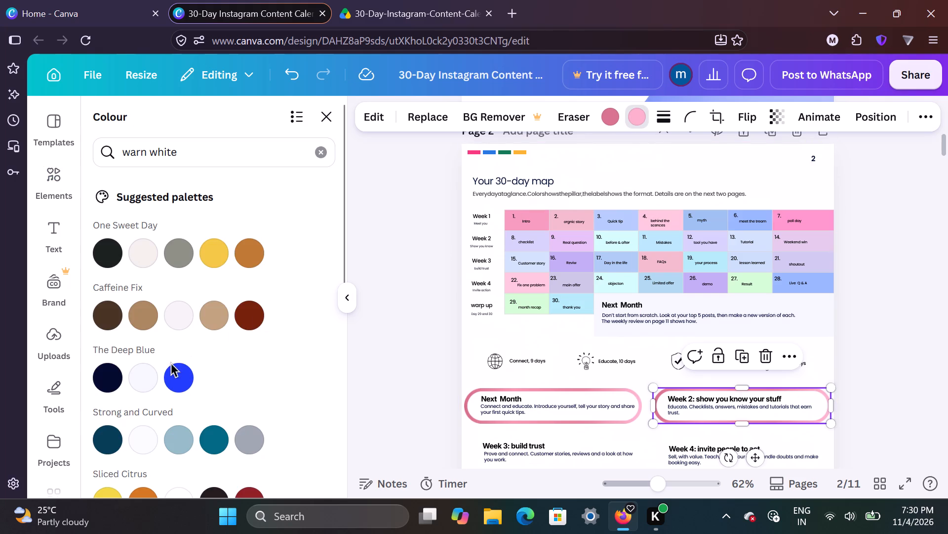
pyautogui.click(182, 436)
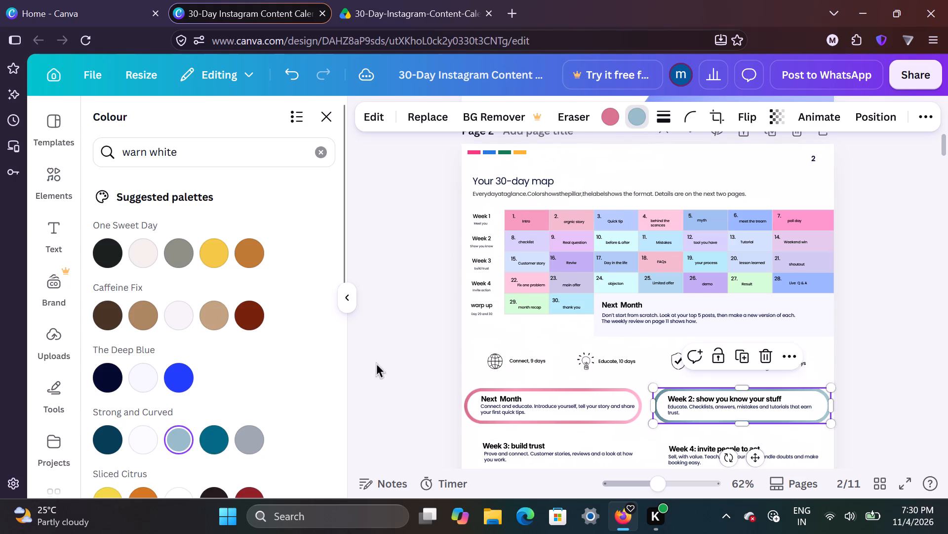
pyautogui.click(880, 372)
pyautogui.click(880, 372)
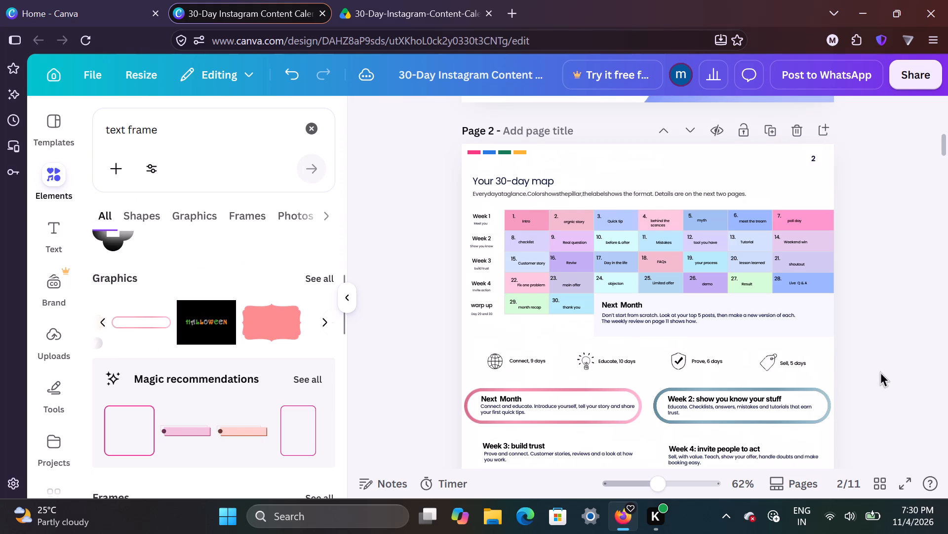
# Duplicate the grey-blue Week 2 frame and position the copy around the "Week 3: build trust" text block.
pyautogui.scroll(-1, 859, 419)
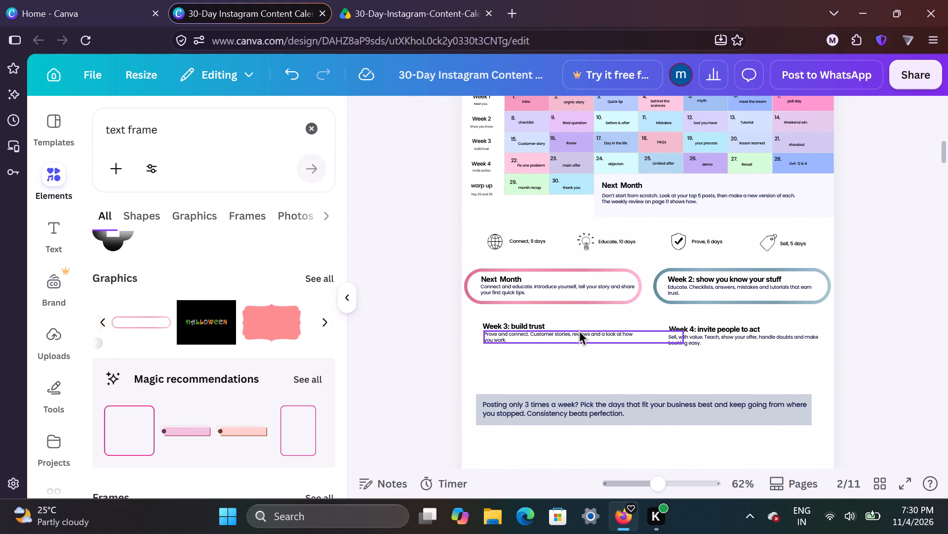
pyautogui.click(804, 294)
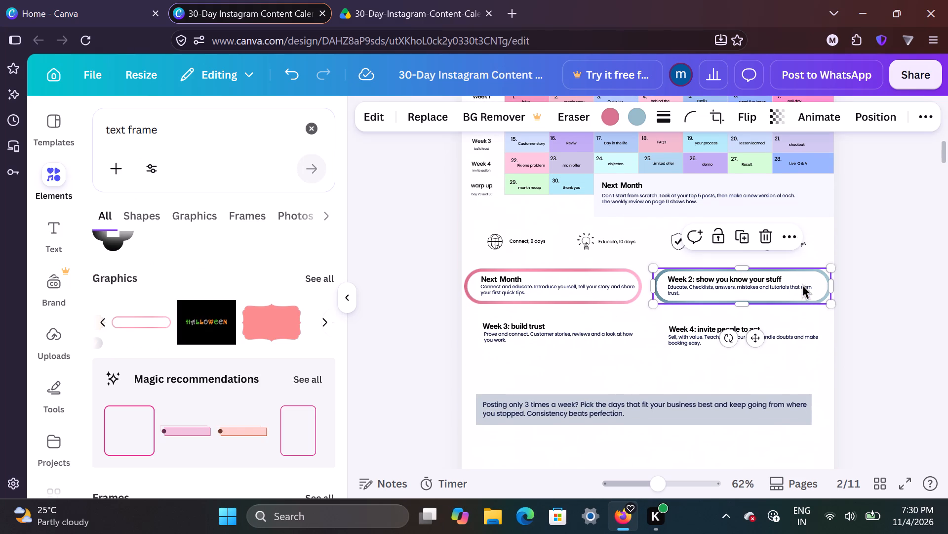
pyautogui.click(785, 241)
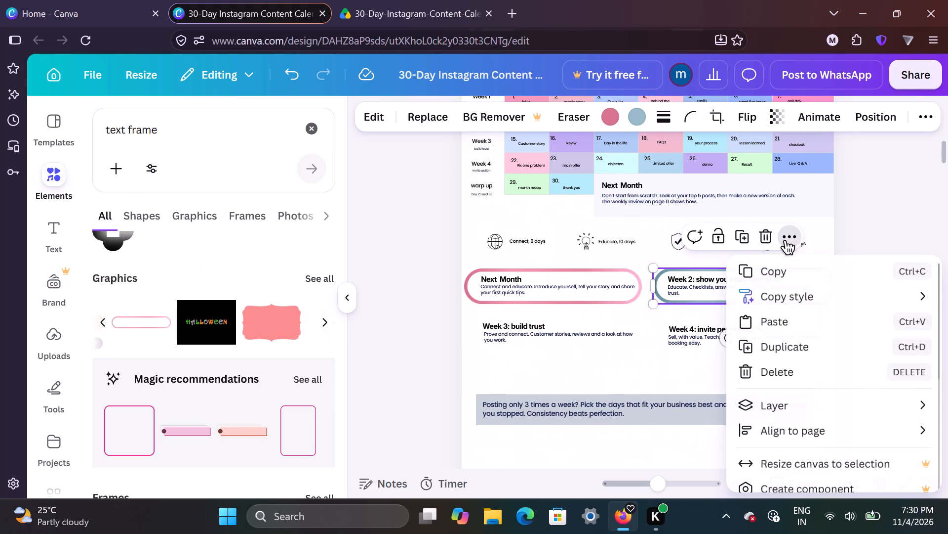
pyautogui.click(790, 343)
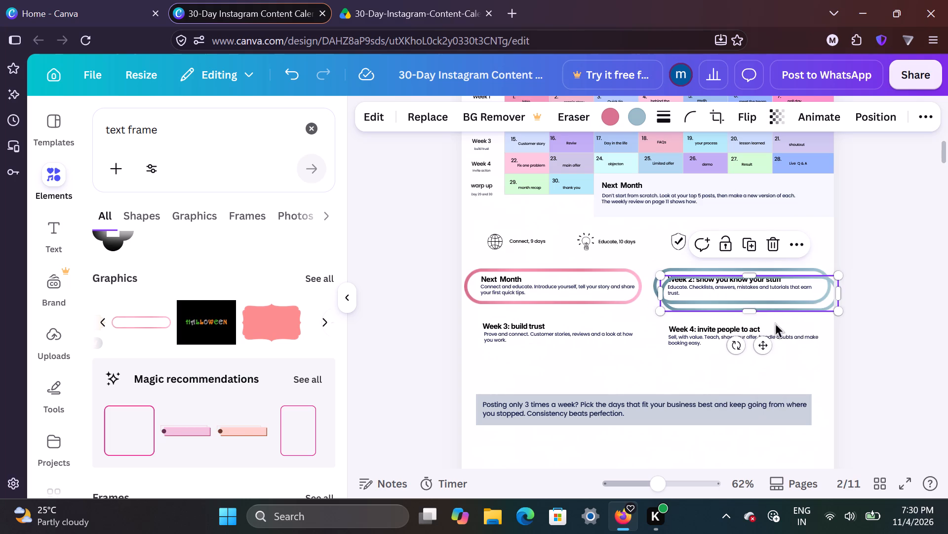
pyautogui.moveTo(764, 350); pyautogui.dragTo(594, 390)
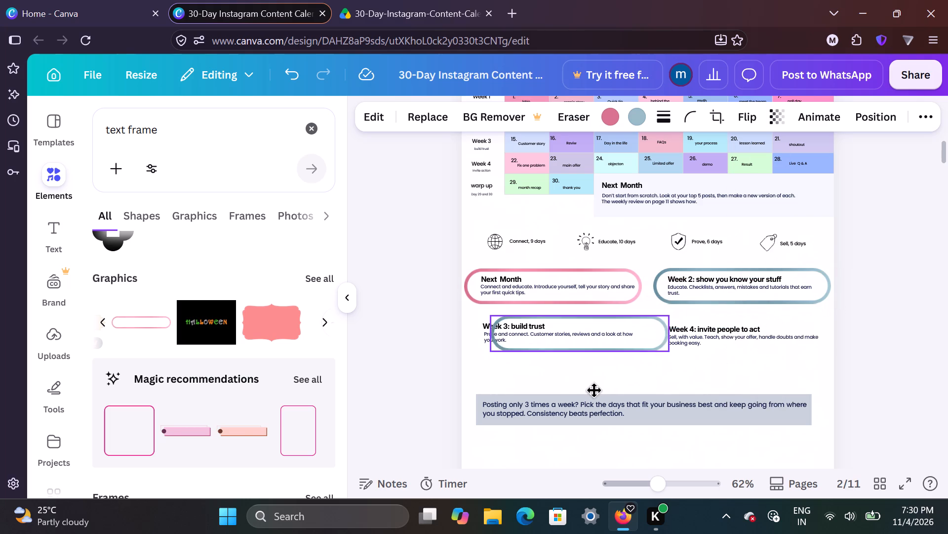
pyautogui.moveTo(594, 390); pyautogui.dragTo(573, 391)
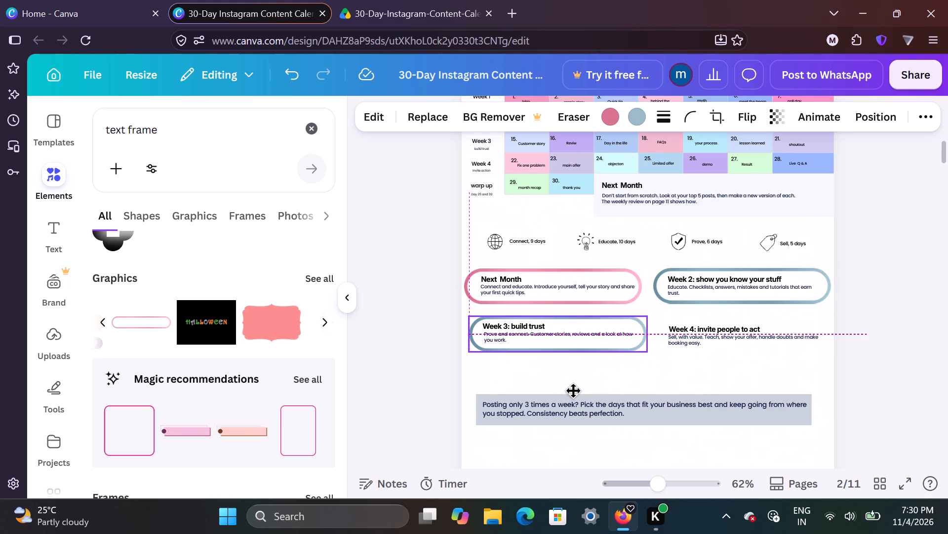
pyautogui.moveTo(573, 391); pyautogui.dragTo(569, 391)
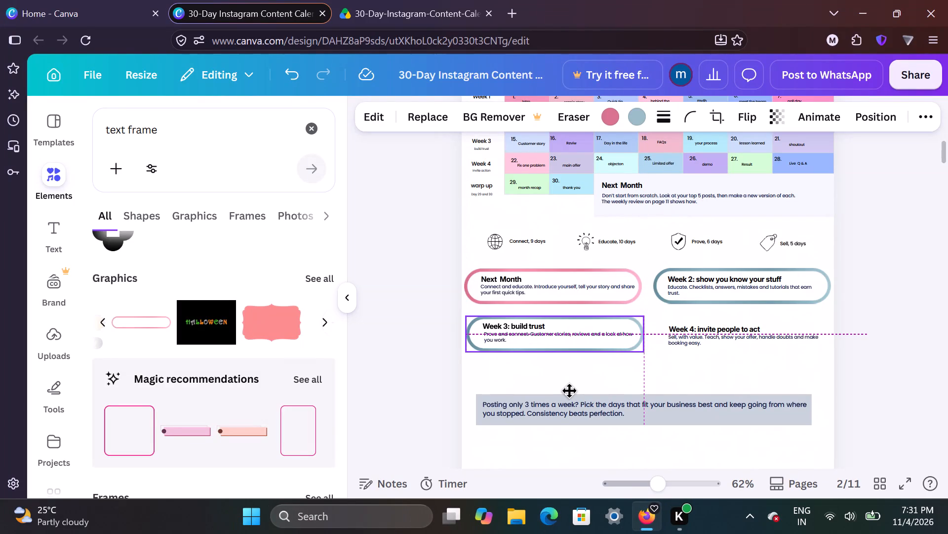
pyautogui.moveTo(569, 391); pyautogui.dragTo(570, 391)
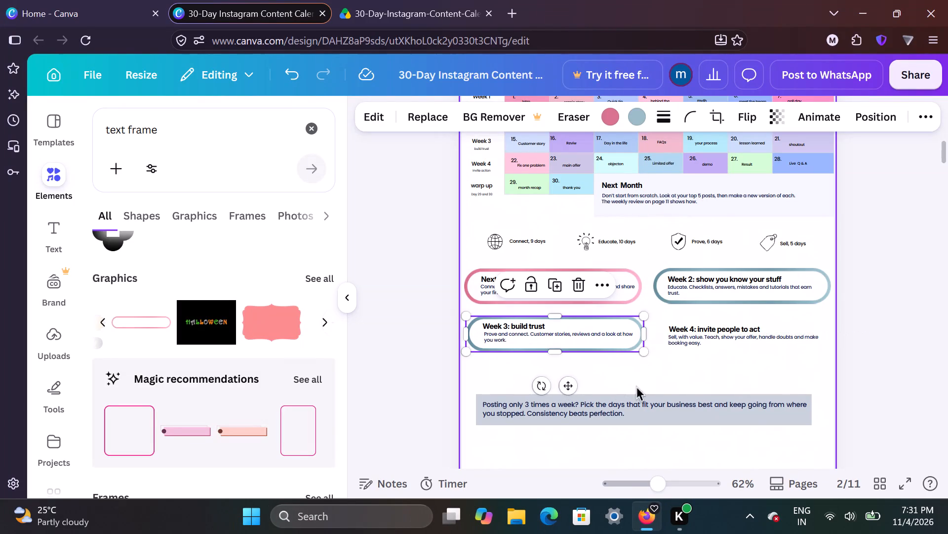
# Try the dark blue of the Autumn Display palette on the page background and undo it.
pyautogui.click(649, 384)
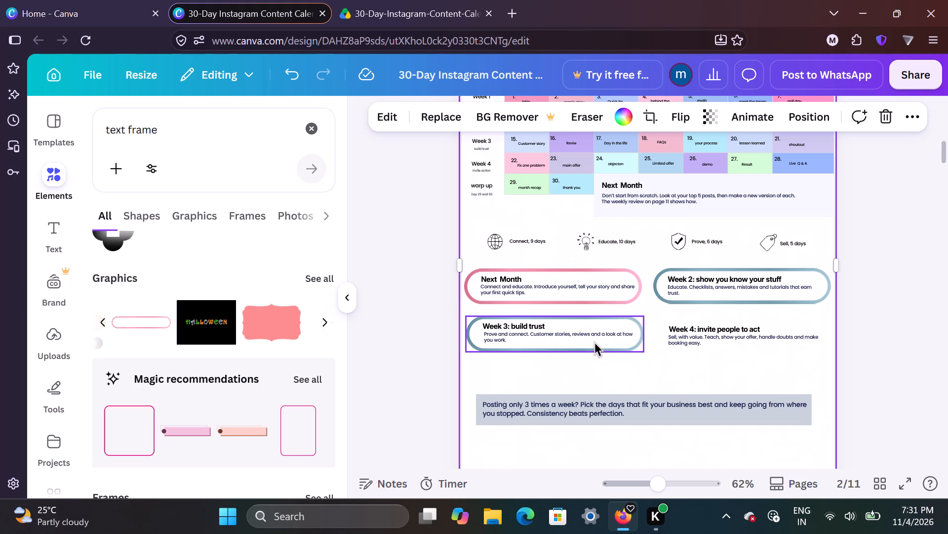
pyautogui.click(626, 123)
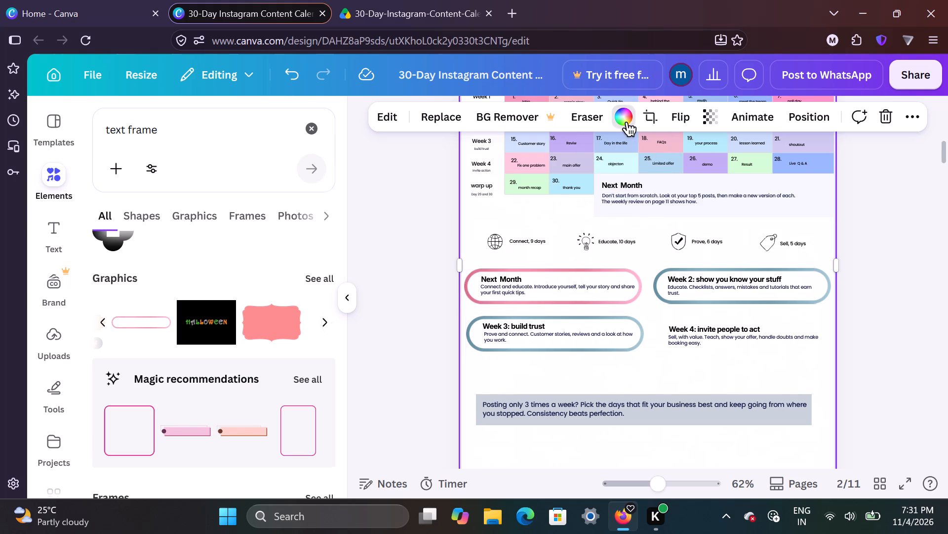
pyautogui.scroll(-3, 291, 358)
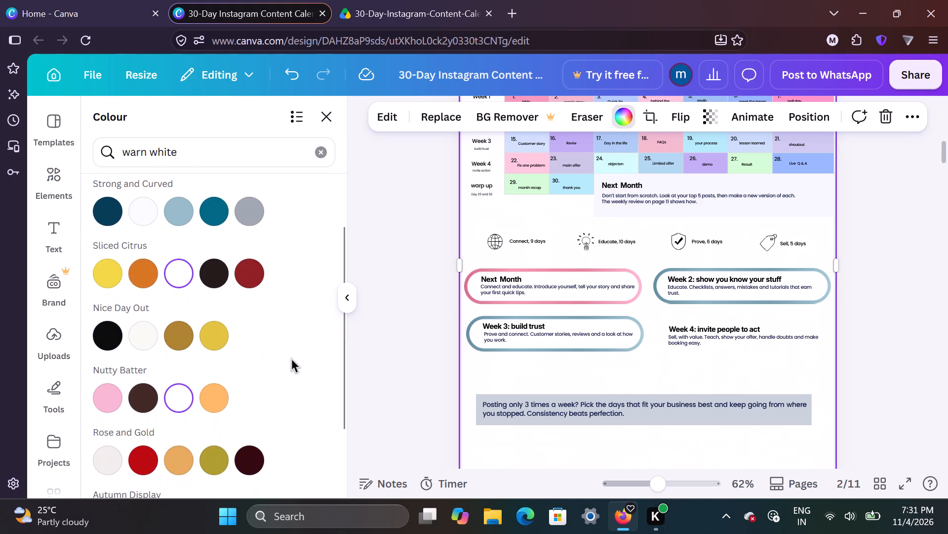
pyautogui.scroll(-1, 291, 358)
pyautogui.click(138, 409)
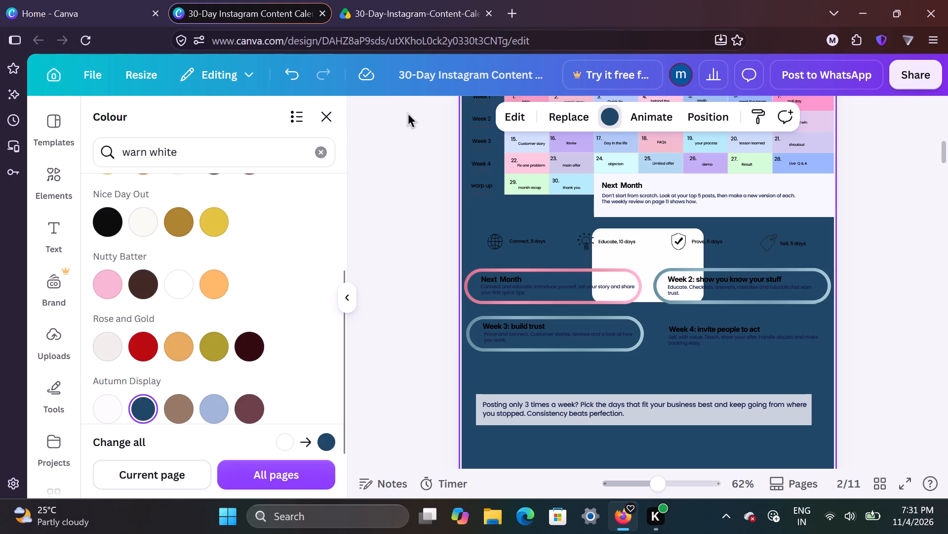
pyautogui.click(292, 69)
# Change the Week 3 frame's grey-blue colour to the dark blue of the Autumn Display palette.
pyautogui.click(555, 338)
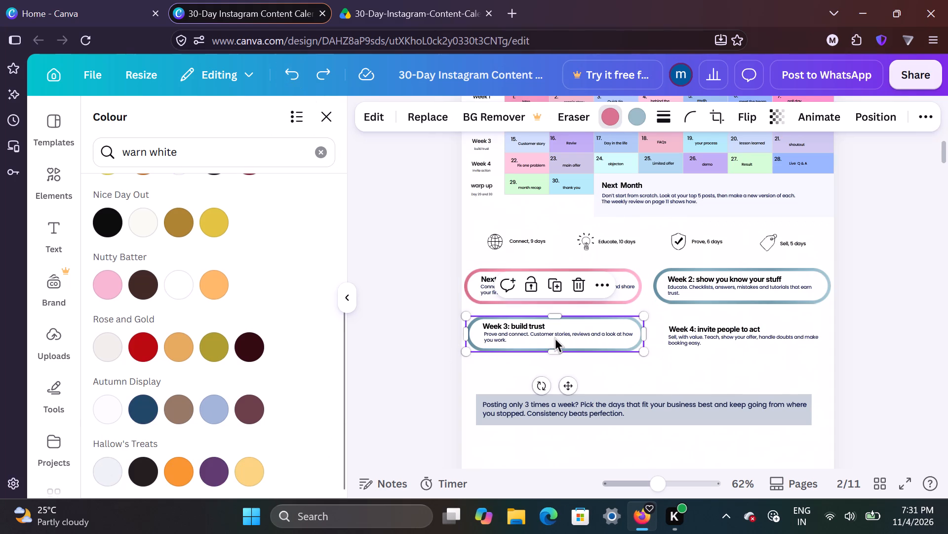
pyautogui.click(637, 124)
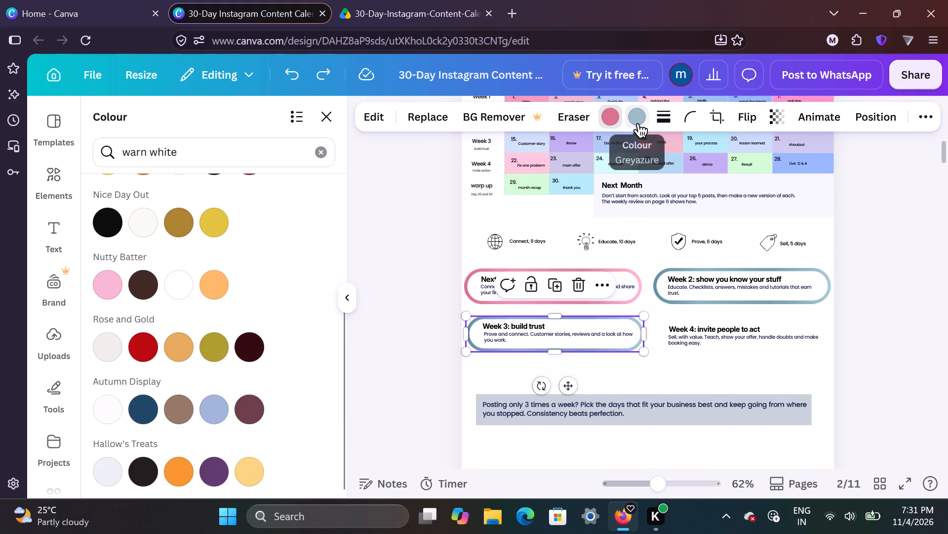
pyautogui.scroll(-4, 231, 403)
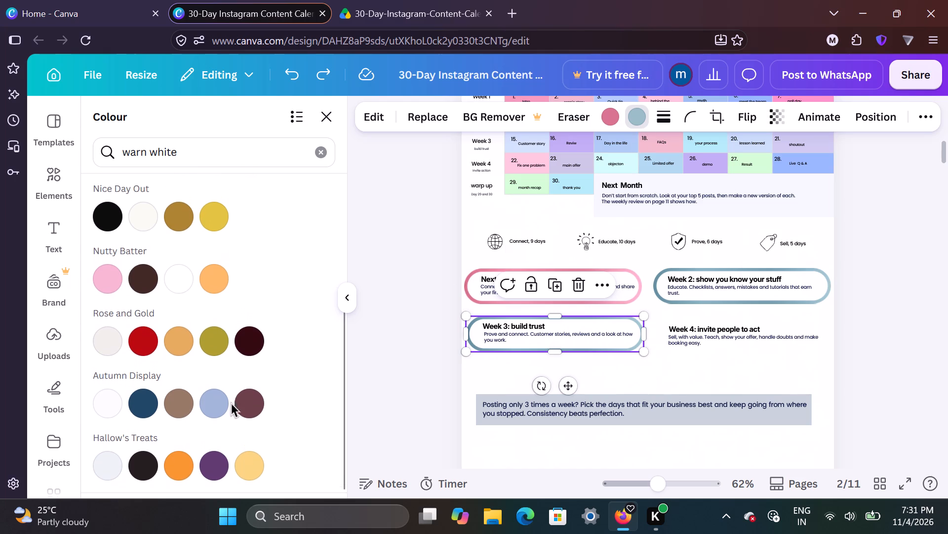
pyautogui.click(138, 407)
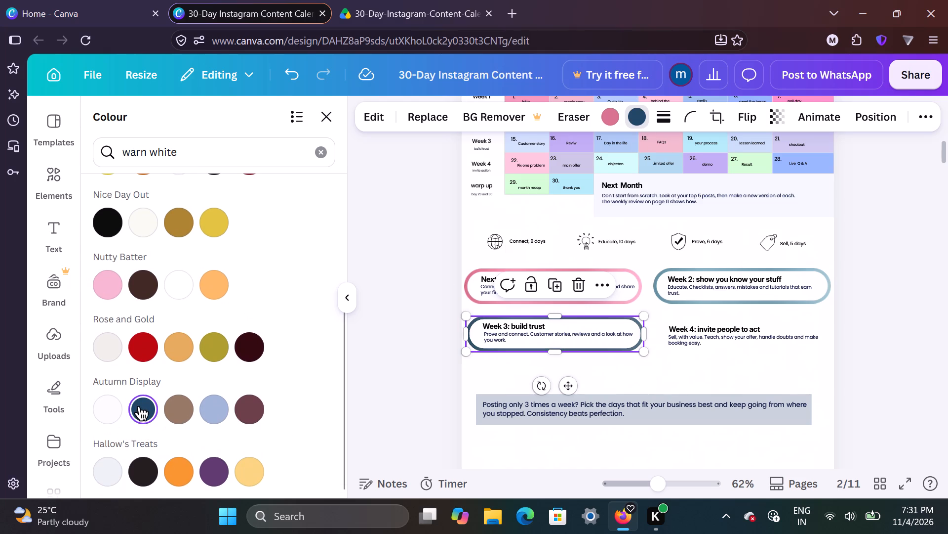
pyautogui.click(665, 372)
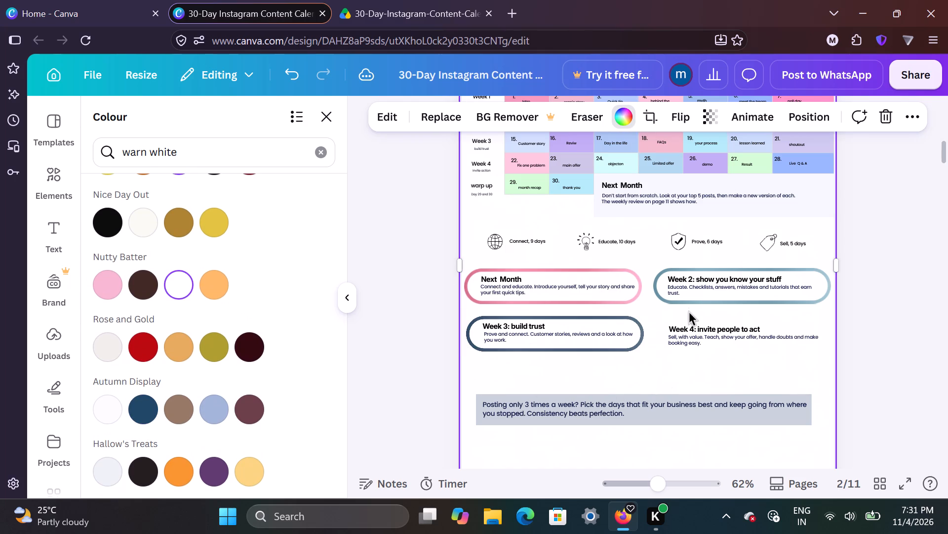
# Change the Week 2 frame's light grey-blue colour to the dark blue of the Autumn Display palette.
pyautogui.click(704, 299)
pyautogui.click(636, 123)
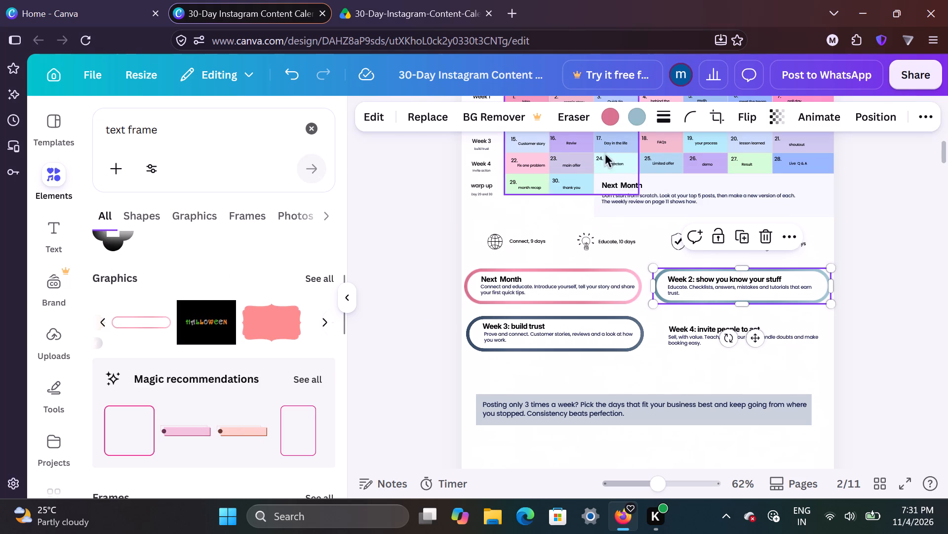
pyautogui.click(638, 118)
pyautogui.scroll(-9, 331, 308)
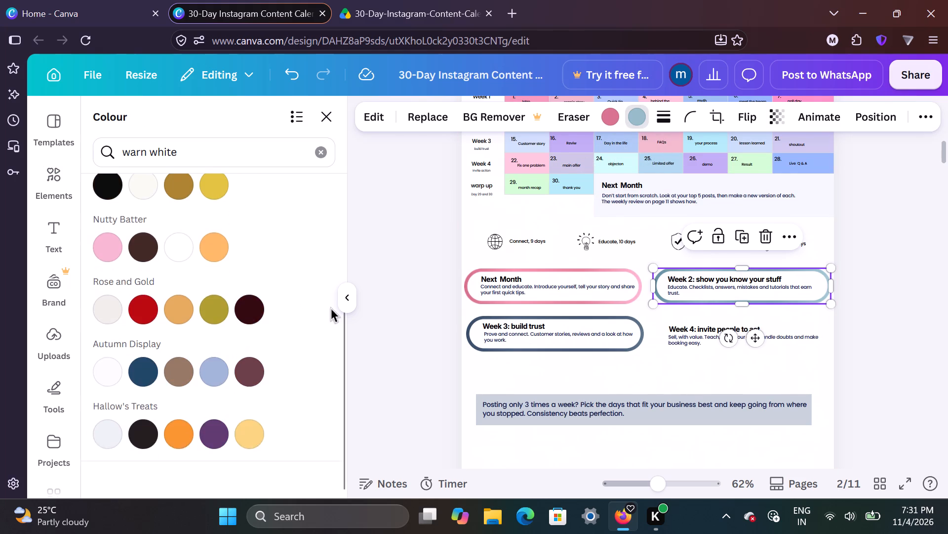
pyautogui.click(139, 410)
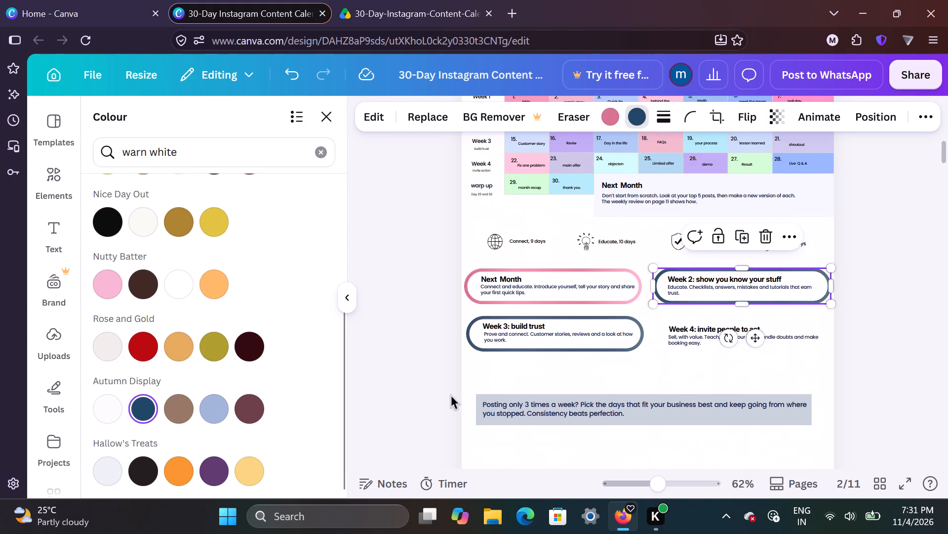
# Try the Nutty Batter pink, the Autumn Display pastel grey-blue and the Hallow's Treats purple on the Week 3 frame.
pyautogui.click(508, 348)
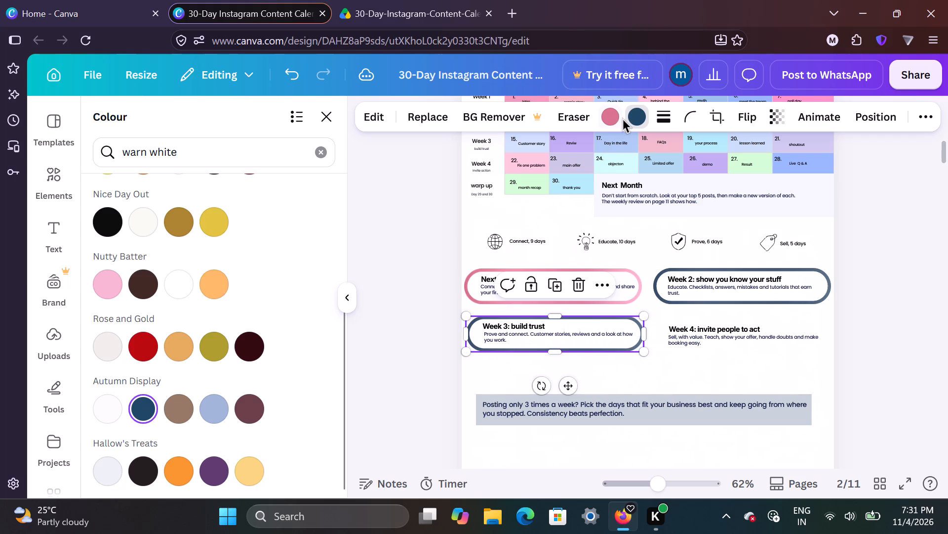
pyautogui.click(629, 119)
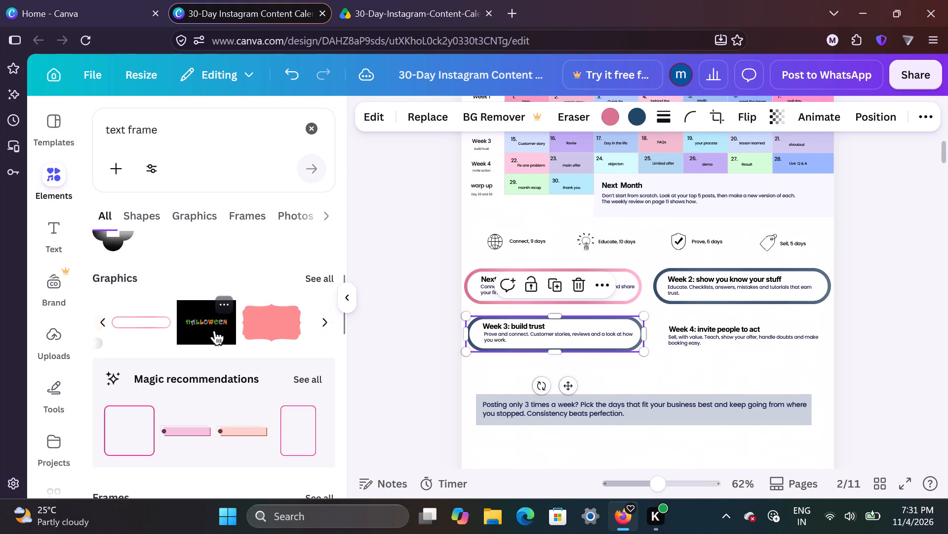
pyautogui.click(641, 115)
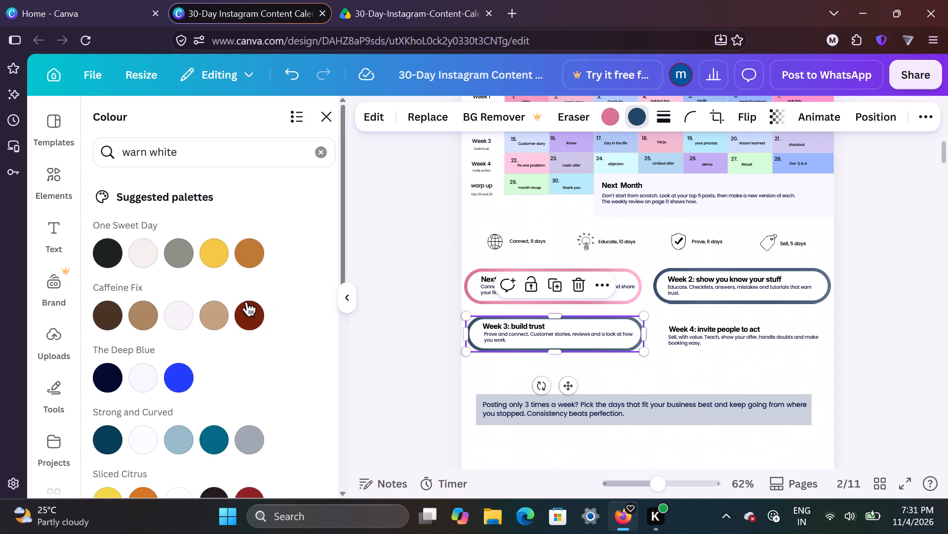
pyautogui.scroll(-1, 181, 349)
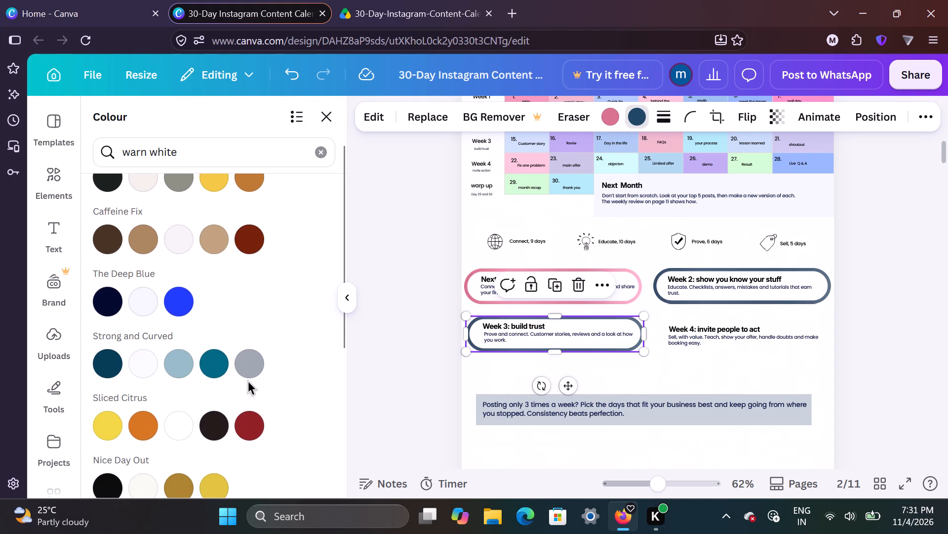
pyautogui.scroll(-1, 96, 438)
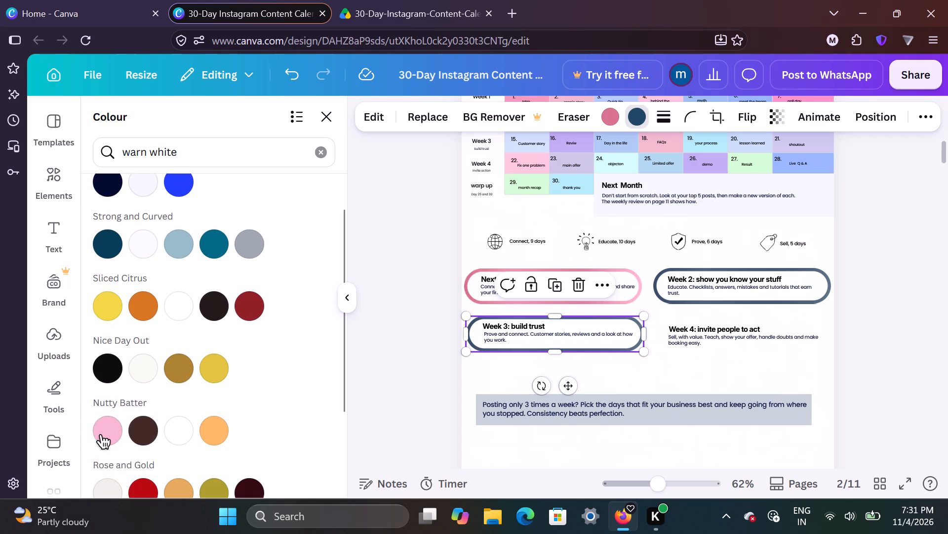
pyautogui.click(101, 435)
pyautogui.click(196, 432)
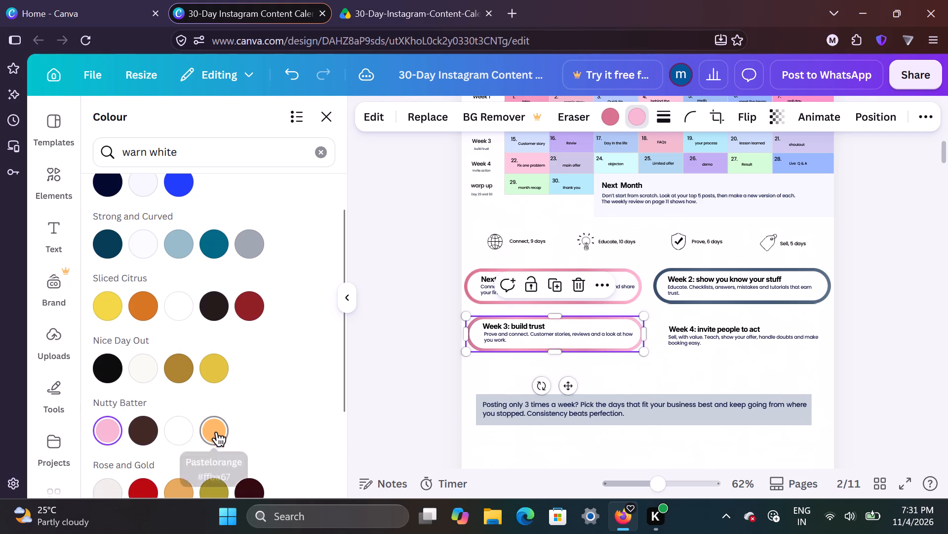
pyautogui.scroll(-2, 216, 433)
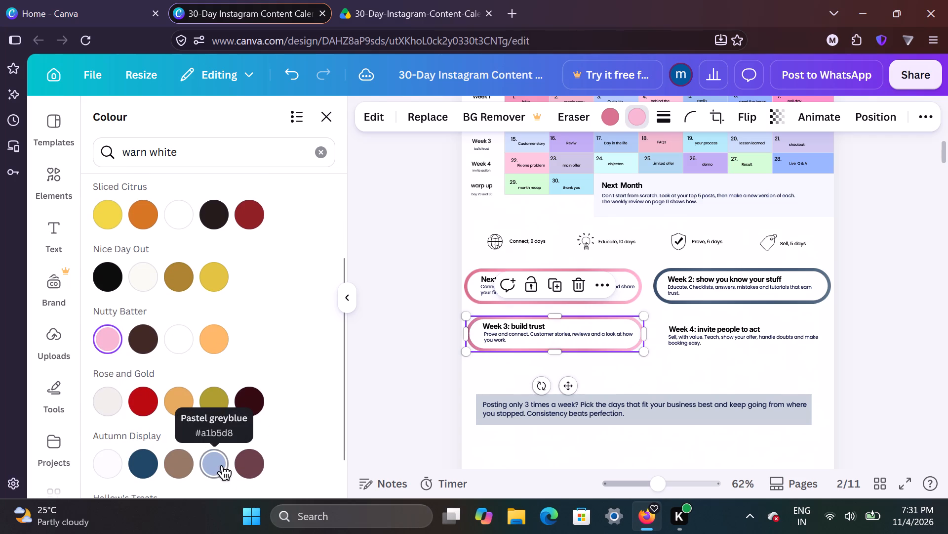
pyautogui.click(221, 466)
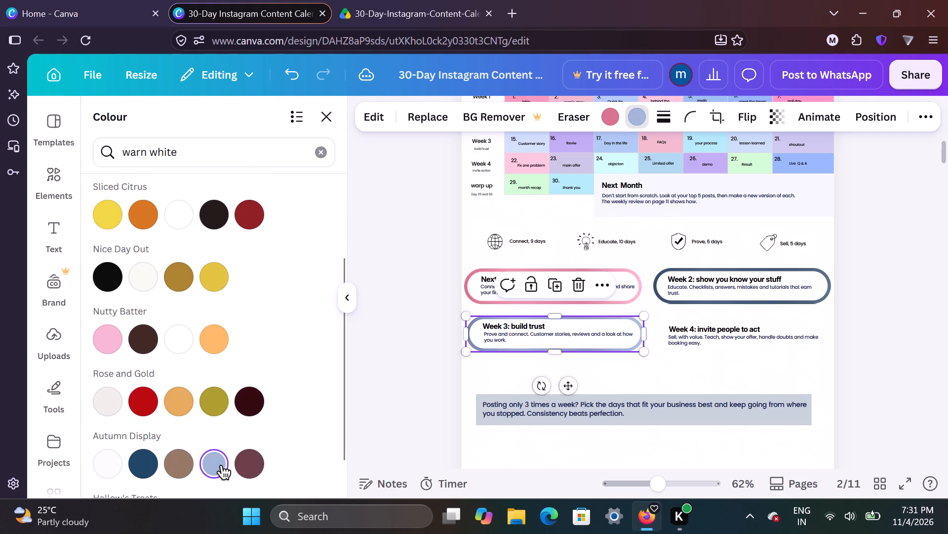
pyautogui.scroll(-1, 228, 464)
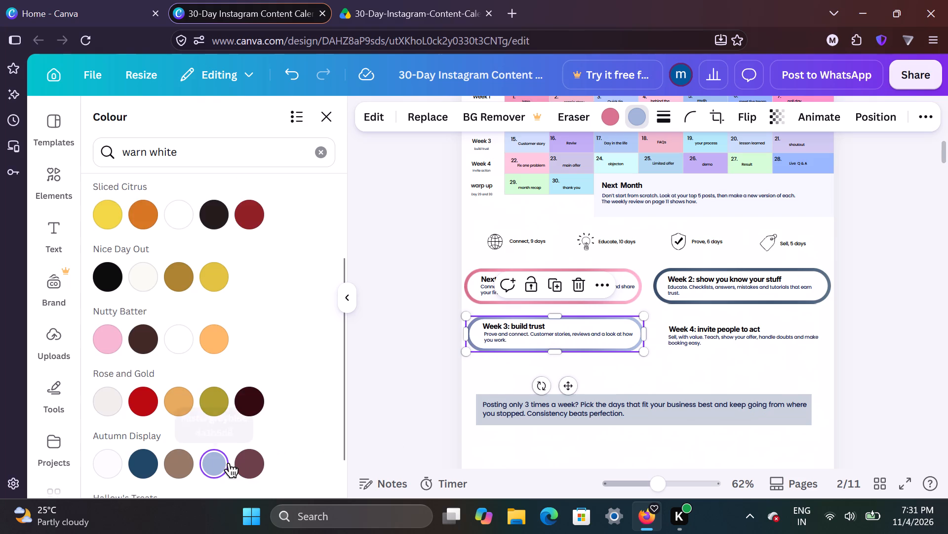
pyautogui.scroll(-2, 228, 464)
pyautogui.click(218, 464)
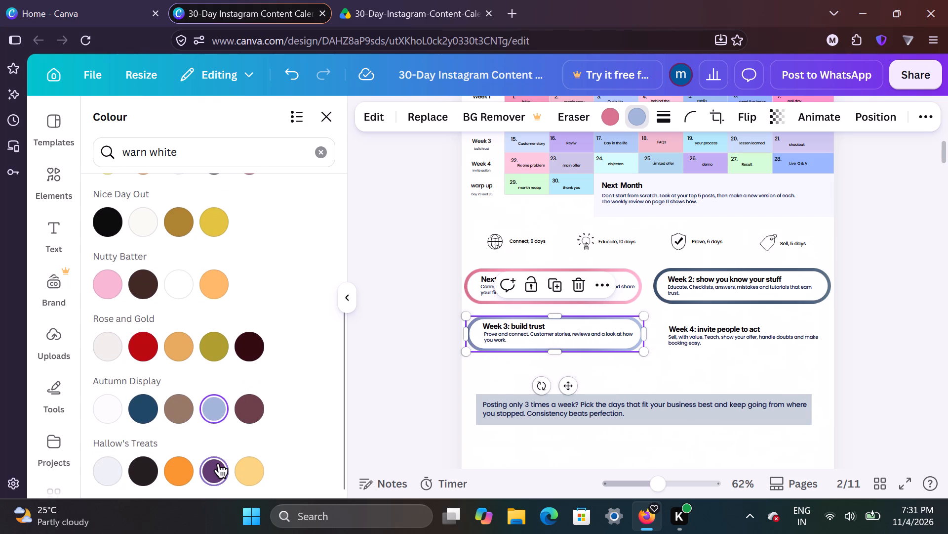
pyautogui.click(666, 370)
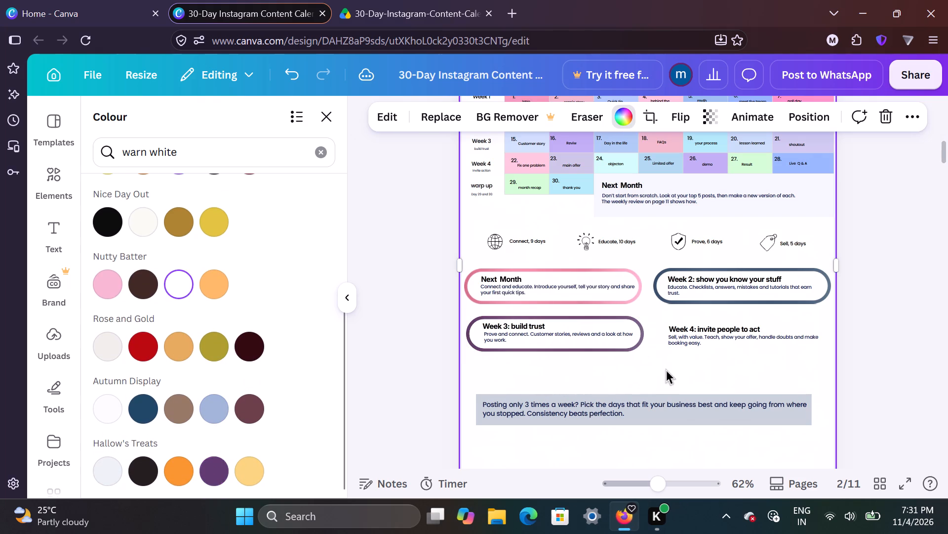
# Duplicate the Week 3 frame and position the copy around the "Week 4: invite people to act" text block.
pyautogui.click(636, 354)
pyautogui.click(602, 290)
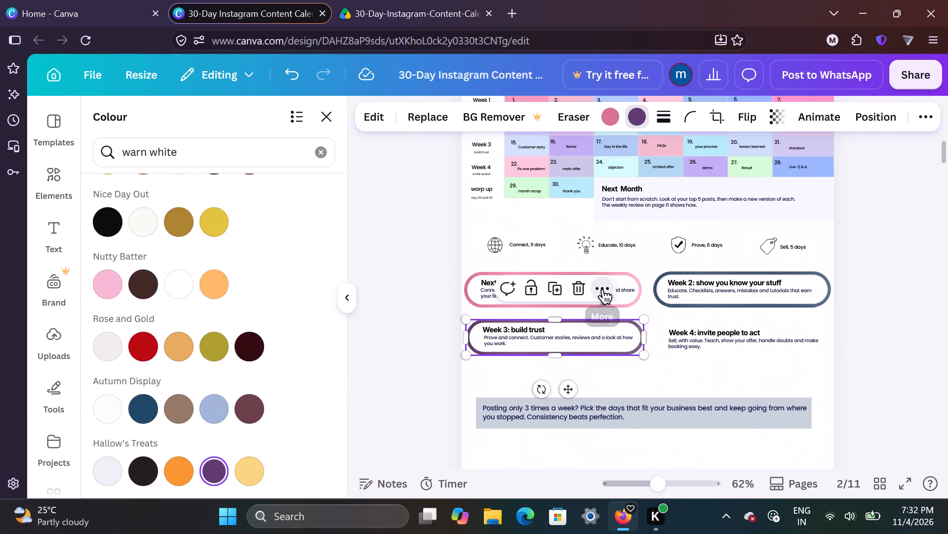
pyautogui.click(659, 153)
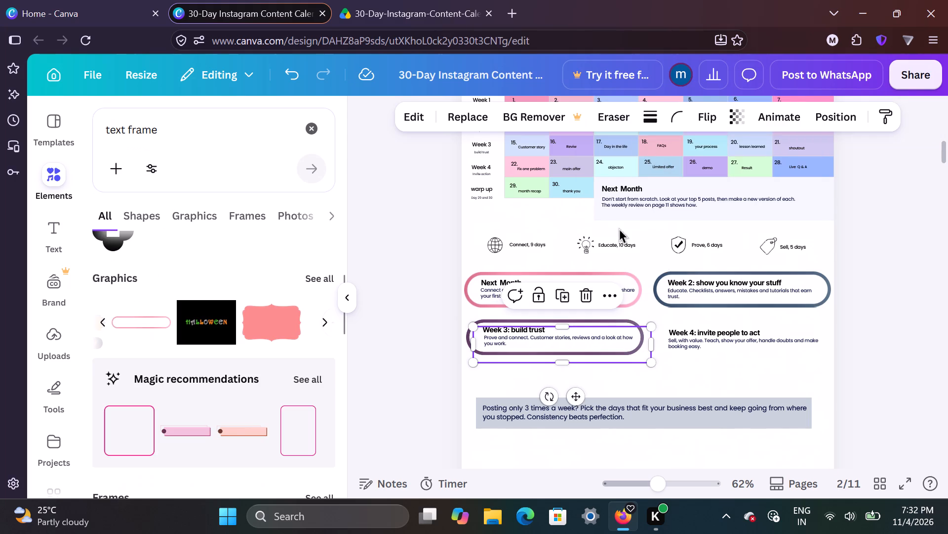
pyautogui.moveTo(579, 398); pyautogui.dragTo(745, 393)
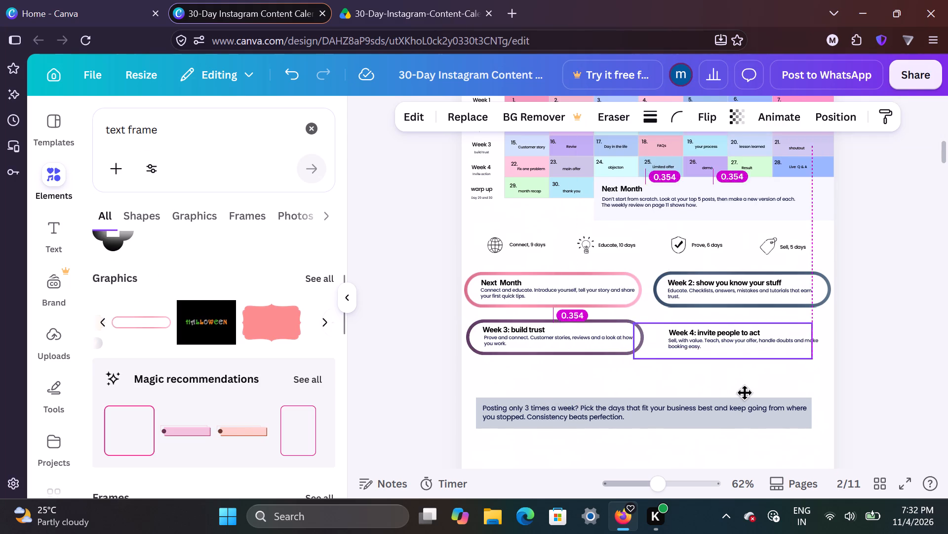
pyautogui.moveTo(745, 393); pyautogui.dragTo(756, 393)
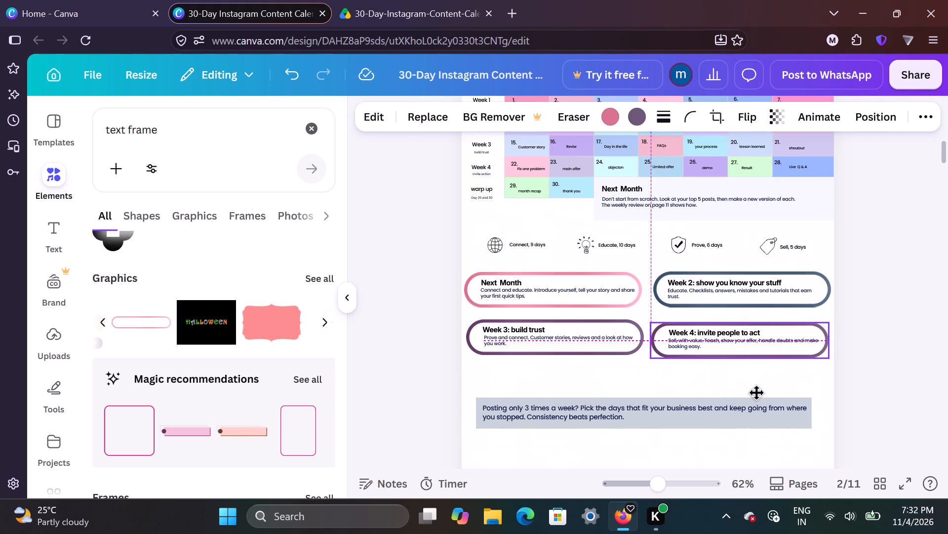
pyautogui.moveTo(756, 393); pyautogui.dragTo(760, 391)
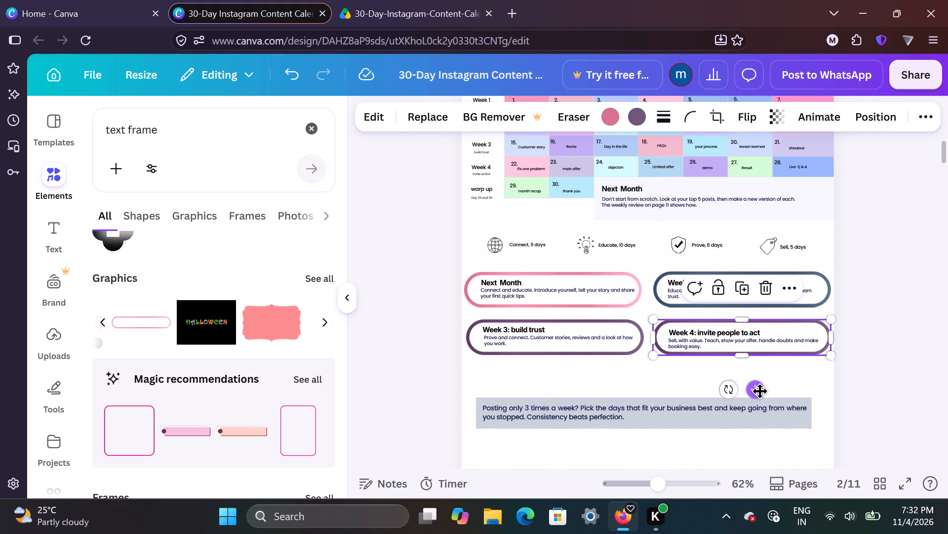
# Change the Week 4 frame's purple colour to the Greyazure #97bcc7 of the Strong and Curved palette.
pyautogui.click(636, 119)
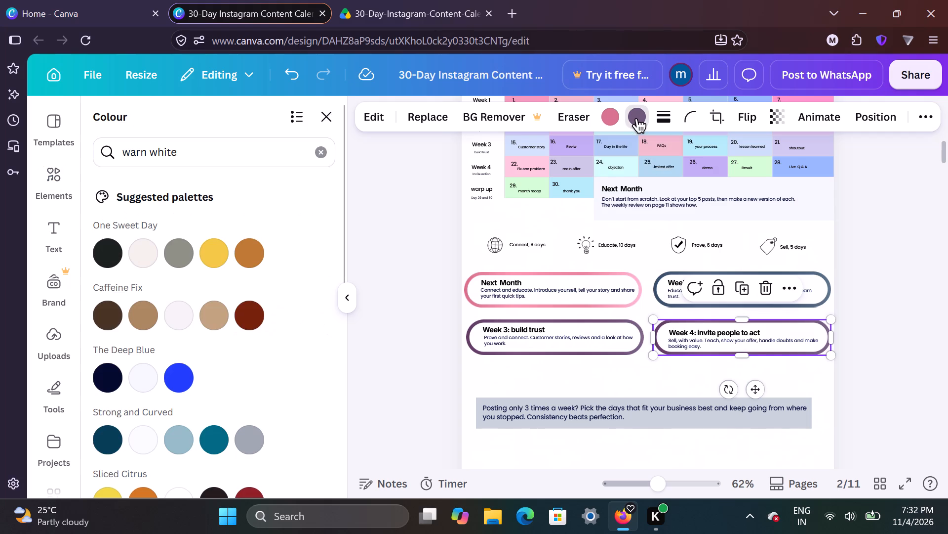
pyautogui.click(138, 322)
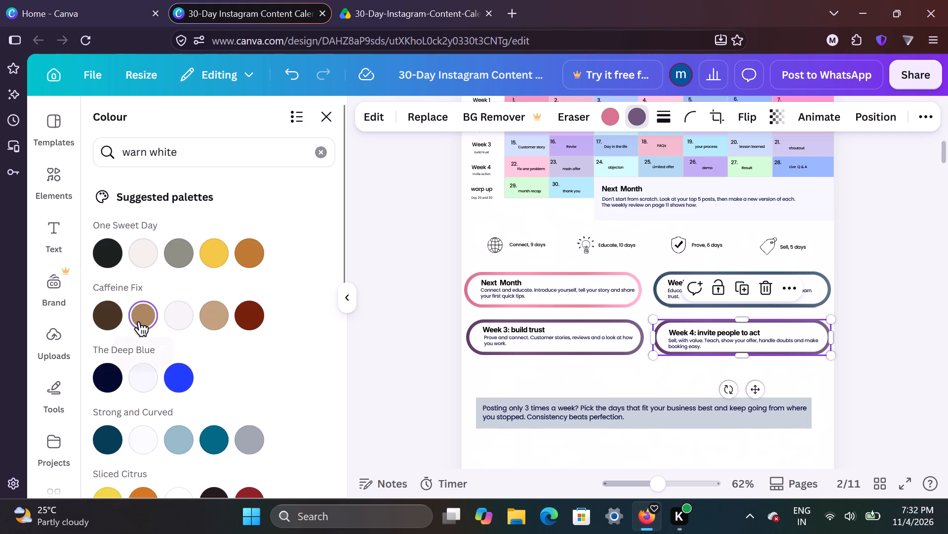
pyautogui.click(173, 261)
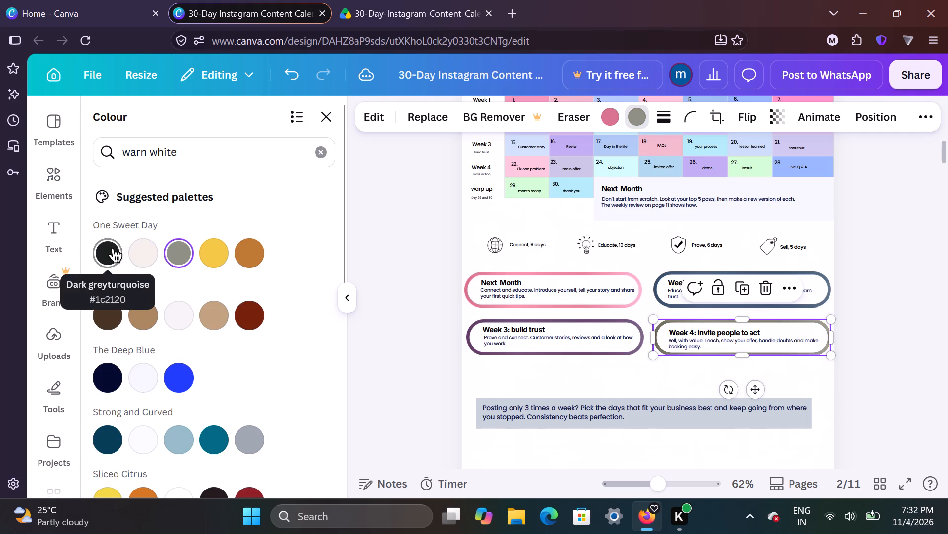
pyautogui.click(165, 435)
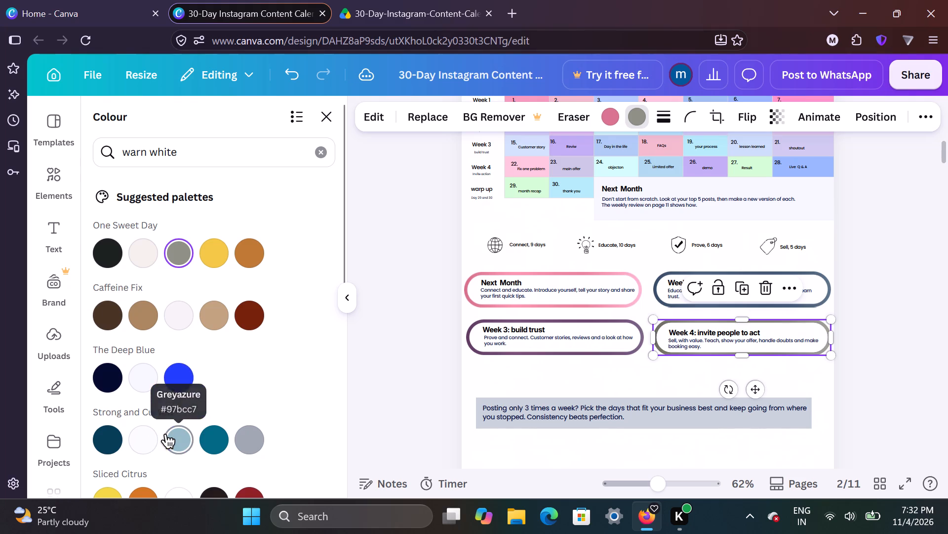
pyautogui.click(545, 376)
pyautogui.click(545, 376)
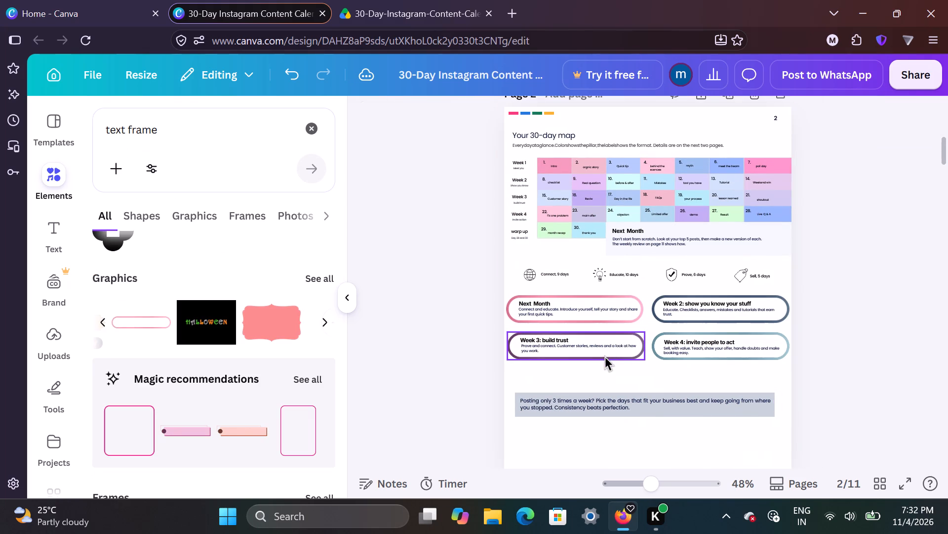
# Change the Week 3 frame's purple colour to the same Greyazure #97bcc7 as the Week 4 frame.
pyautogui.click(662, 353)
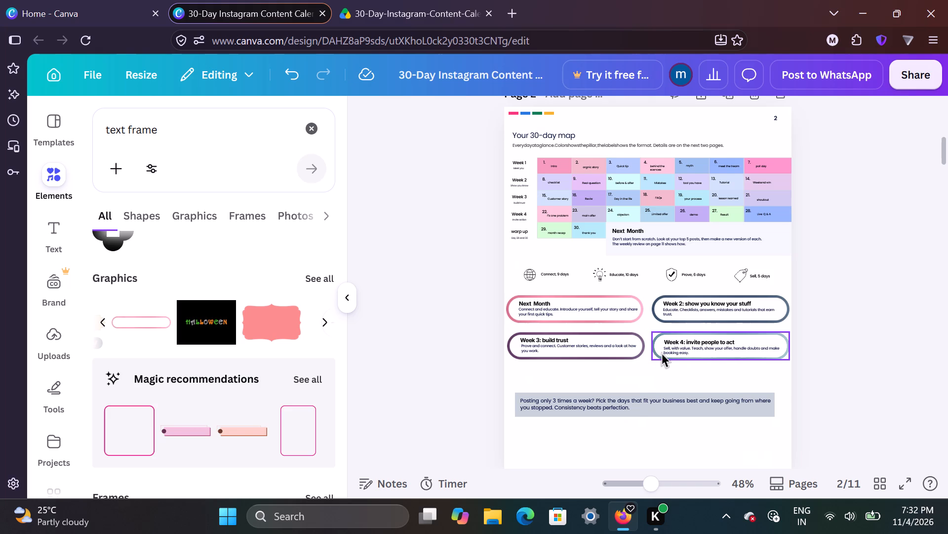
pyautogui.click(639, 123)
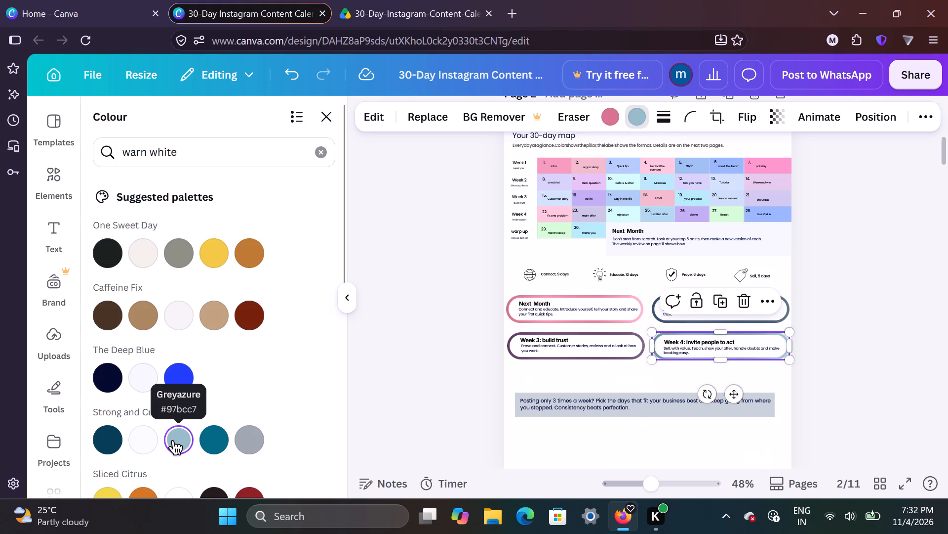
pyautogui.click(548, 357)
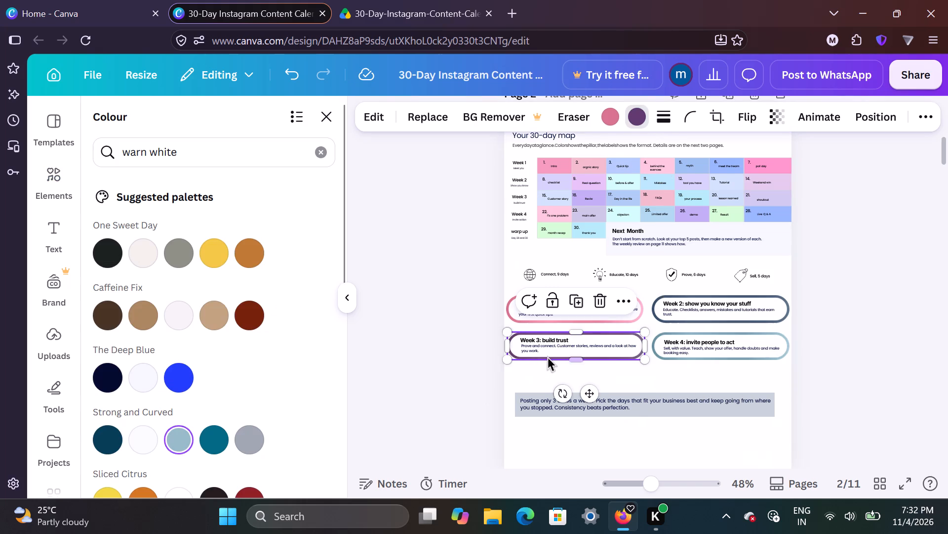
pyautogui.click(636, 119)
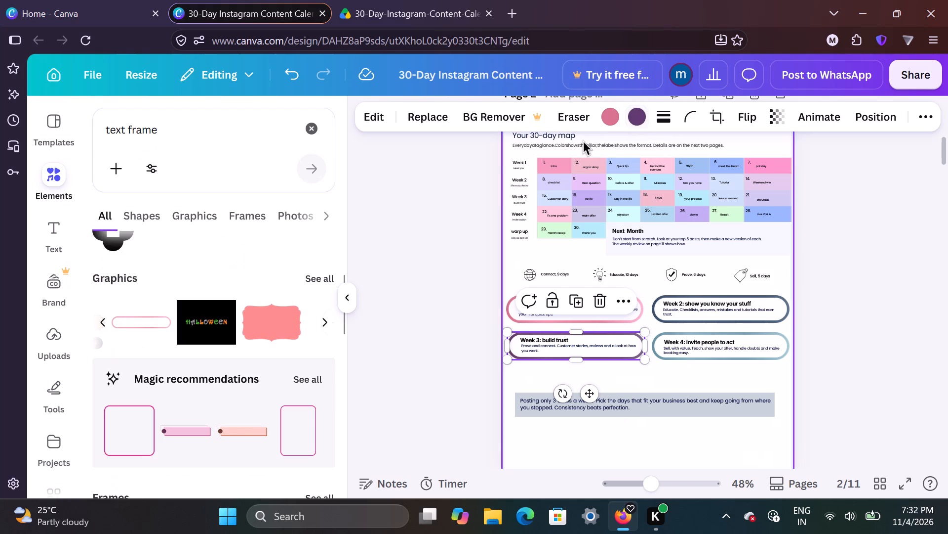
pyautogui.click(635, 117)
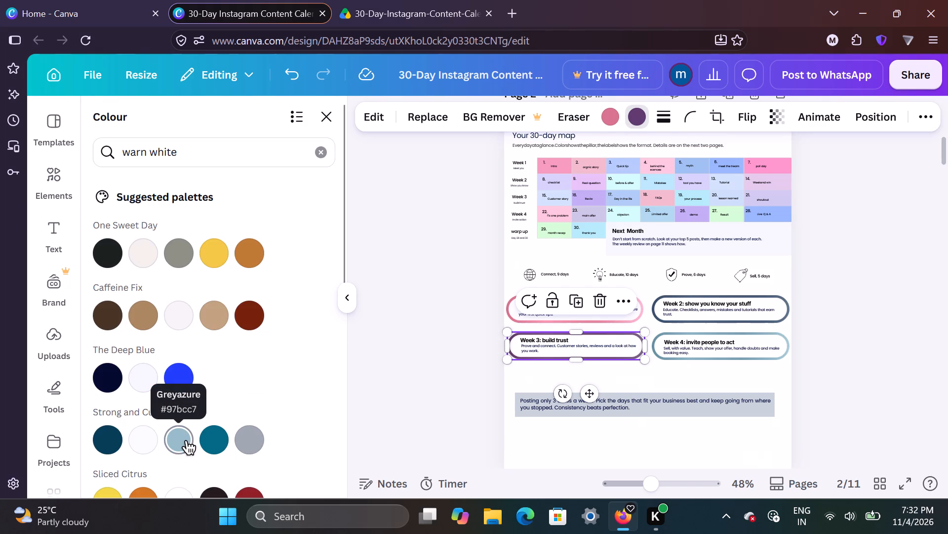
pyautogui.click(186, 441)
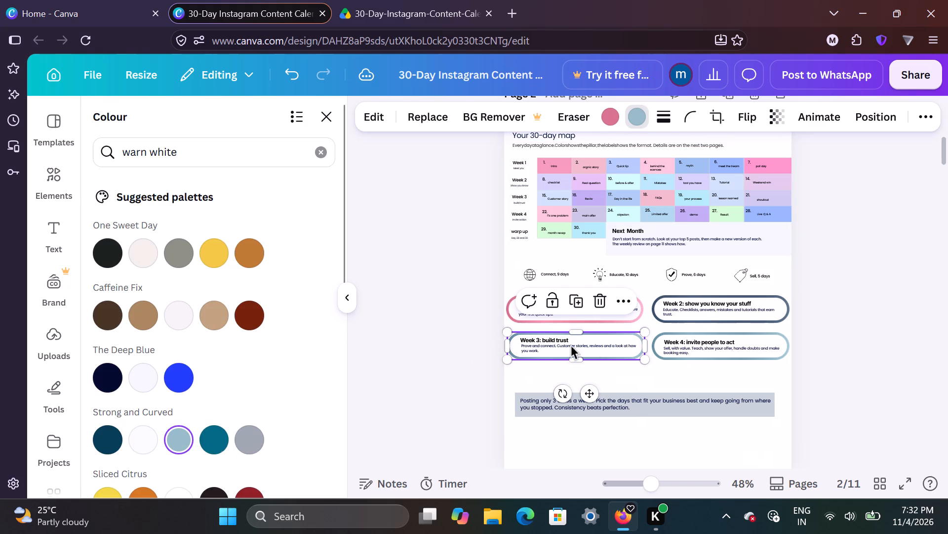
pyautogui.click(638, 381)
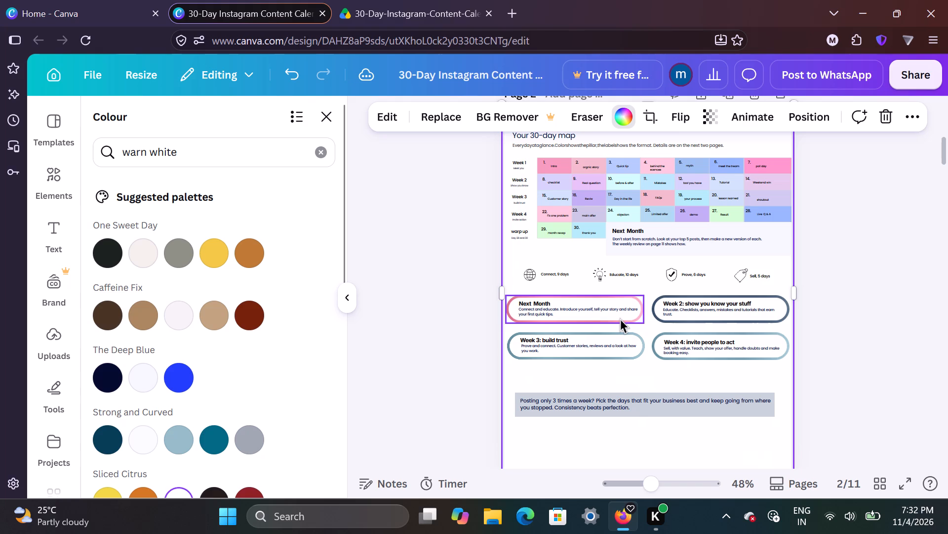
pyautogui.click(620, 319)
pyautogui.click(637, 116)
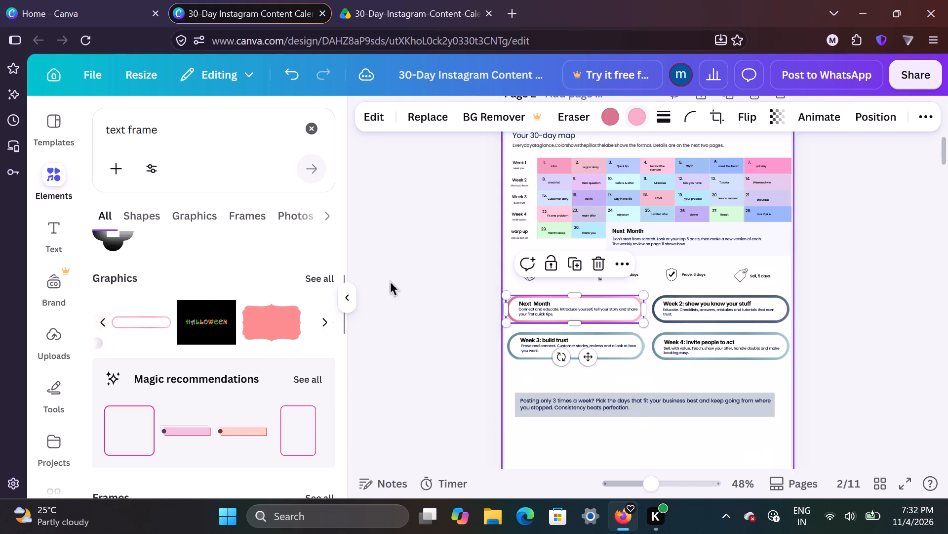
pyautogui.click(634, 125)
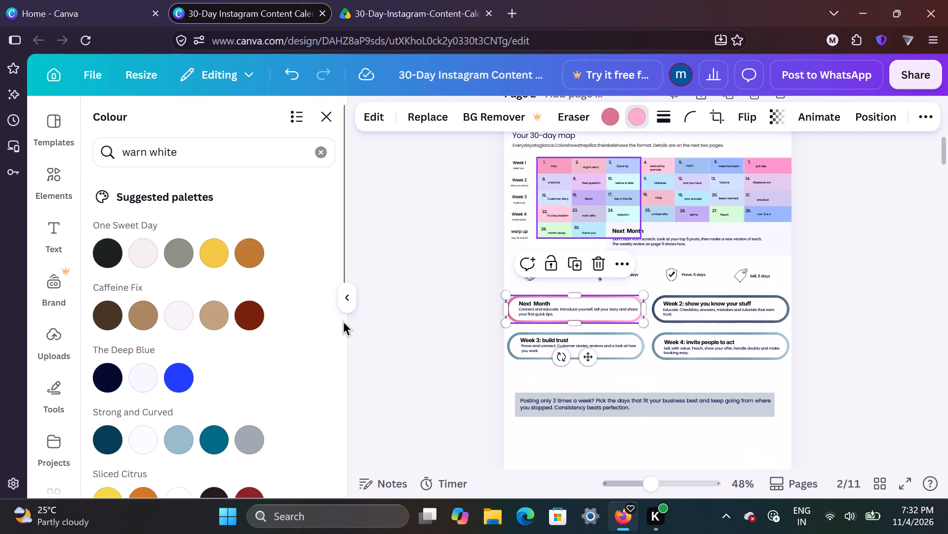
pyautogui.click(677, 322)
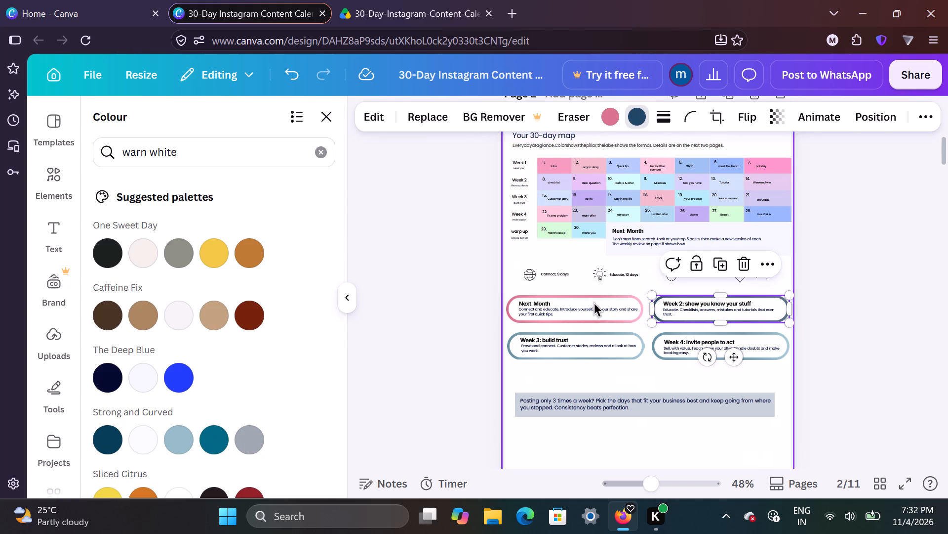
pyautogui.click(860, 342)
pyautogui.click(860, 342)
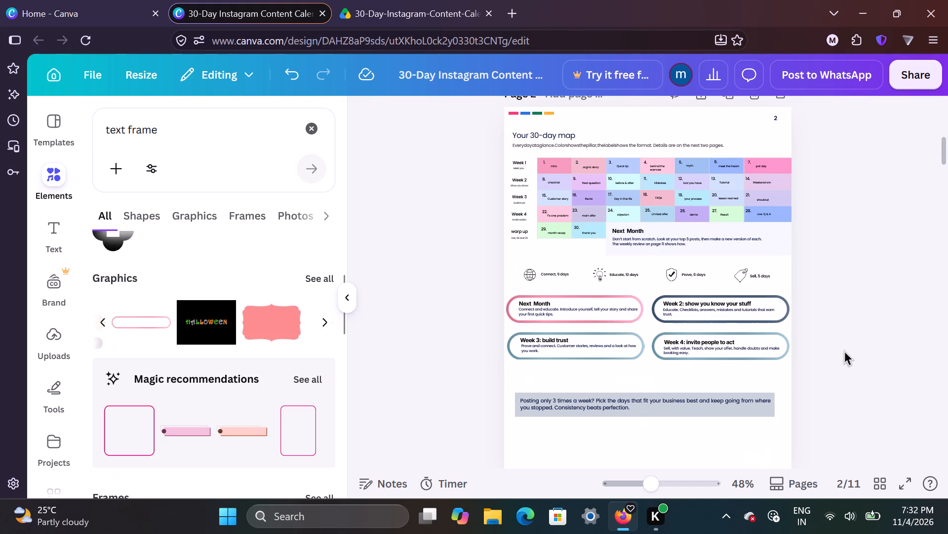
# Change the Week 2 frame's dark blue colour to the pink of the Nutty Batter palette.
pyautogui.scroll(1, 844, 351)
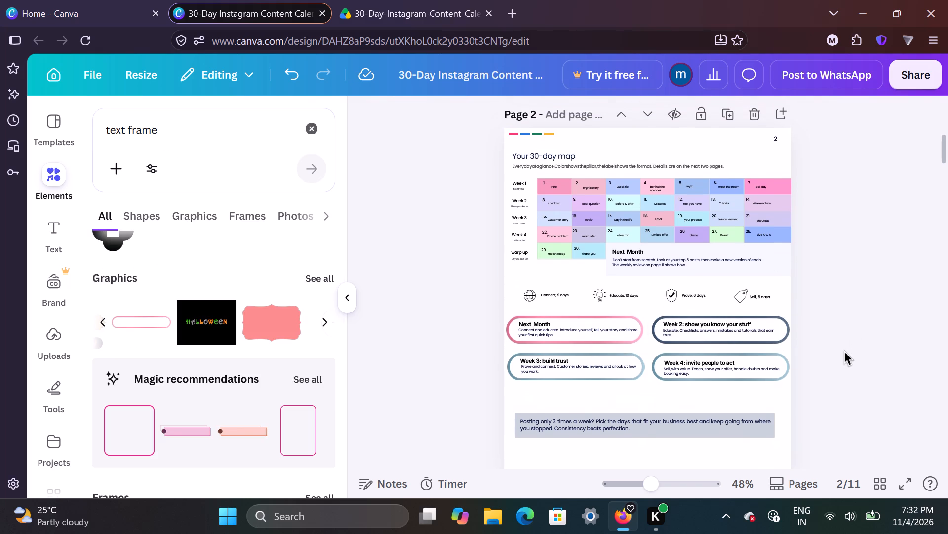
pyautogui.click(770, 339)
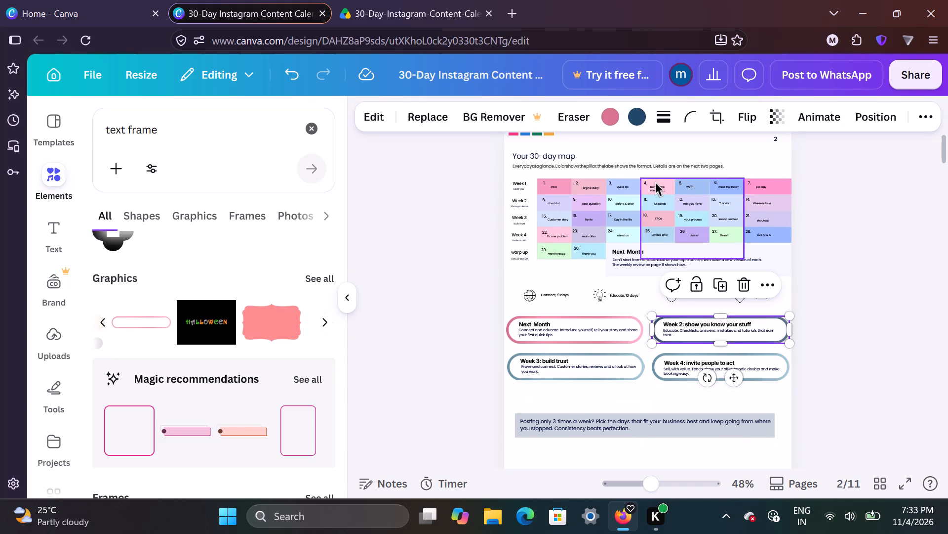
pyautogui.click(635, 116)
pyautogui.scroll(-1, 286, 320)
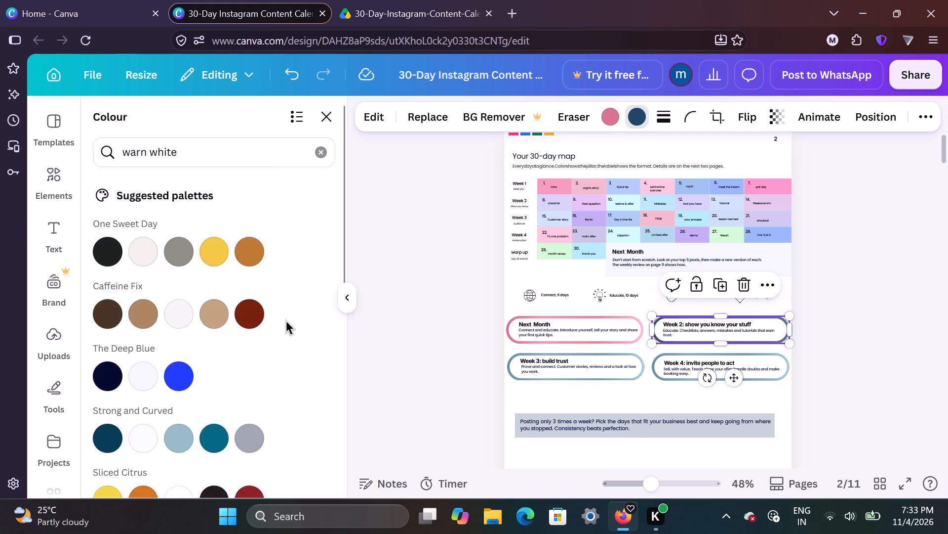
pyautogui.scroll(-1, 286, 320)
pyautogui.click(107, 422)
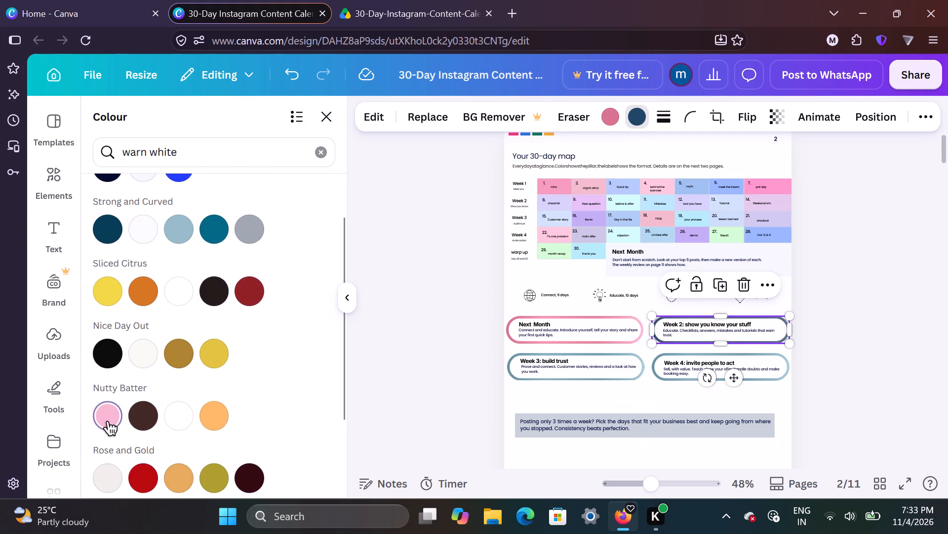
pyautogui.click(563, 400)
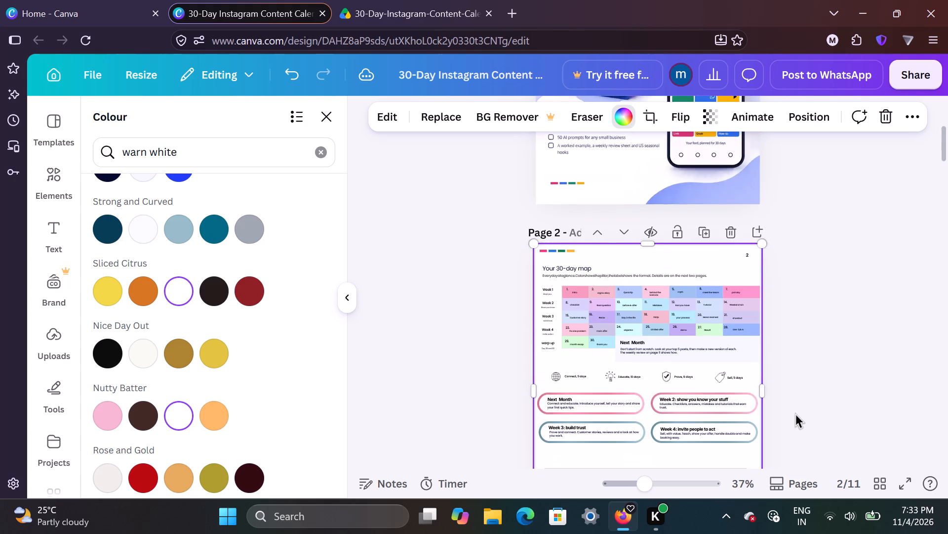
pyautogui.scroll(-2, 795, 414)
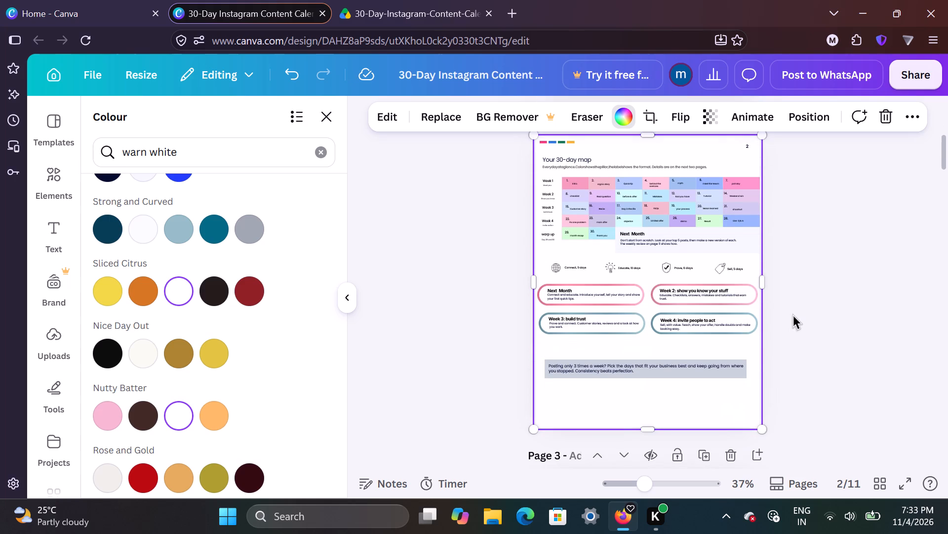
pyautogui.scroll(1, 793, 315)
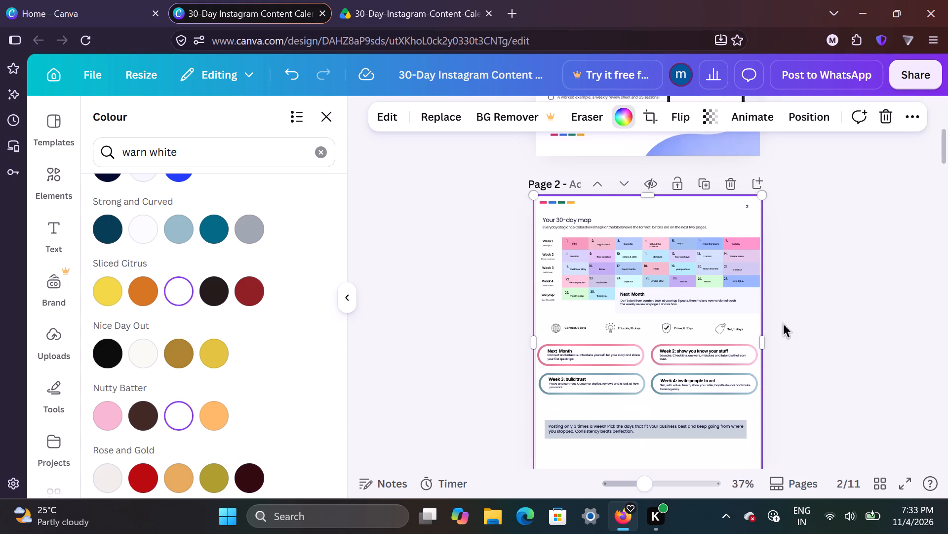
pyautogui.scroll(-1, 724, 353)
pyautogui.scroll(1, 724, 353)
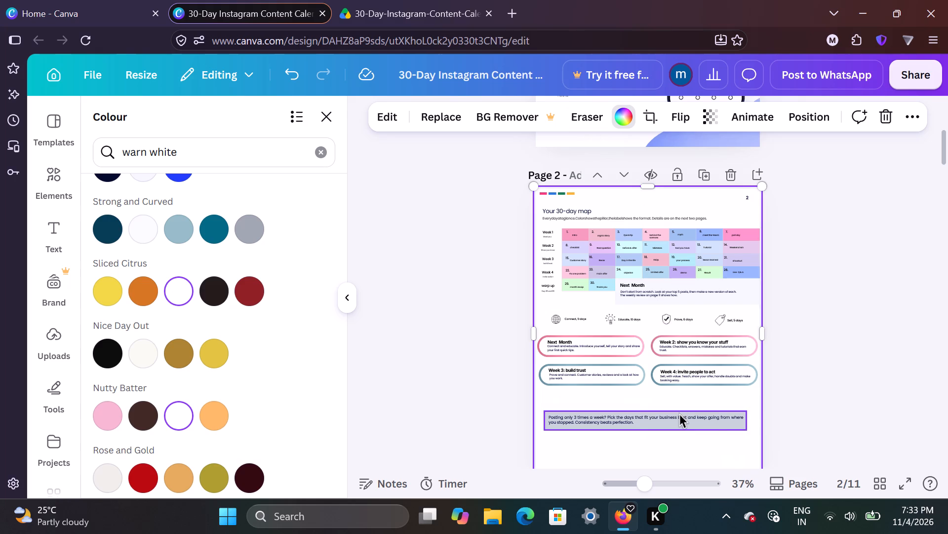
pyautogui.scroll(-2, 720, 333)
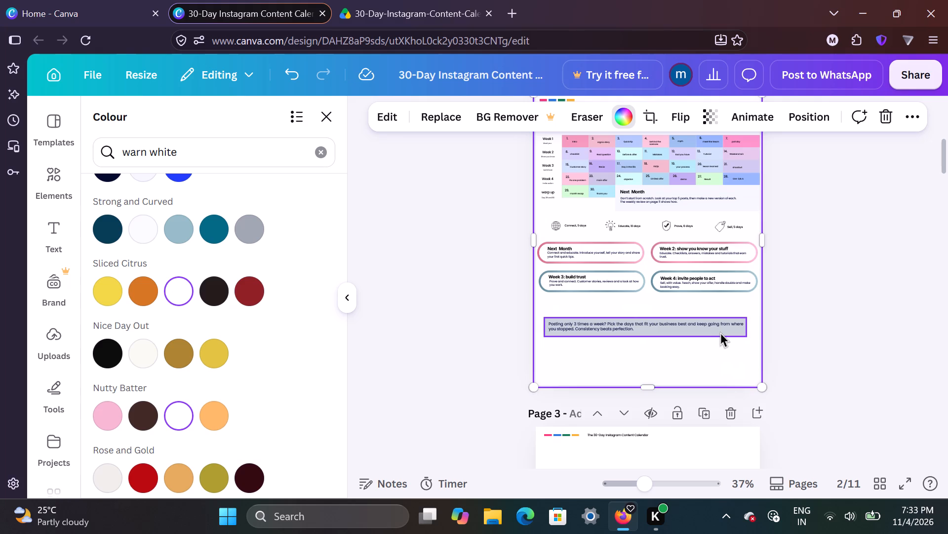
# Browse the "text frame" element results and add the pink banner with a dark dot to the 30-day map page.
pyautogui.click(817, 311)
pyautogui.scroll(2, 817, 311)
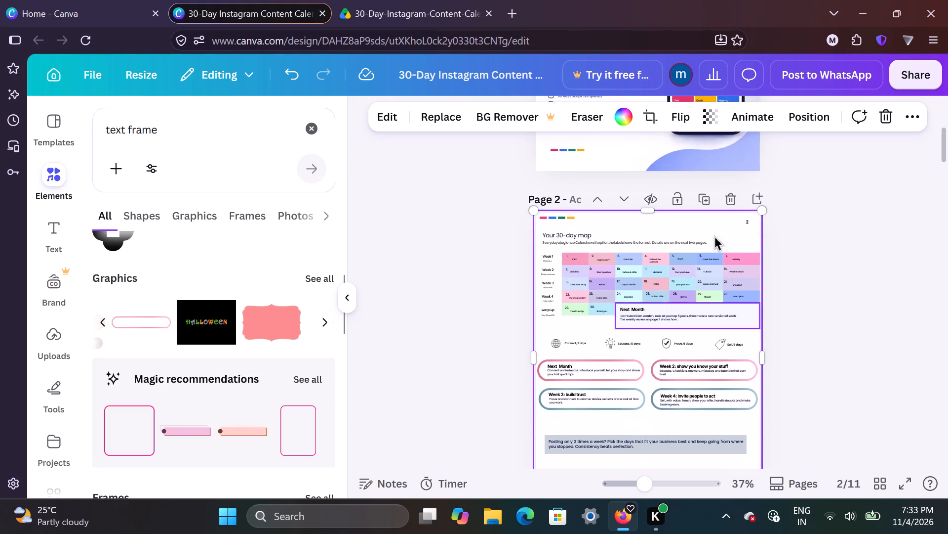
pyautogui.click(714, 232)
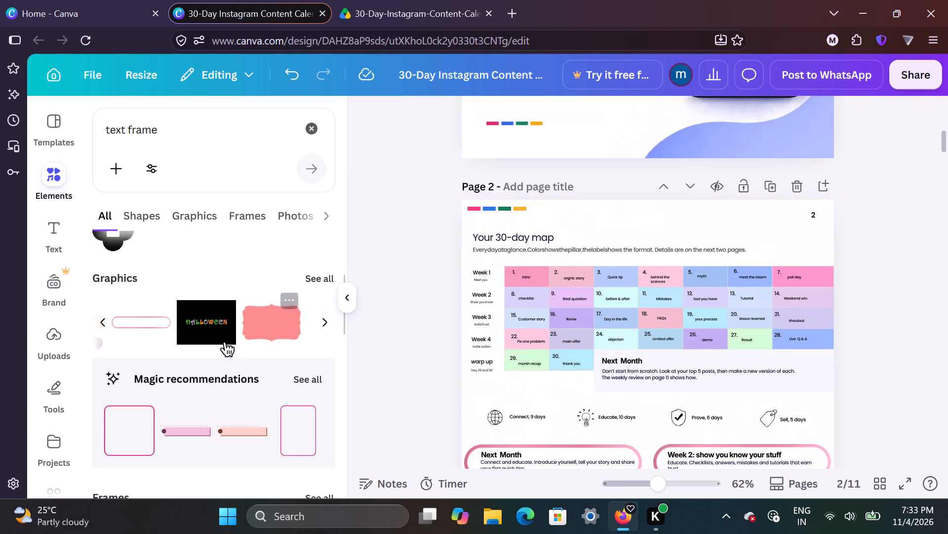
pyautogui.scroll(1, 224, 343)
pyautogui.scroll(-6, 224, 343)
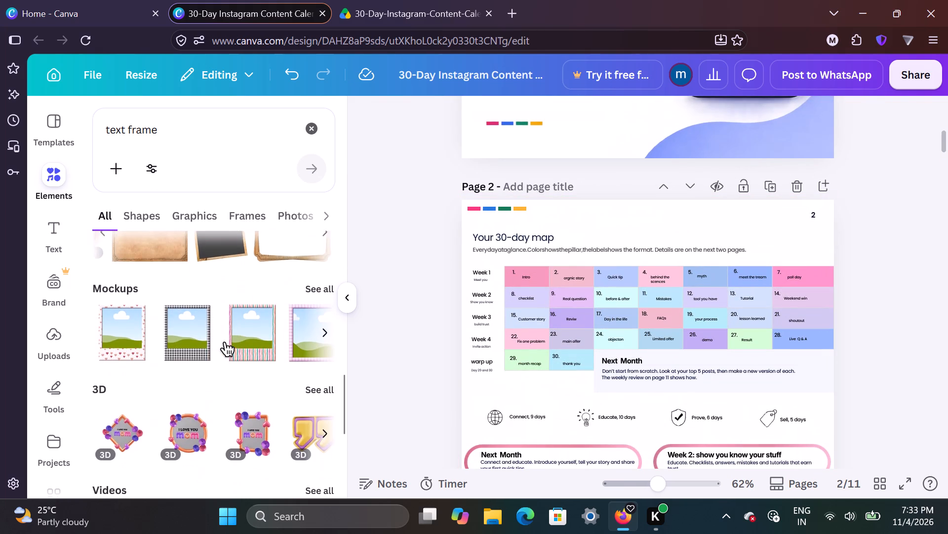
pyautogui.scroll(-4, 224, 343)
pyautogui.scroll(7, 224, 343)
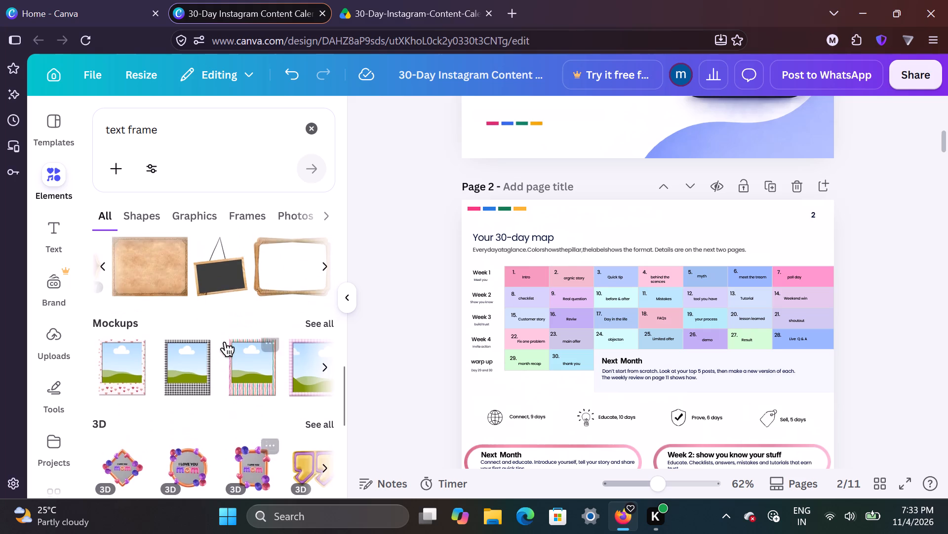
pyautogui.scroll(3, 224, 343)
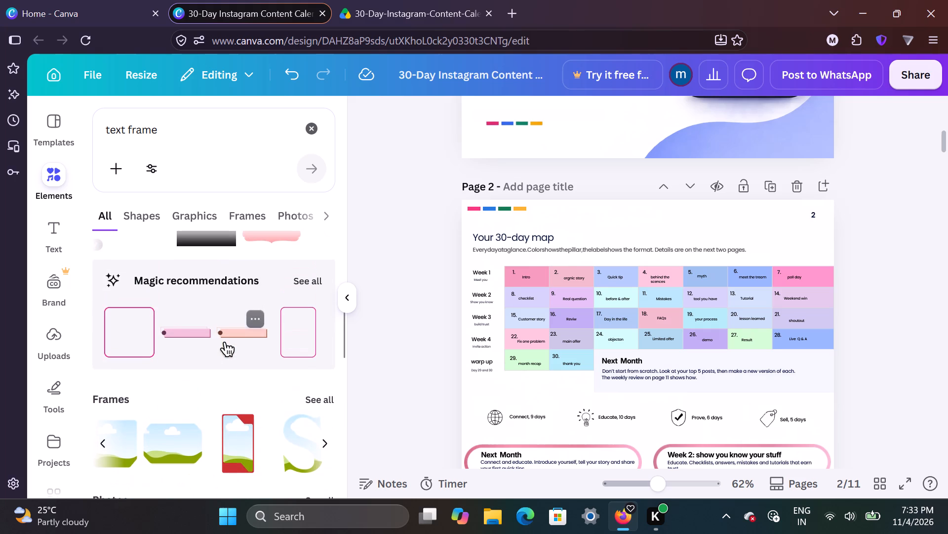
pyautogui.scroll(-2, 224, 343)
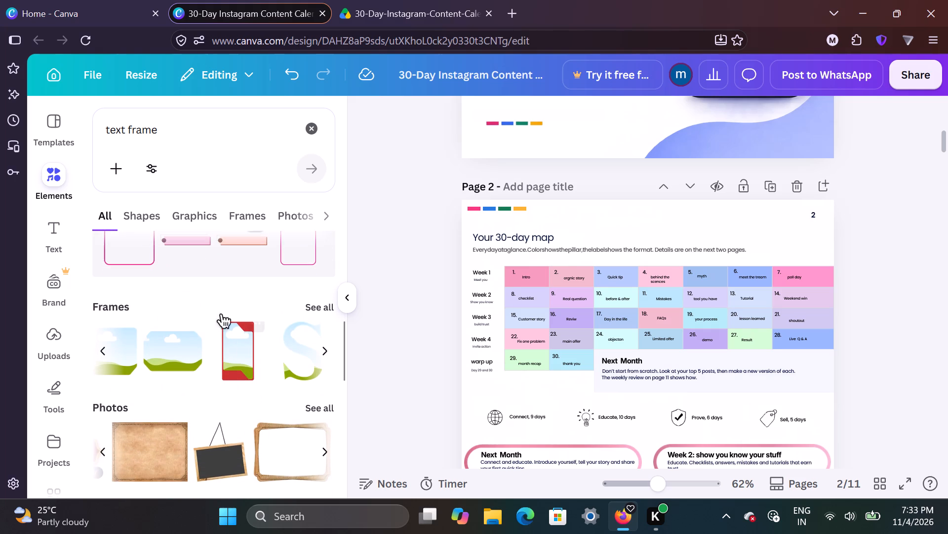
pyautogui.click(188, 245)
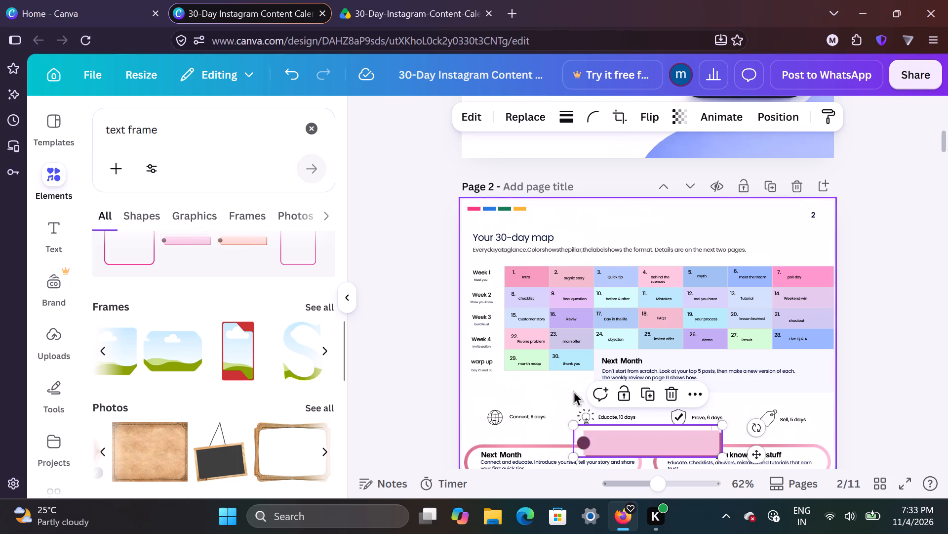
# Place the pink banner over the first week card, headed "Next Month", and enlarge it to about 4 by 0.9.
pyautogui.scroll(-1, 647, 403)
pyautogui.moveTo(642, 342); pyautogui.dragTo(641, 343)
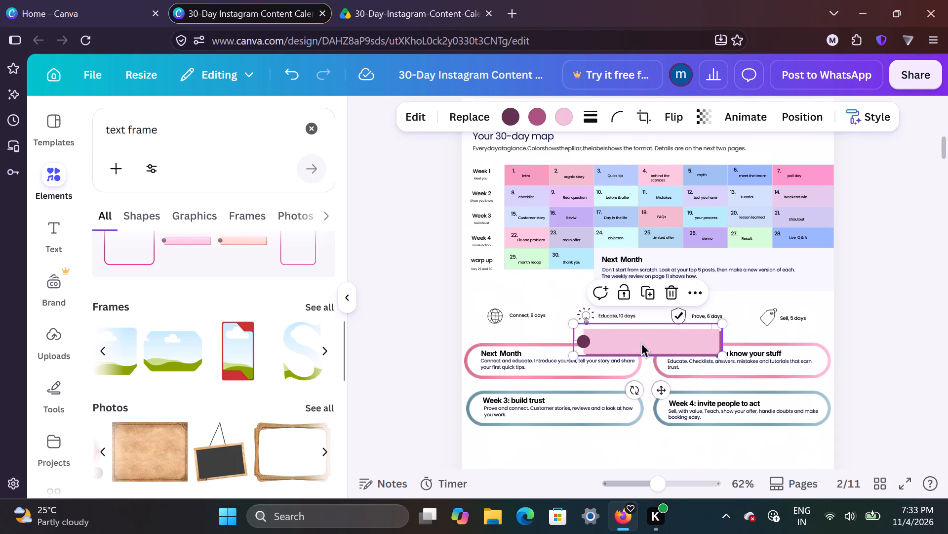
pyautogui.moveTo(641, 343); pyautogui.dragTo(532, 362)
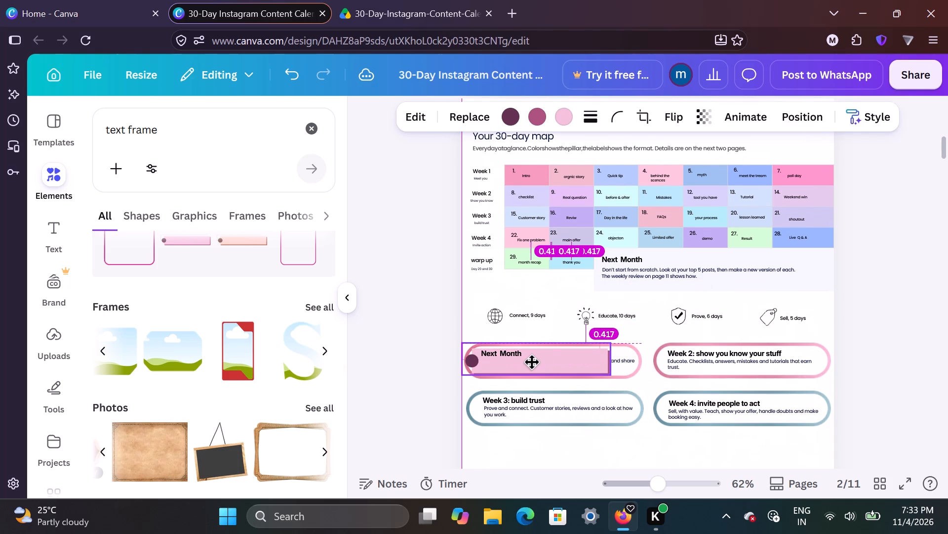
pyautogui.moveTo(532, 362); pyautogui.dragTo(529, 362)
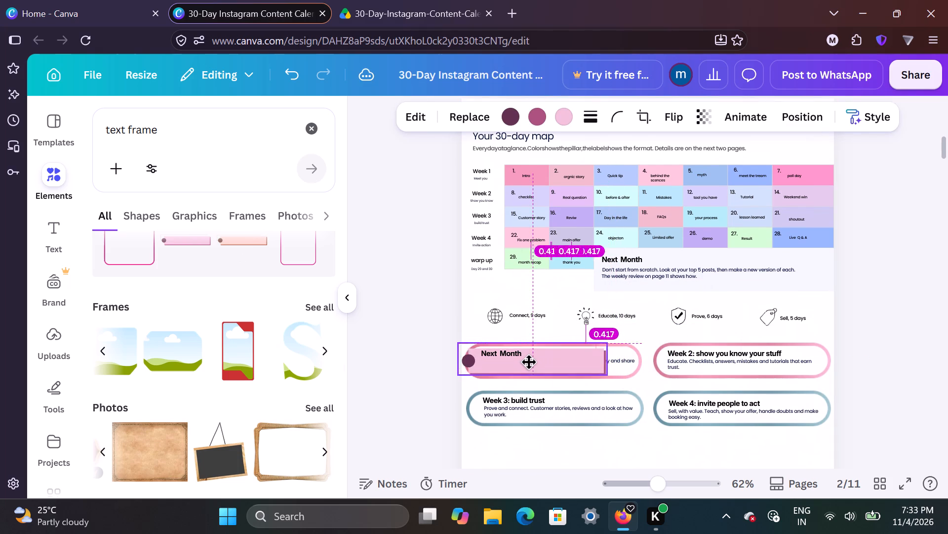
pyautogui.moveTo(529, 362); pyautogui.dragTo(533, 360)
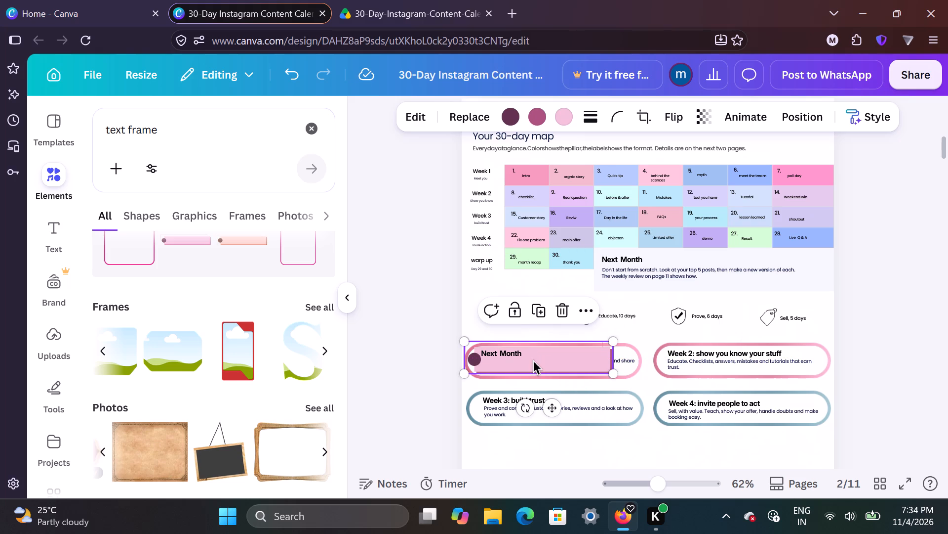
pyautogui.moveTo(611, 370); pyautogui.dragTo(638, 375)
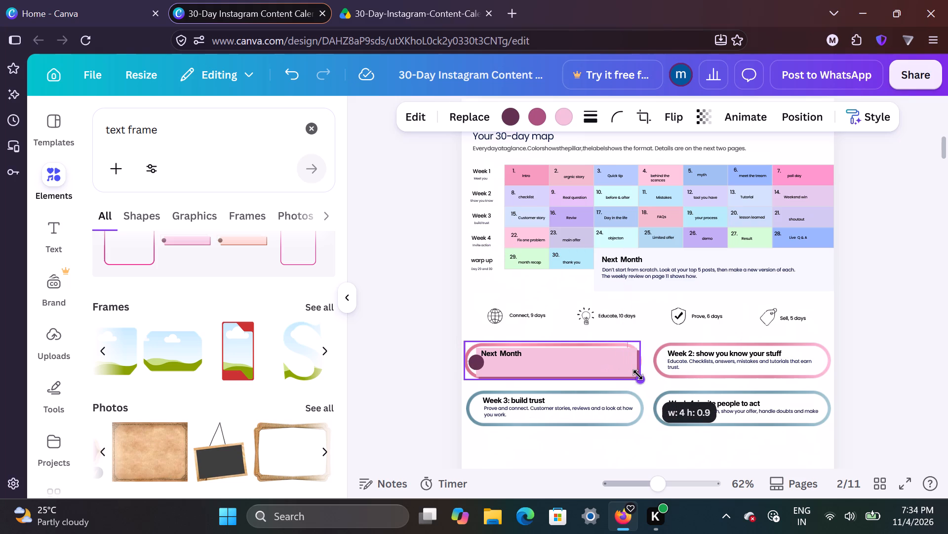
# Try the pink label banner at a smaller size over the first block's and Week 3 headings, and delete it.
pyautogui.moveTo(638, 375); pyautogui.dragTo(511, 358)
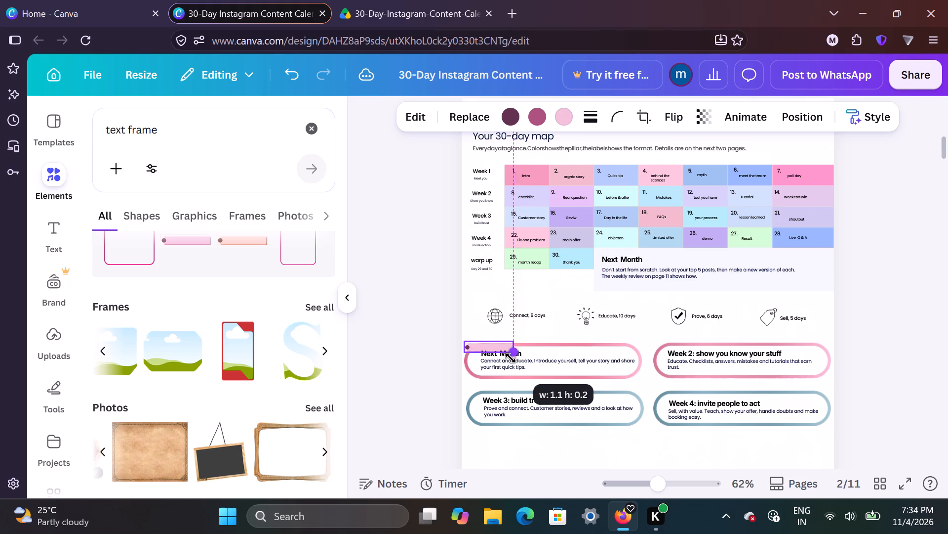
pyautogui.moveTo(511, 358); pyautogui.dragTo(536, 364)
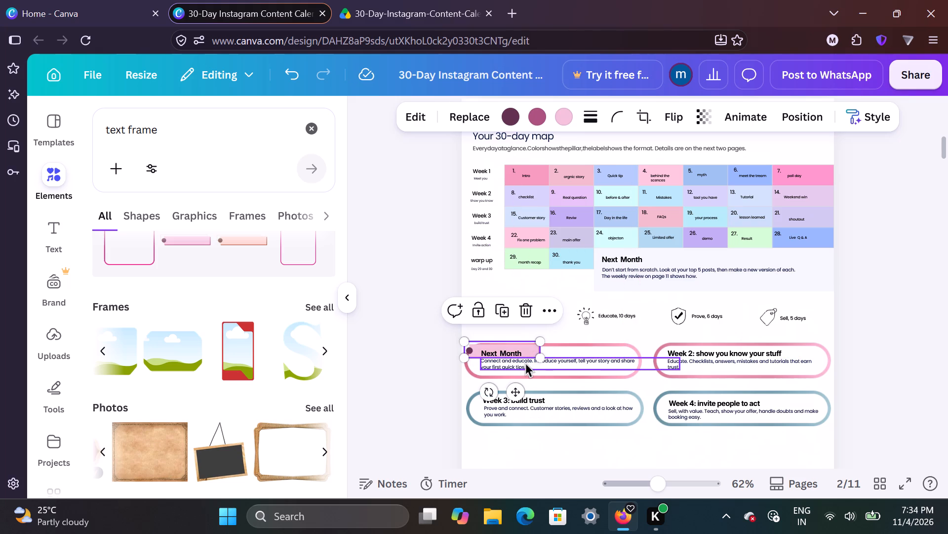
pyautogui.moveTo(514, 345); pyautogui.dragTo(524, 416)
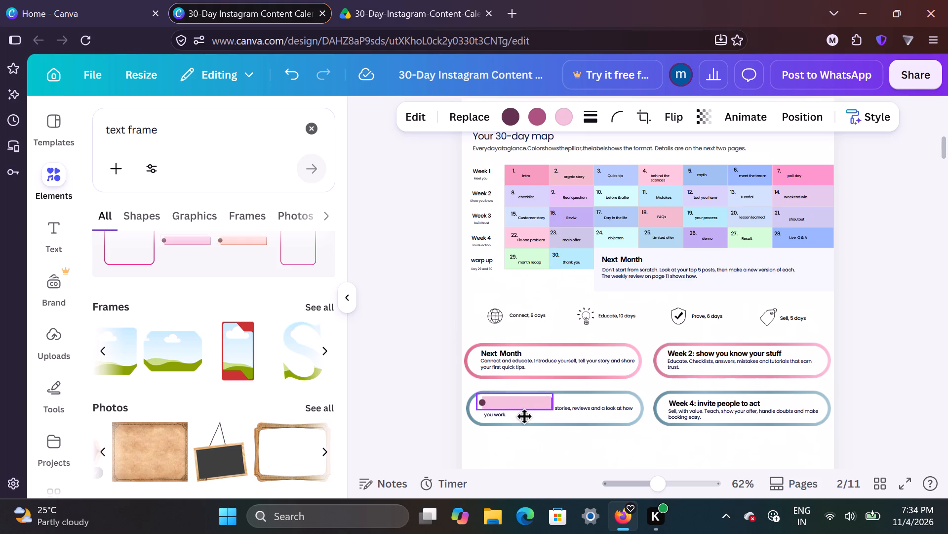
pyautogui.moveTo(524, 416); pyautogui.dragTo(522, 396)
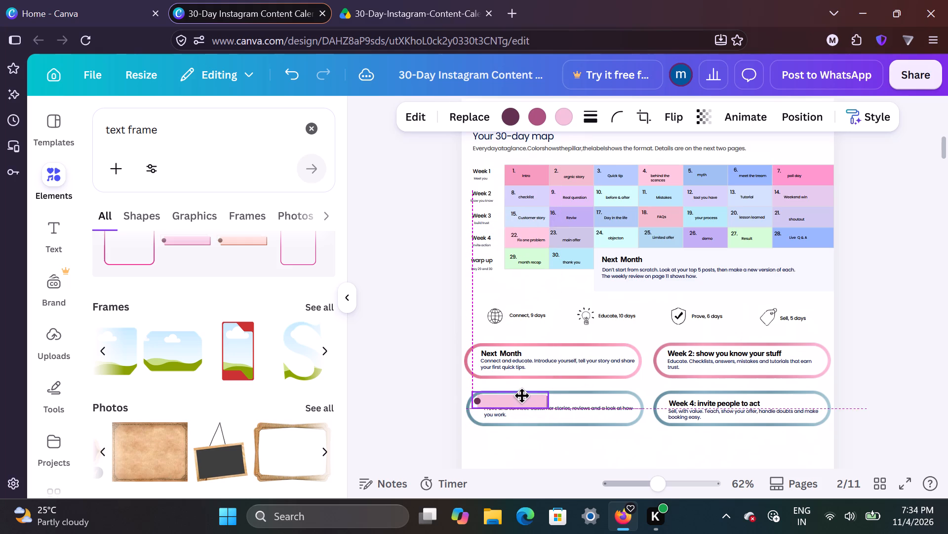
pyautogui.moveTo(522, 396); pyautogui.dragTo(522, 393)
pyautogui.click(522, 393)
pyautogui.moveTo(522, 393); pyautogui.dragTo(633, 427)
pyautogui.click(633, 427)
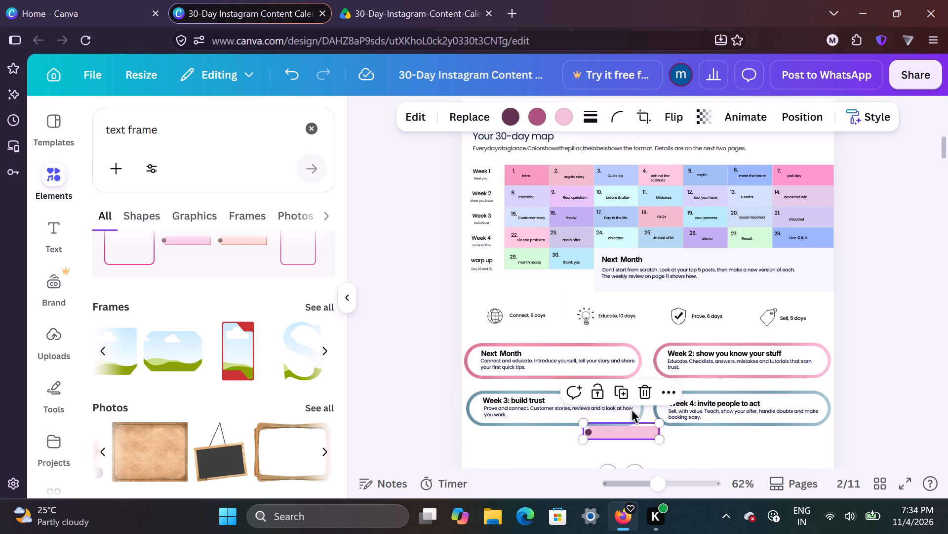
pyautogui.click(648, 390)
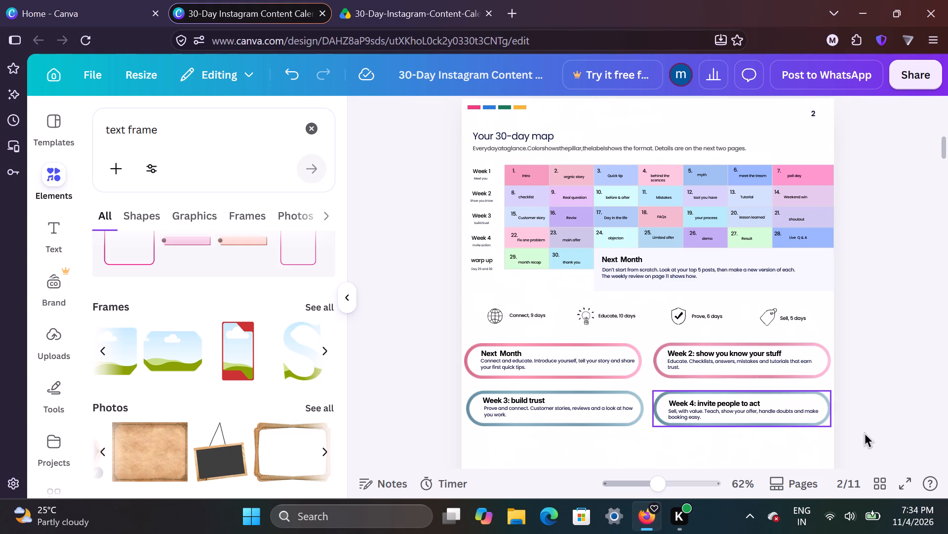
# Copy the pink style of the "orgnic story" day 2 cell onto the Next Month box beneath the 30-day map.
pyautogui.scroll(-5, 905, 371)
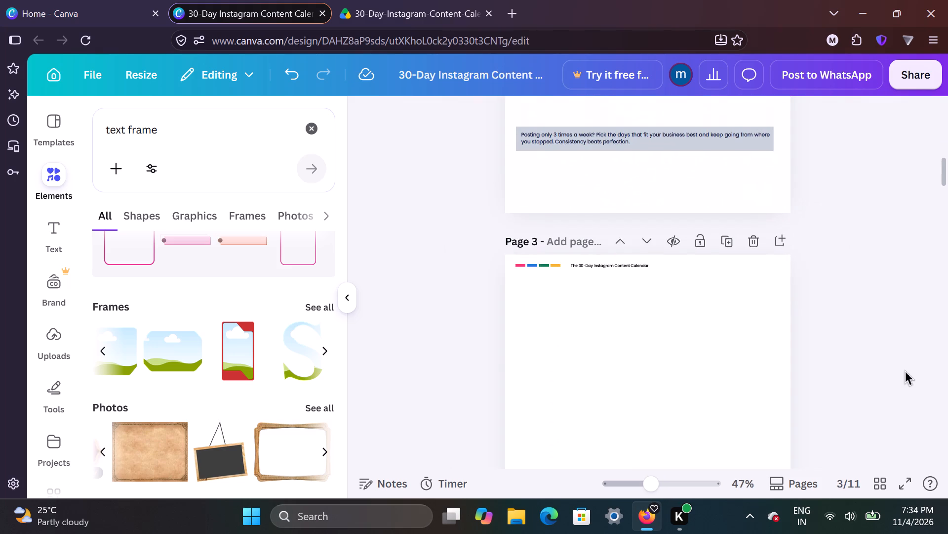
pyautogui.scroll(3, 603, 294)
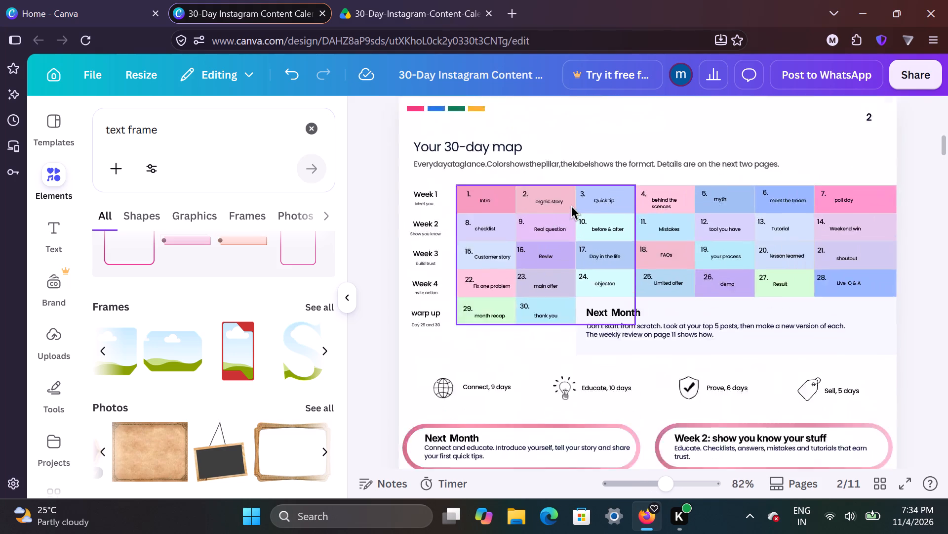
pyautogui.click(534, 191)
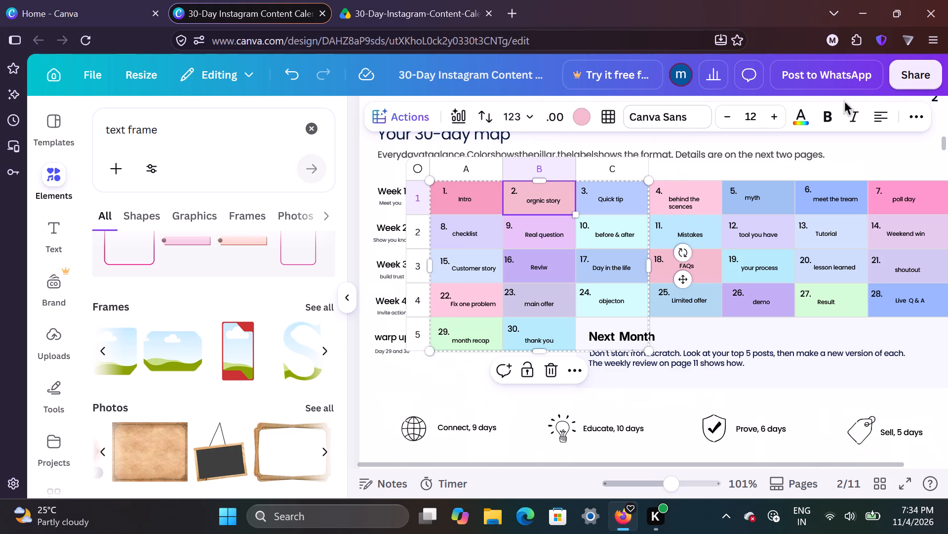
pyautogui.click(916, 117)
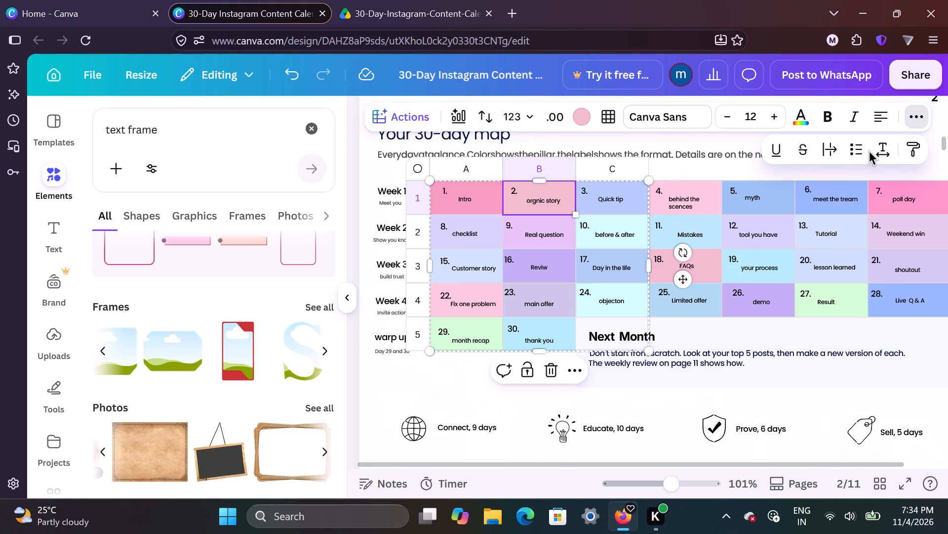
pyautogui.click(856, 153)
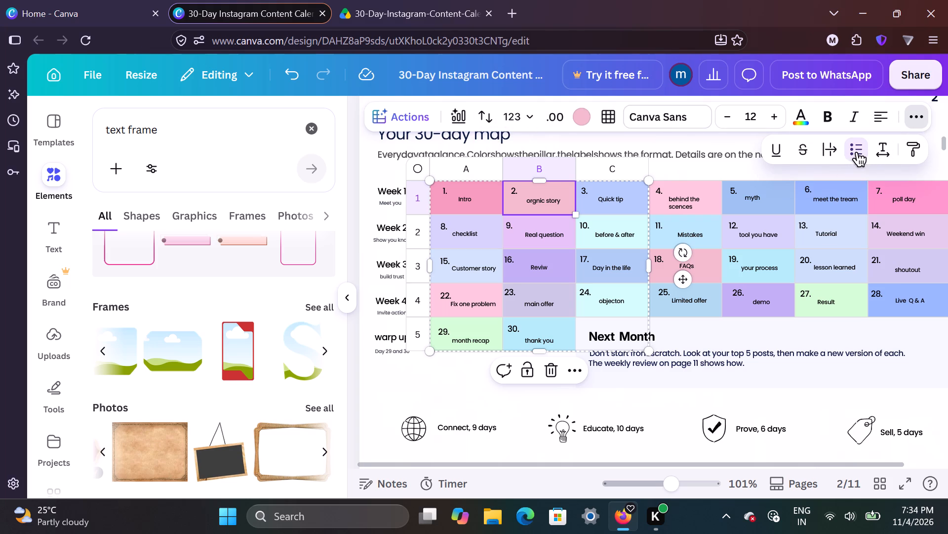
pyautogui.click(856, 153)
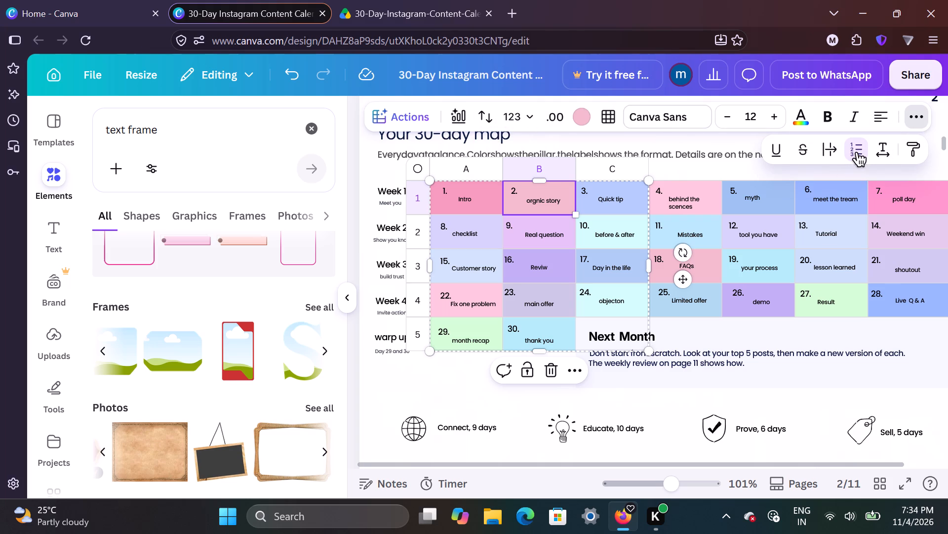
pyautogui.click(856, 153)
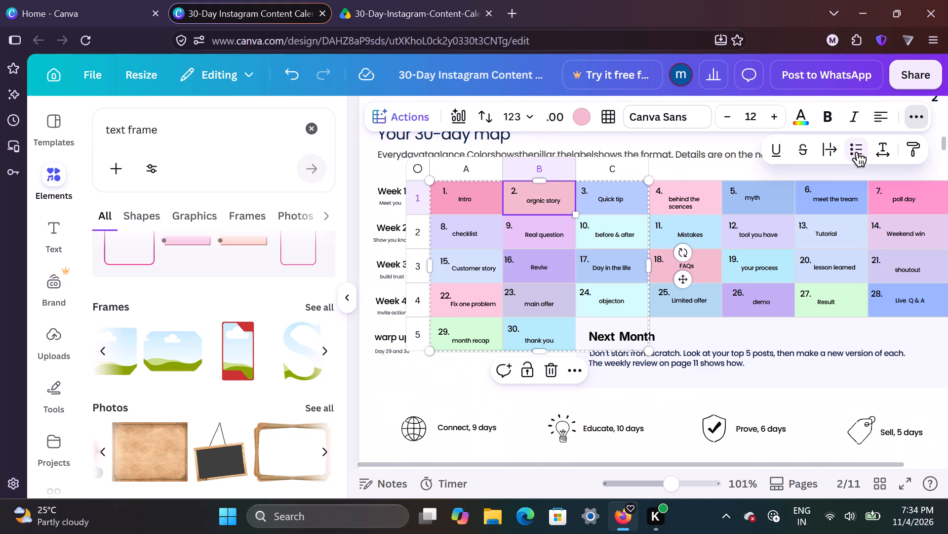
pyautogui.click(885, 152)
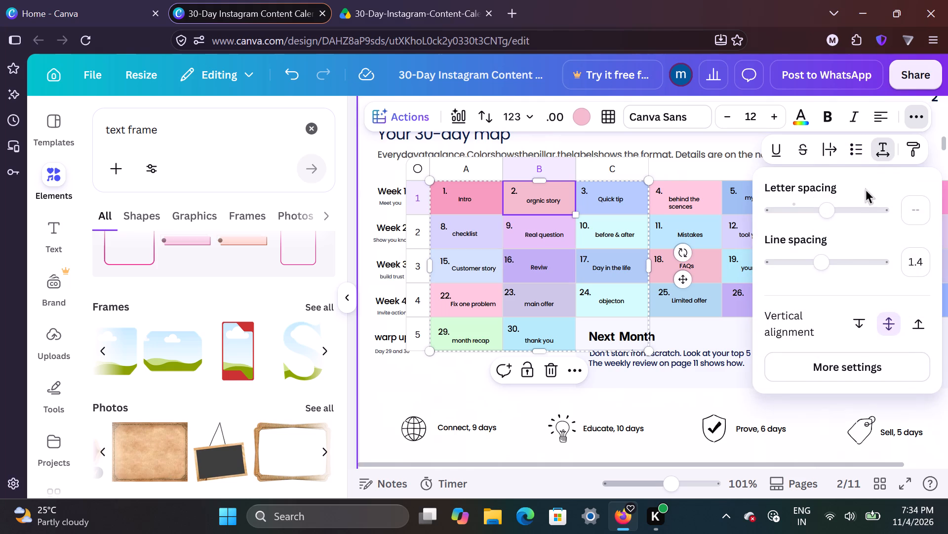
pyautogui.click(910, 144)
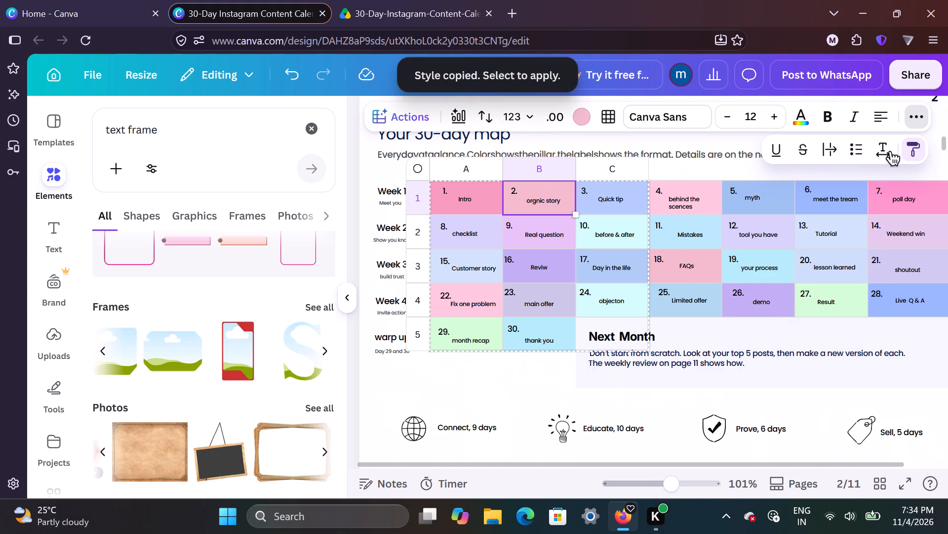
pyautogui.click(828, 119)
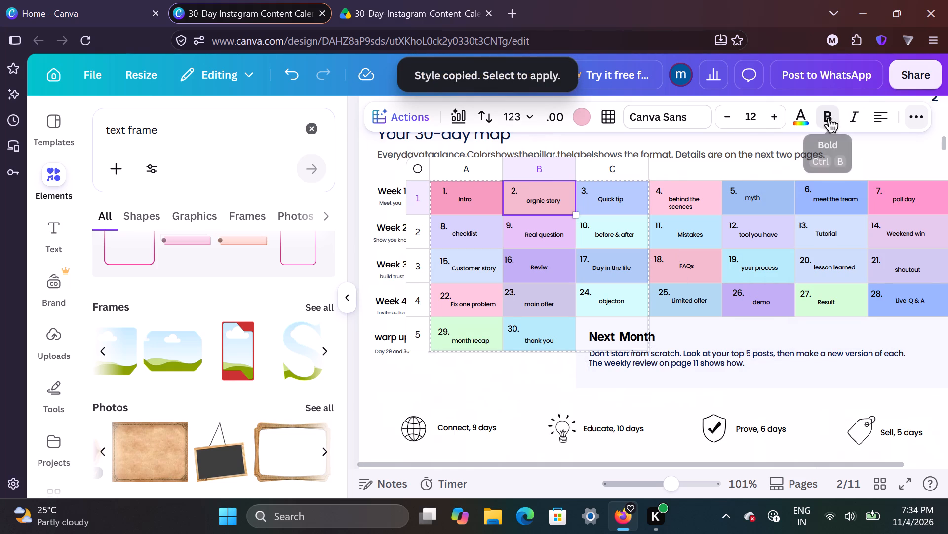
pyautogui.click(828, 119)
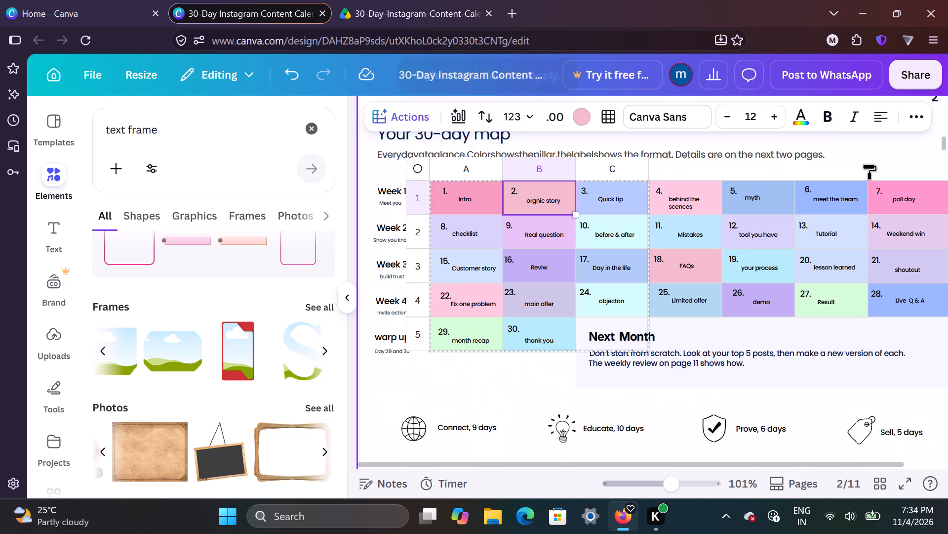
pyautogui.click(832, 331)
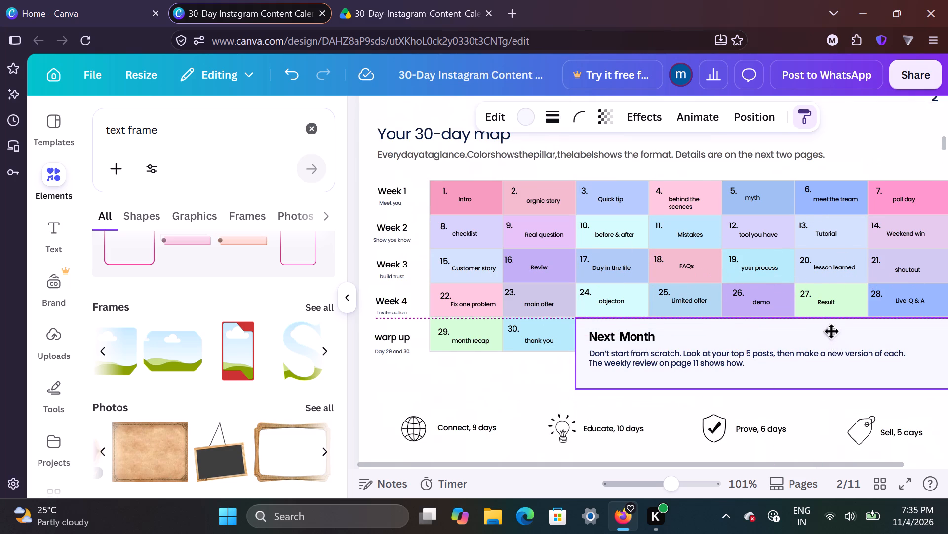
pyautogui.click(546, 375)
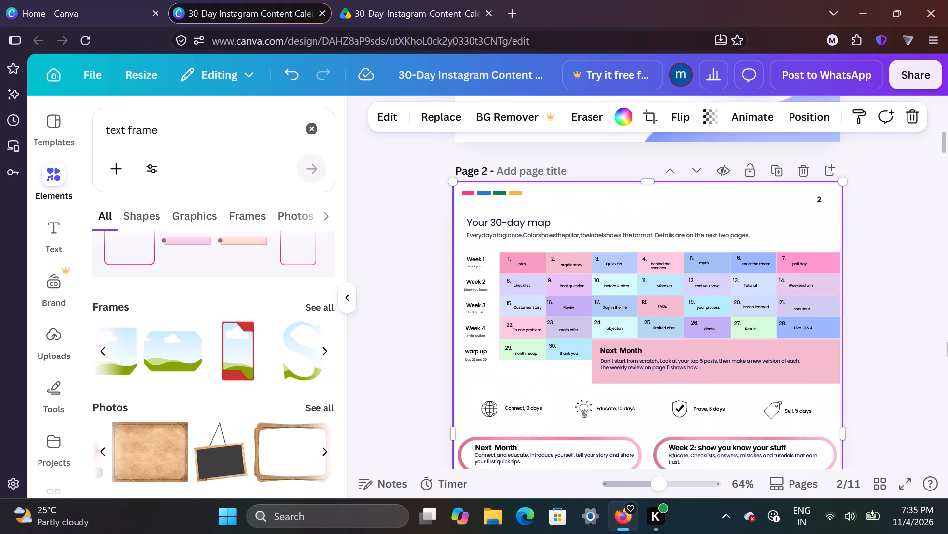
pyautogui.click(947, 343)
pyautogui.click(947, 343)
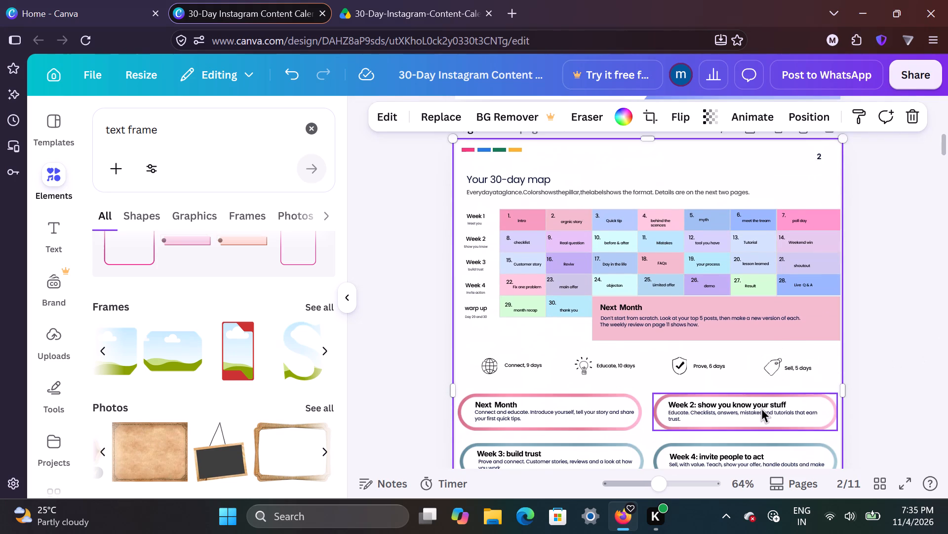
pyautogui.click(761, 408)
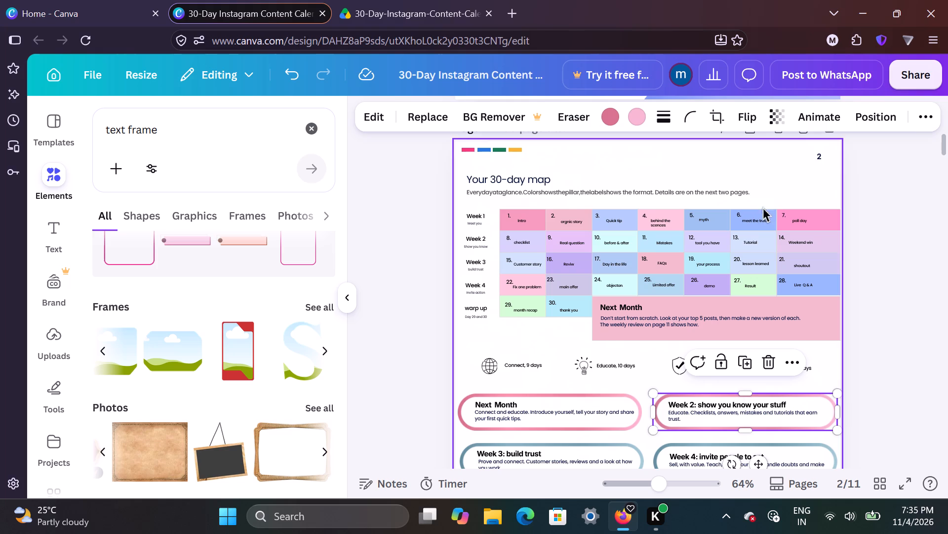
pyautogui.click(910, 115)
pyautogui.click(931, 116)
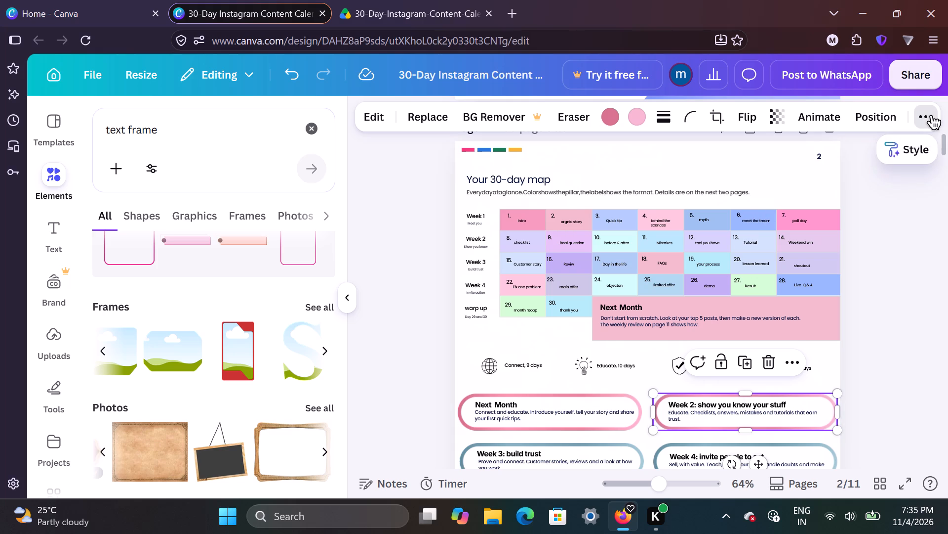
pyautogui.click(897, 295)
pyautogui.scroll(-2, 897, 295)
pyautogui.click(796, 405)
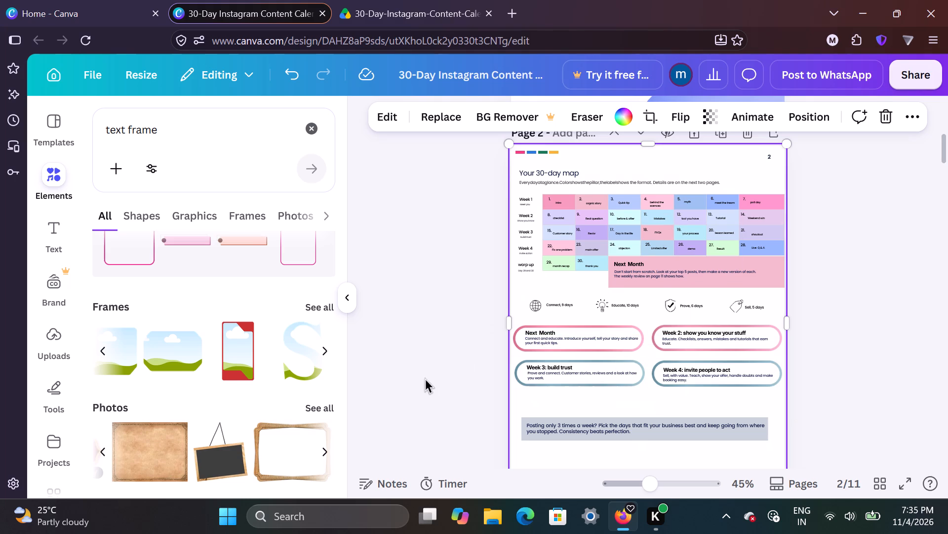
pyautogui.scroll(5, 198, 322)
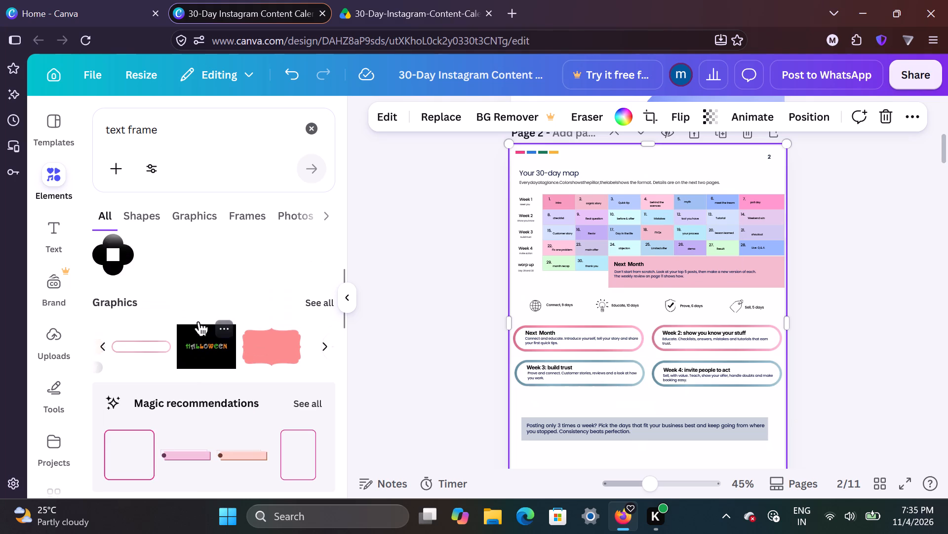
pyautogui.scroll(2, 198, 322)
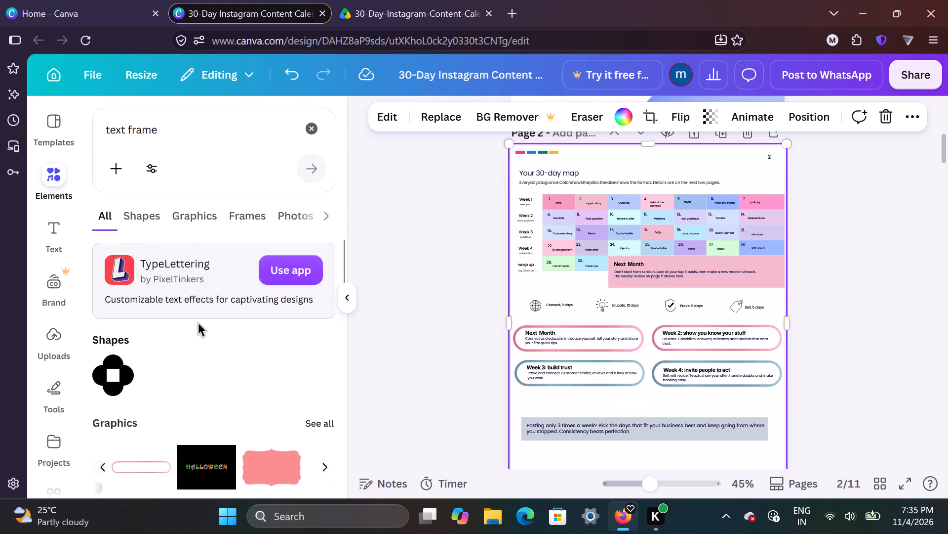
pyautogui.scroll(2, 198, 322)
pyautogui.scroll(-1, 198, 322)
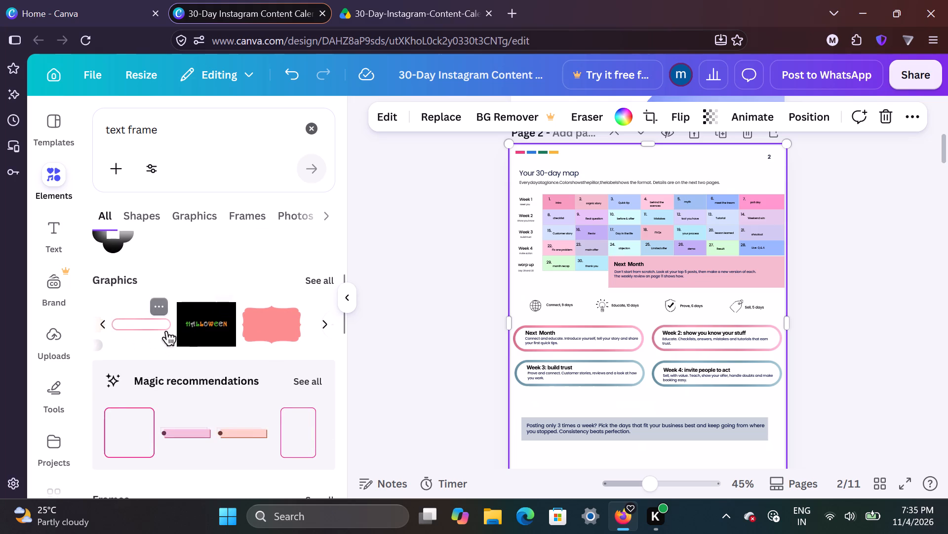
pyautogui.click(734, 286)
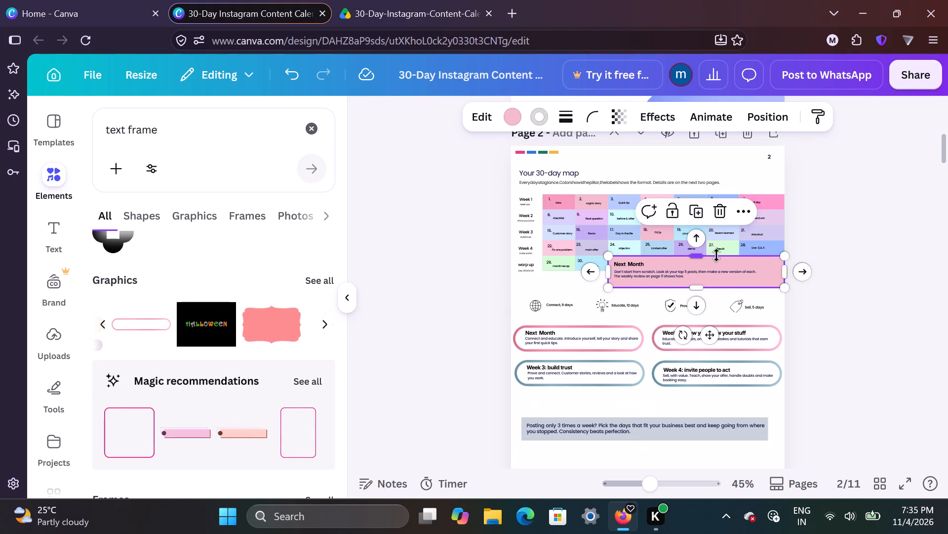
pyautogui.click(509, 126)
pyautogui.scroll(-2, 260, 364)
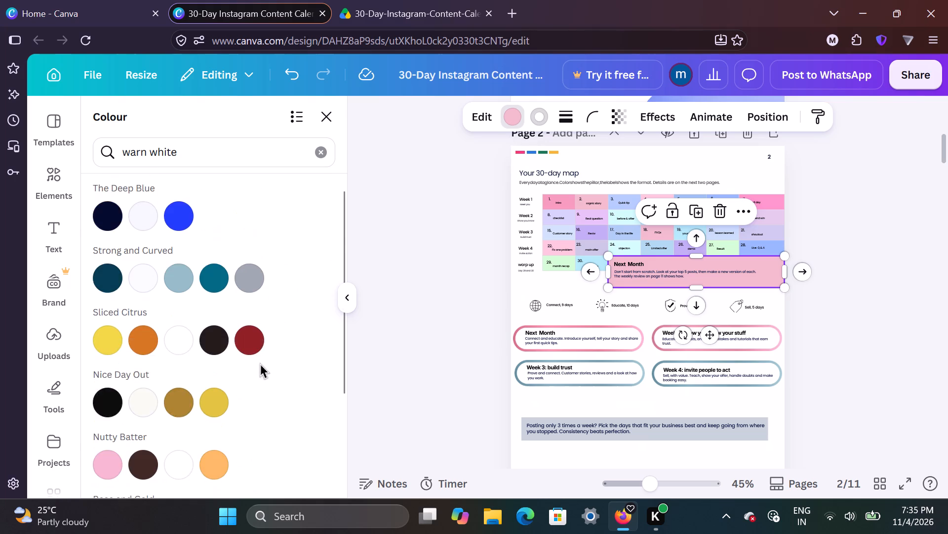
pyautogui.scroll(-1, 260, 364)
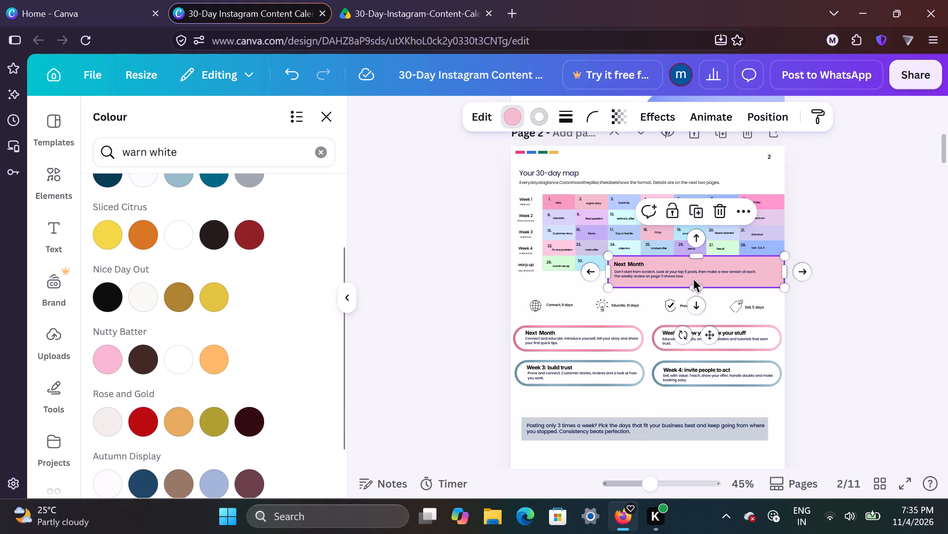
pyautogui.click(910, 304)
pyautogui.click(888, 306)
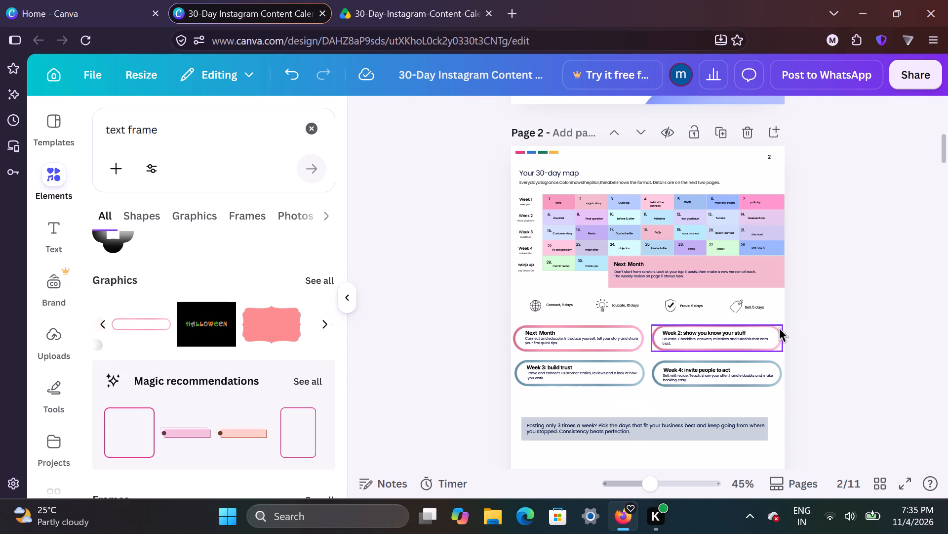
# Reduce the height of the pink Next Month box to about 0.8 from its lower edge.
pyautogui.click(709, 280)
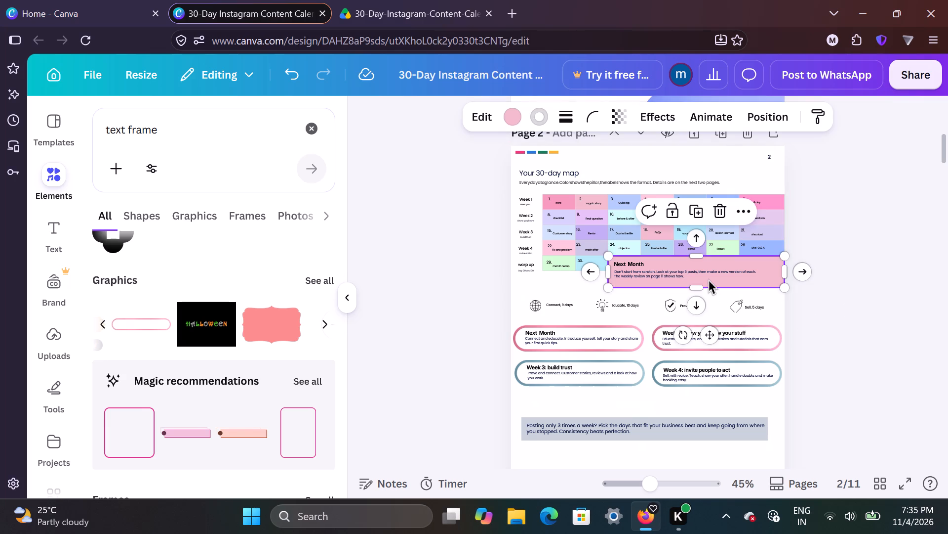
pyautogui.moveTo(700, 288); pyautogui.dragTo(700, 283)
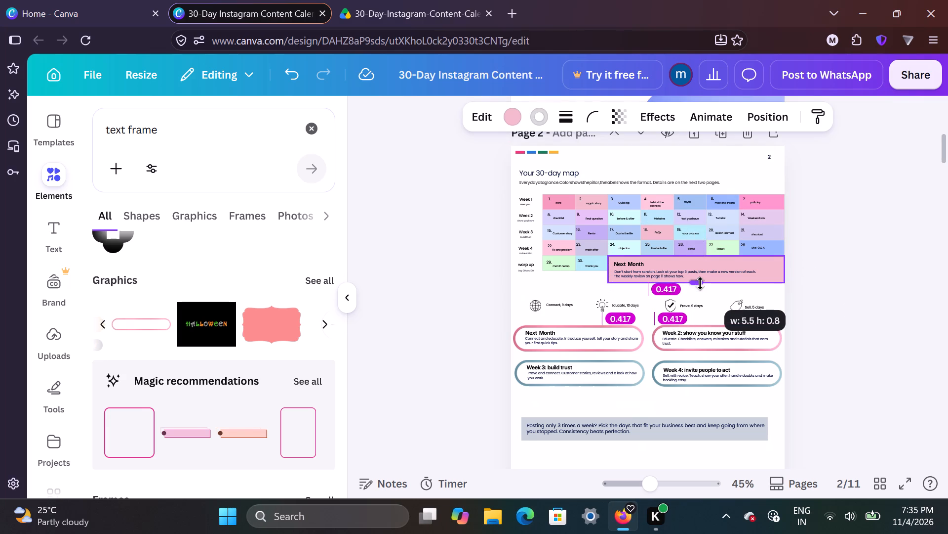
pyautogui.moveTo(700, 283); pyautogui.dragTo(700, 284)
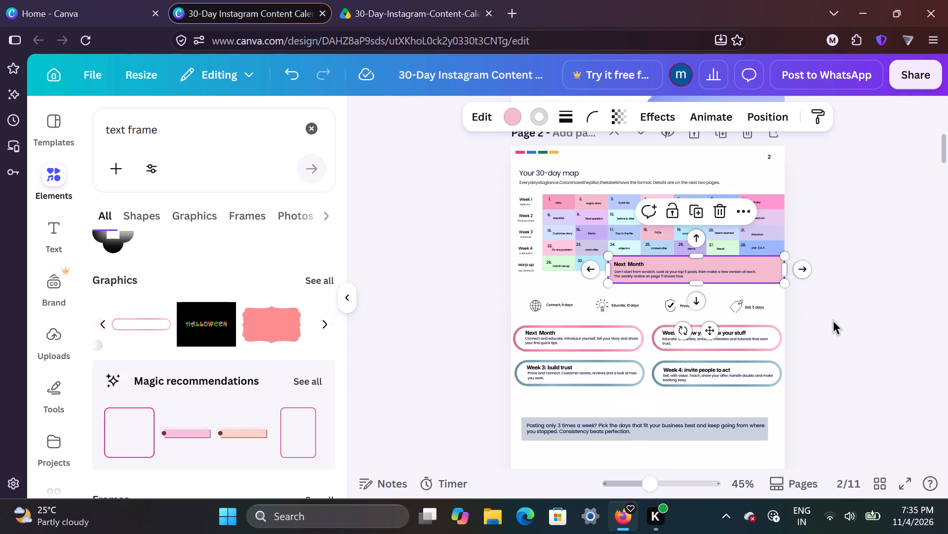
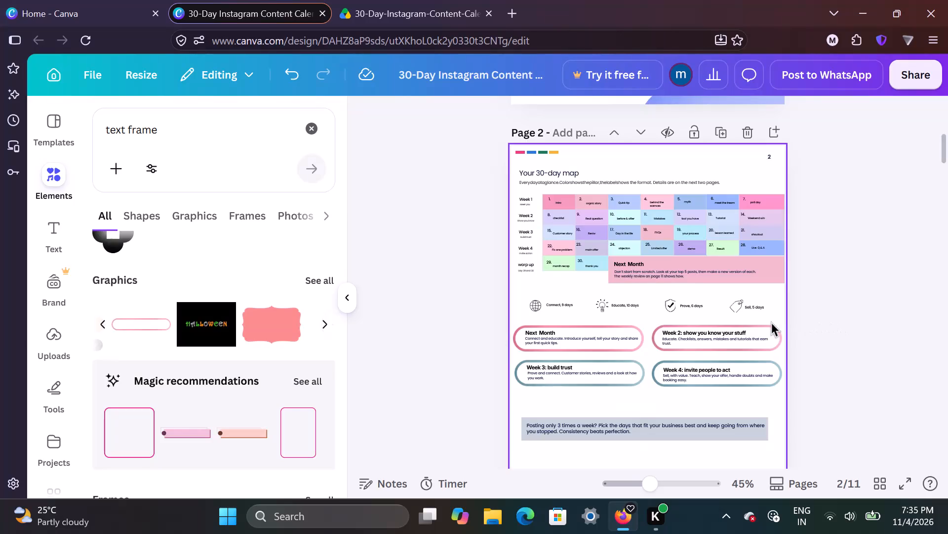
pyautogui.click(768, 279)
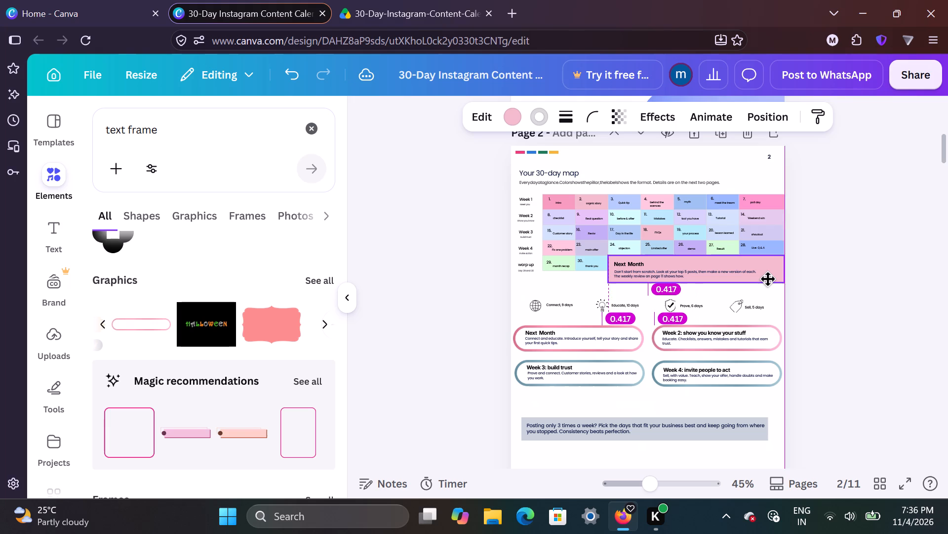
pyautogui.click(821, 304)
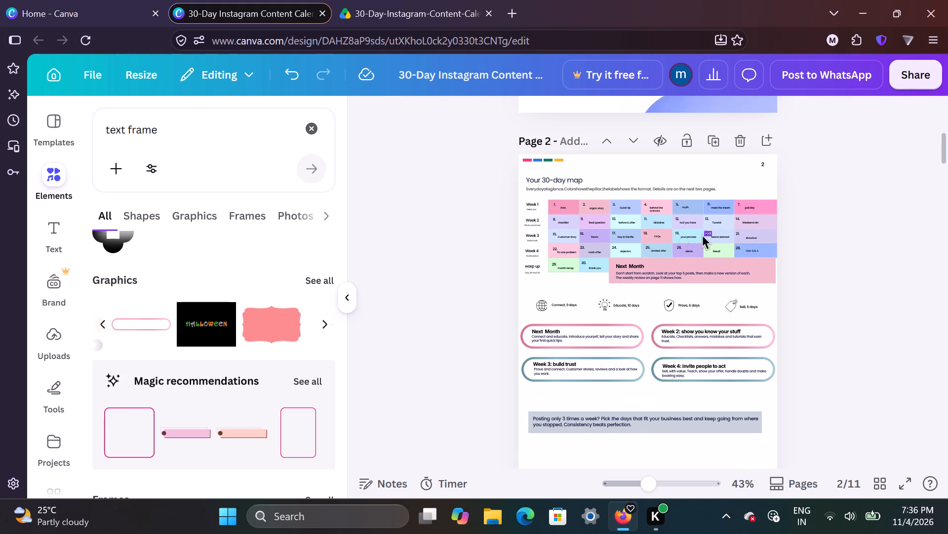
# Copy the style of the day 16 cell in the 30-day map table and apply it to the day 2 cell.
pyautogui.click(601, 230)
pyautogui.click(924, 113)
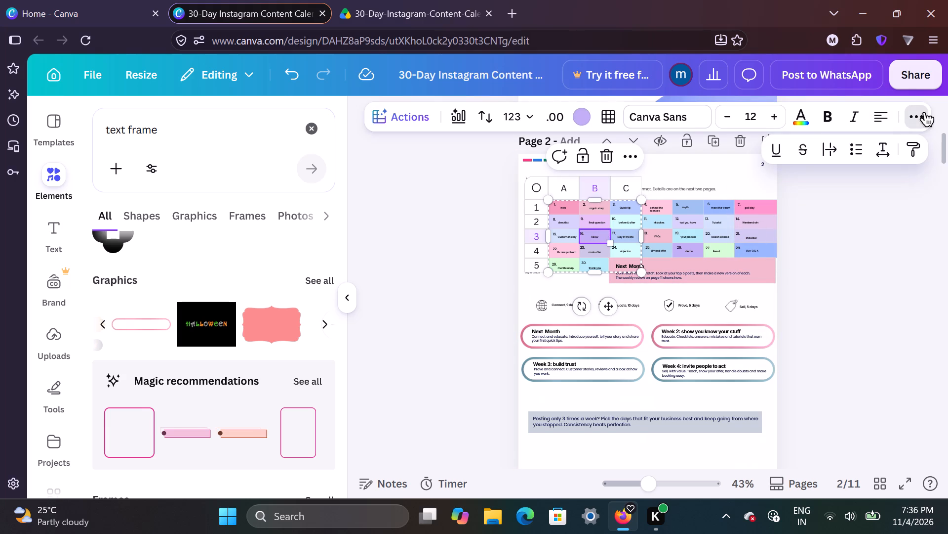
pyautogui.click(913, 154)
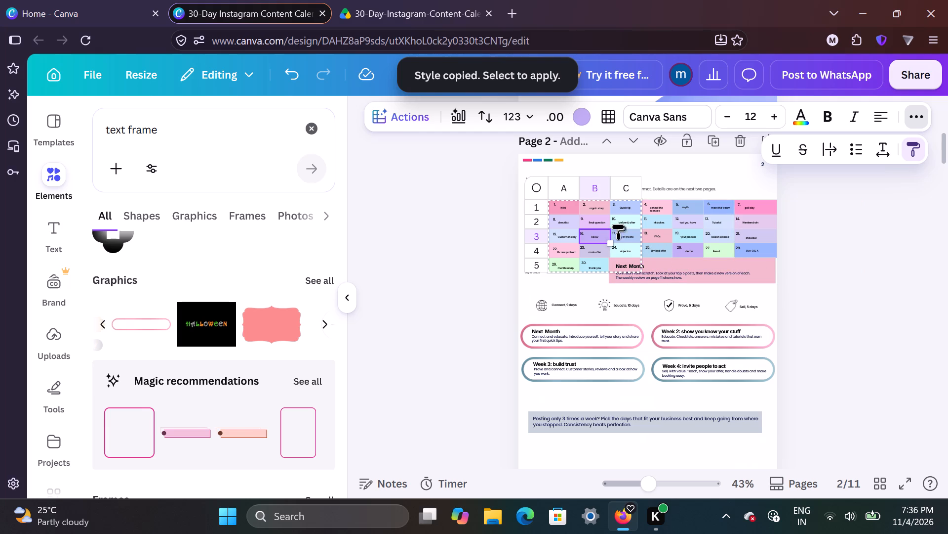
pyautogui.click(601, 212)
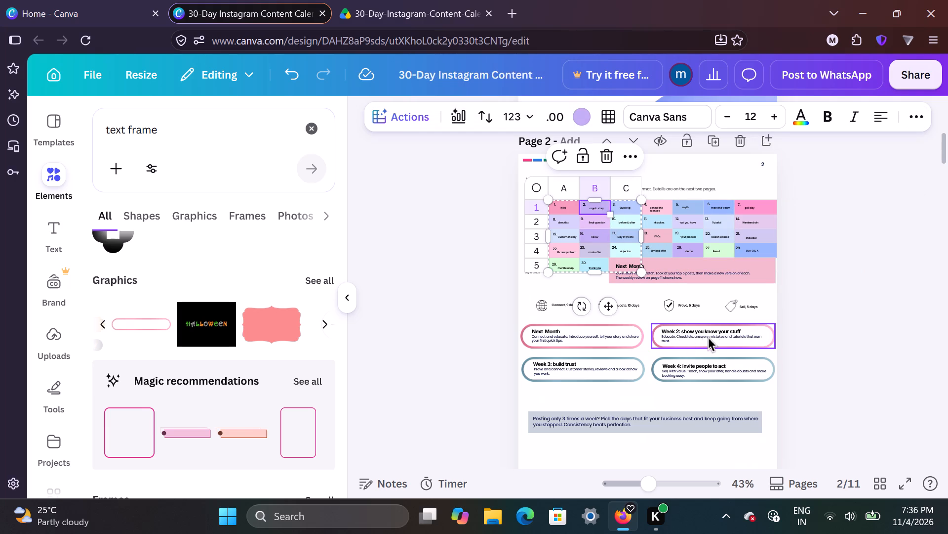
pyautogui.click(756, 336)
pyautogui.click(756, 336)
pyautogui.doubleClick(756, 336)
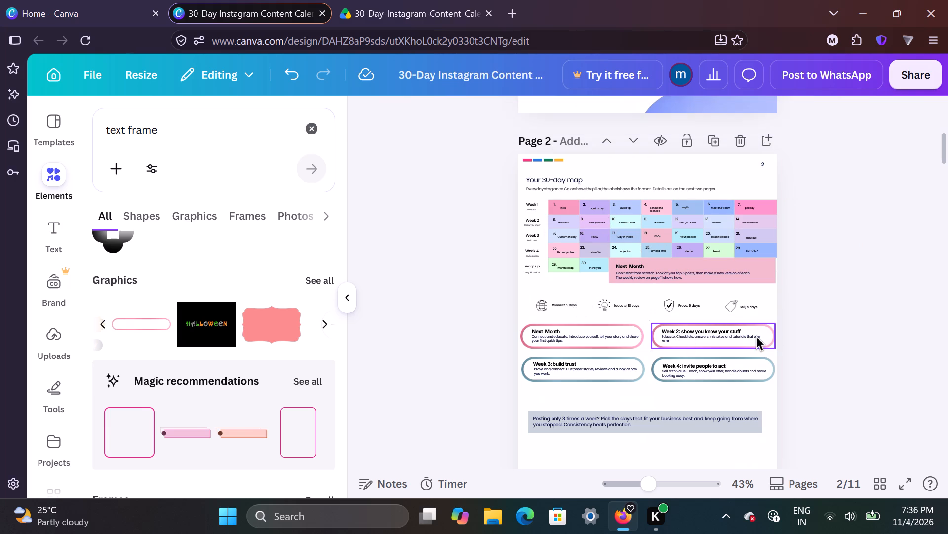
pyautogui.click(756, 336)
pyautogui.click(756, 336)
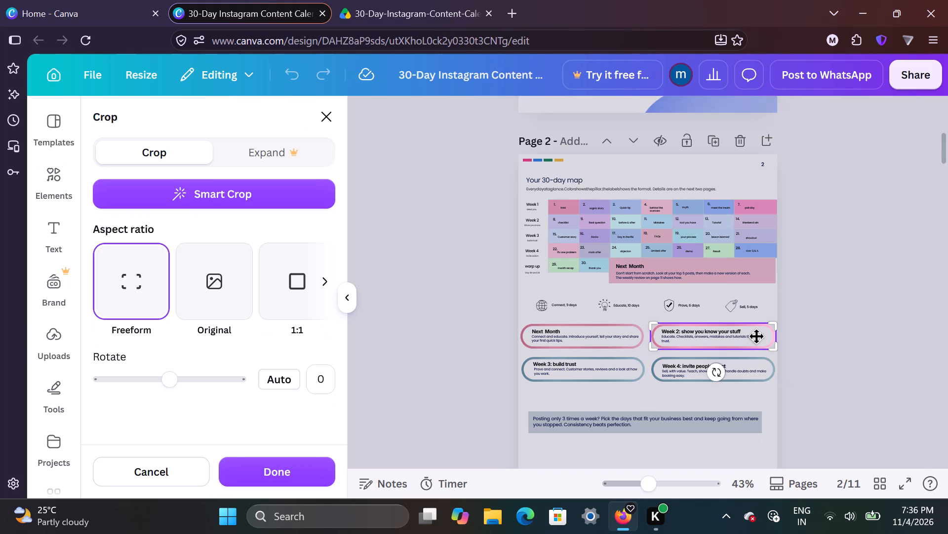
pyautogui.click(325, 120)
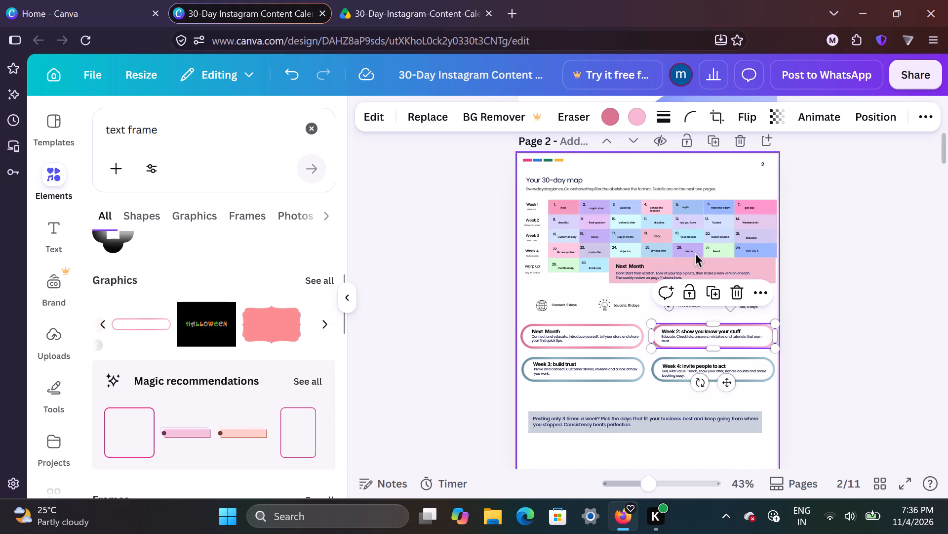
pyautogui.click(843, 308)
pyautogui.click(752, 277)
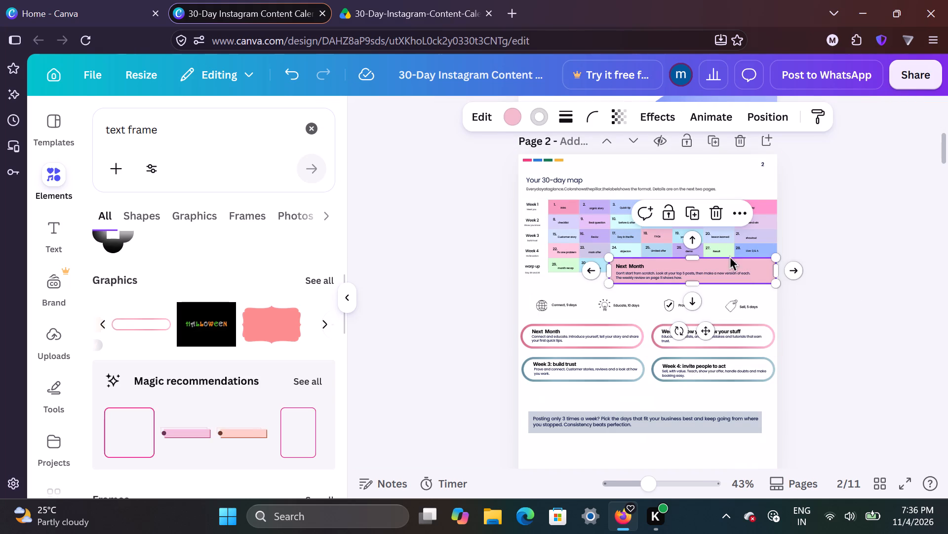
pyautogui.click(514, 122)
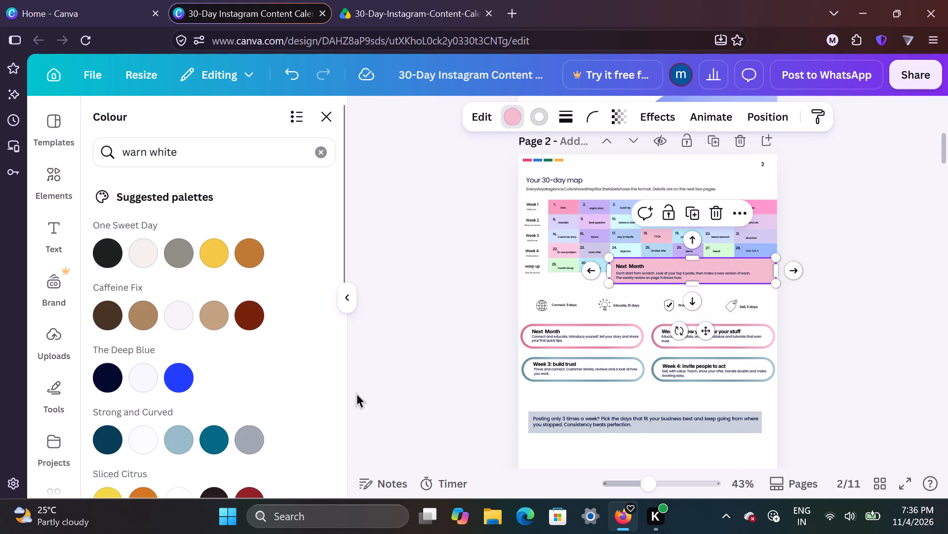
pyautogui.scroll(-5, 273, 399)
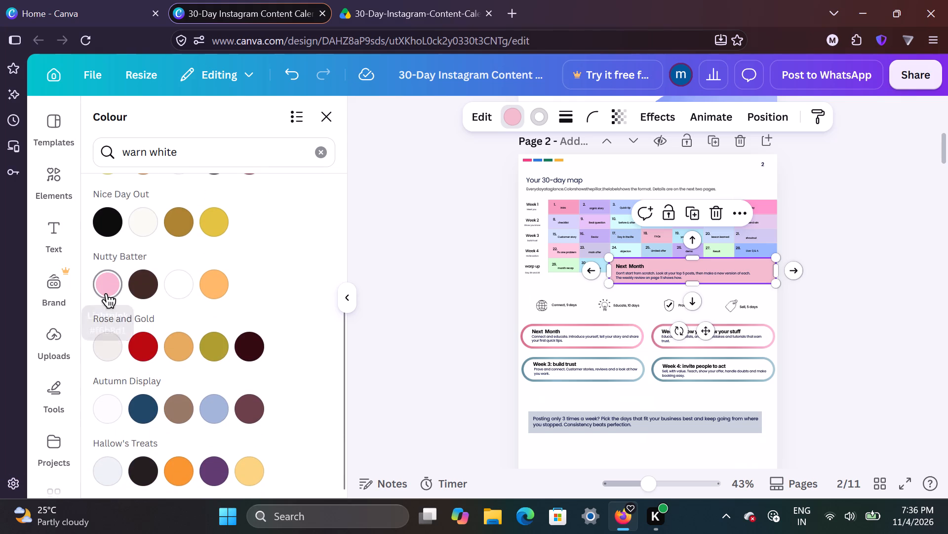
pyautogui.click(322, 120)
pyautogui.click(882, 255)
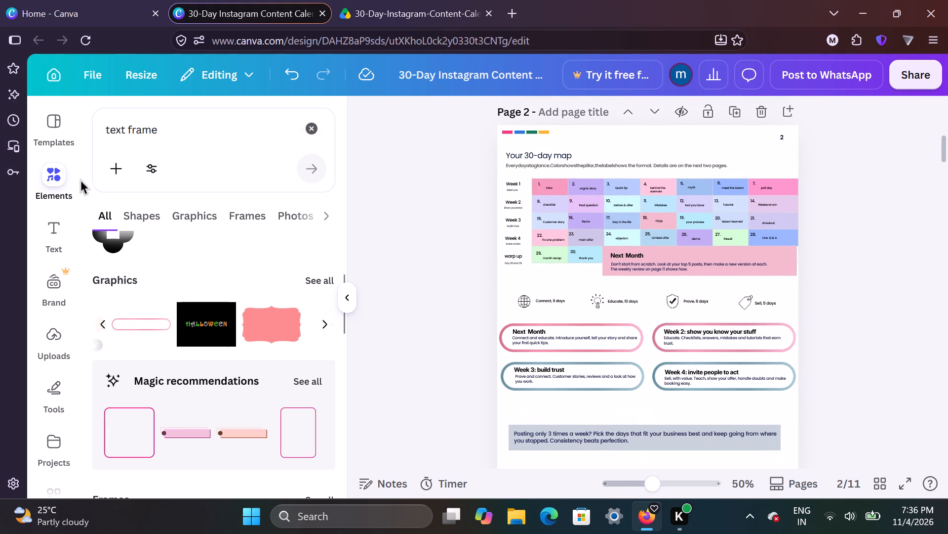
# Clear the "text frame" element search and open the template library.
pyautogui.click(56, 175)
pyautogui.click(56, 175)
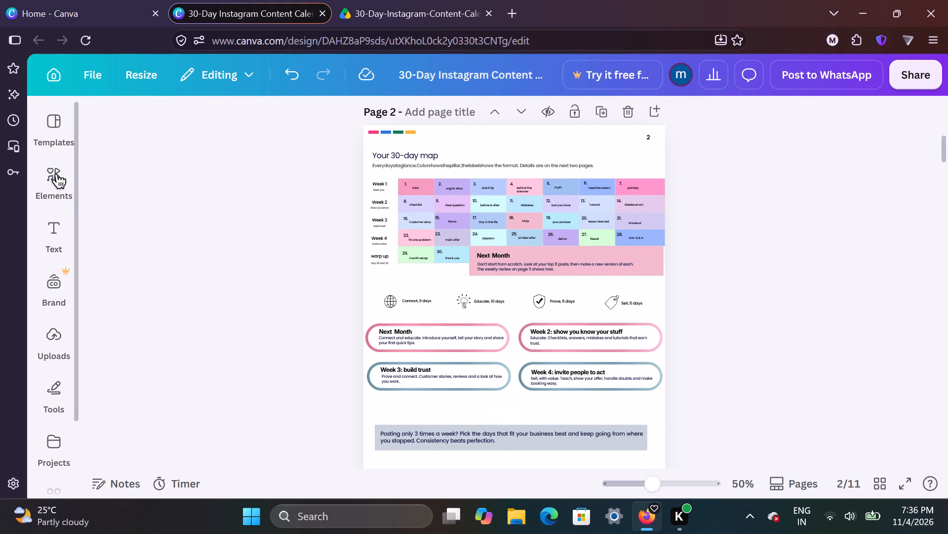
pyautogui.click(314, 130)
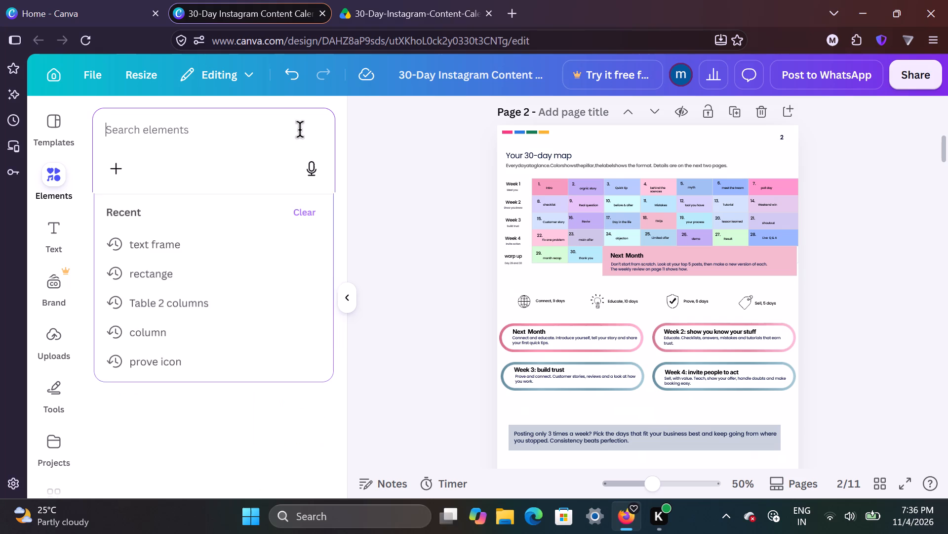
pyautogui.click(285, 409)
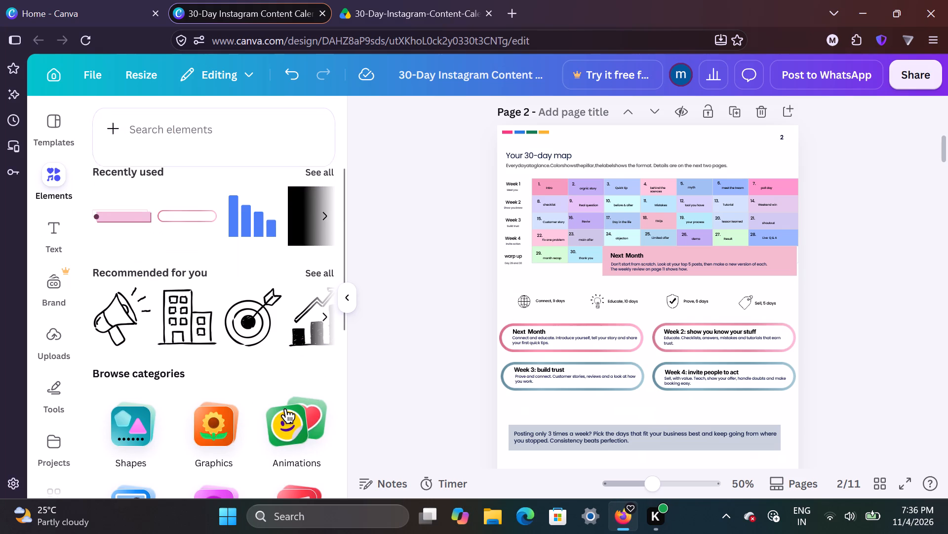
pyautogui.click(56, 117)
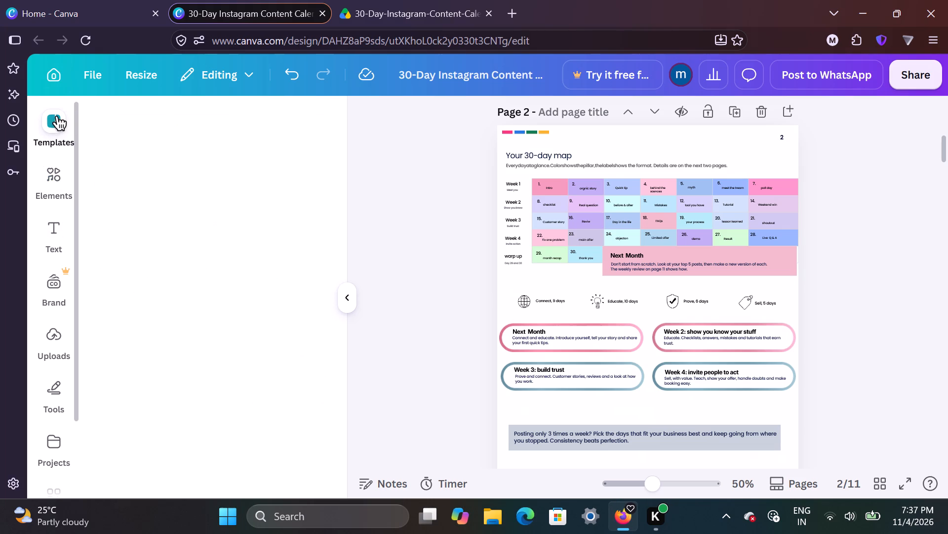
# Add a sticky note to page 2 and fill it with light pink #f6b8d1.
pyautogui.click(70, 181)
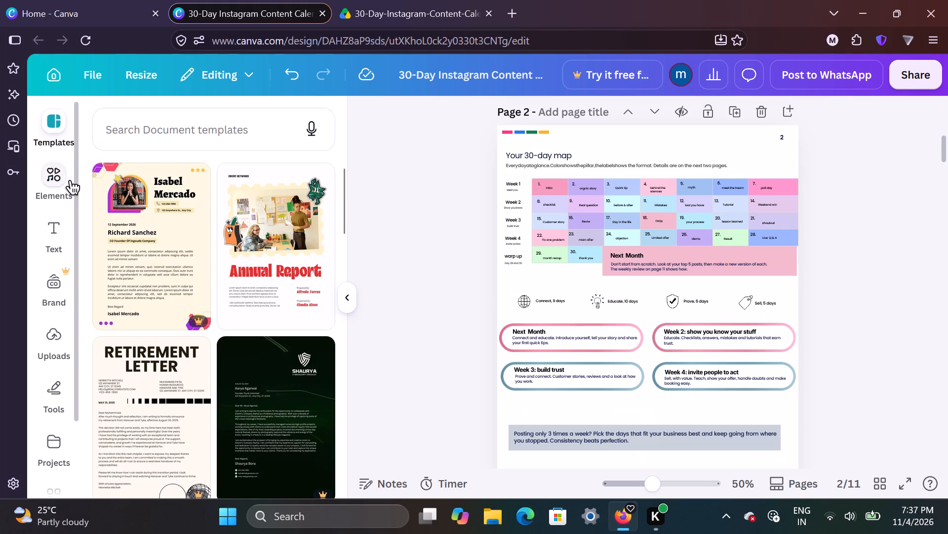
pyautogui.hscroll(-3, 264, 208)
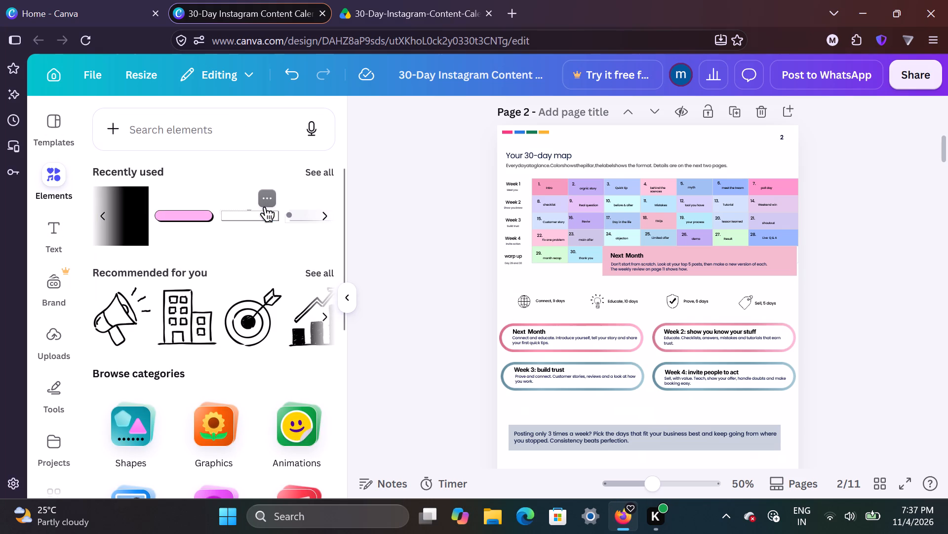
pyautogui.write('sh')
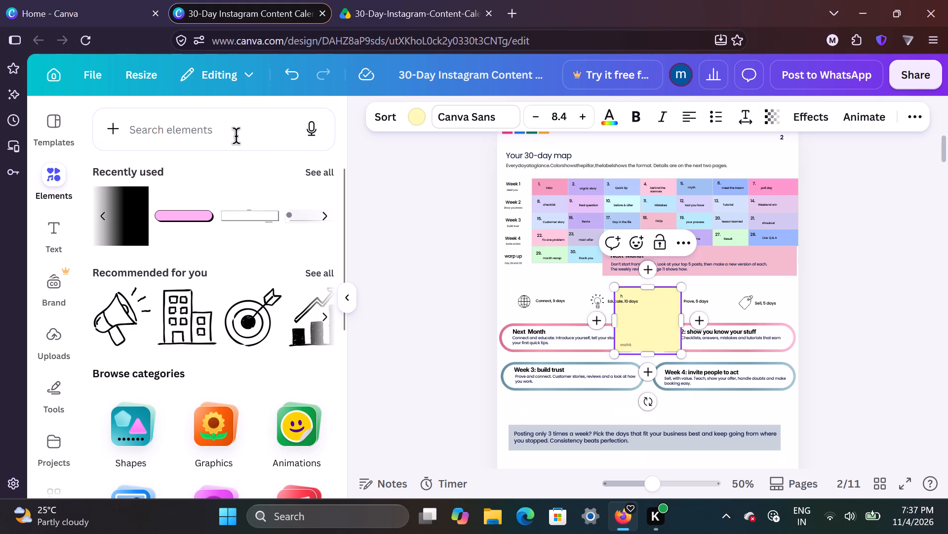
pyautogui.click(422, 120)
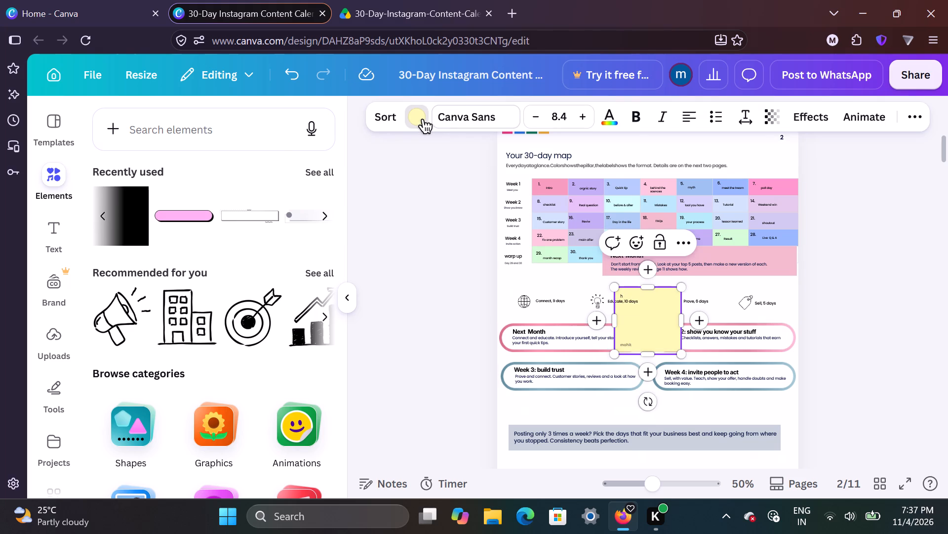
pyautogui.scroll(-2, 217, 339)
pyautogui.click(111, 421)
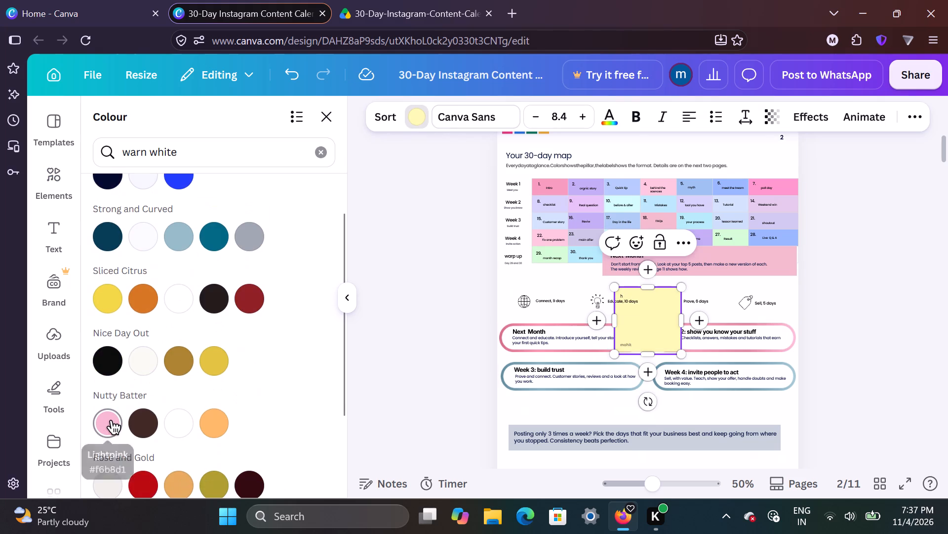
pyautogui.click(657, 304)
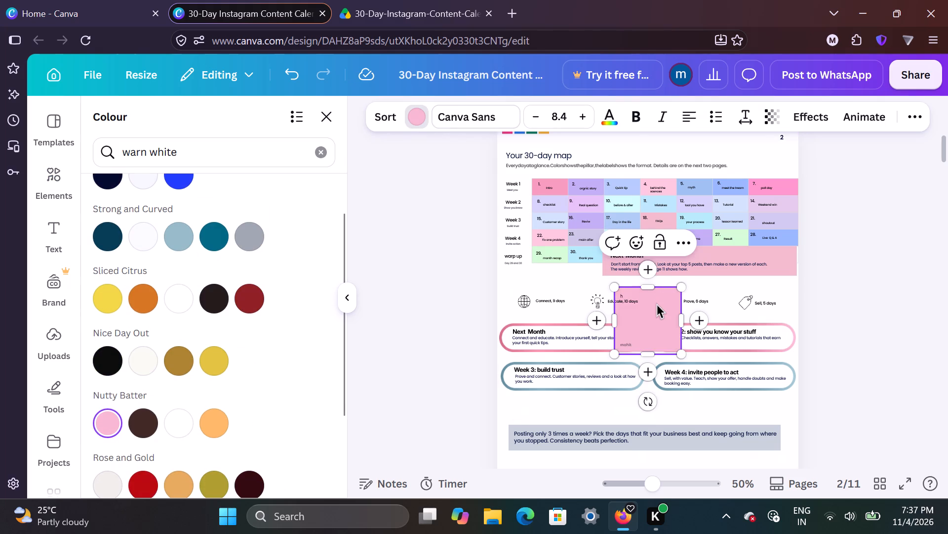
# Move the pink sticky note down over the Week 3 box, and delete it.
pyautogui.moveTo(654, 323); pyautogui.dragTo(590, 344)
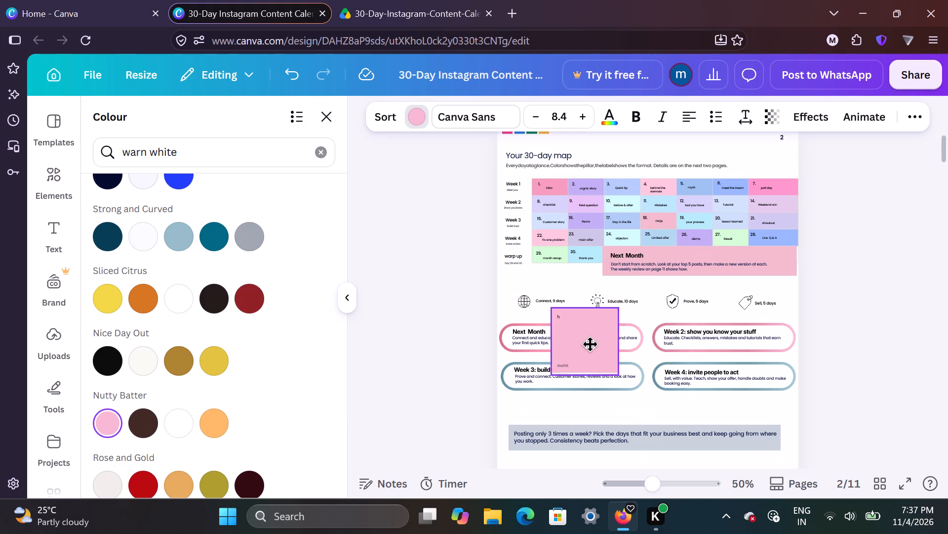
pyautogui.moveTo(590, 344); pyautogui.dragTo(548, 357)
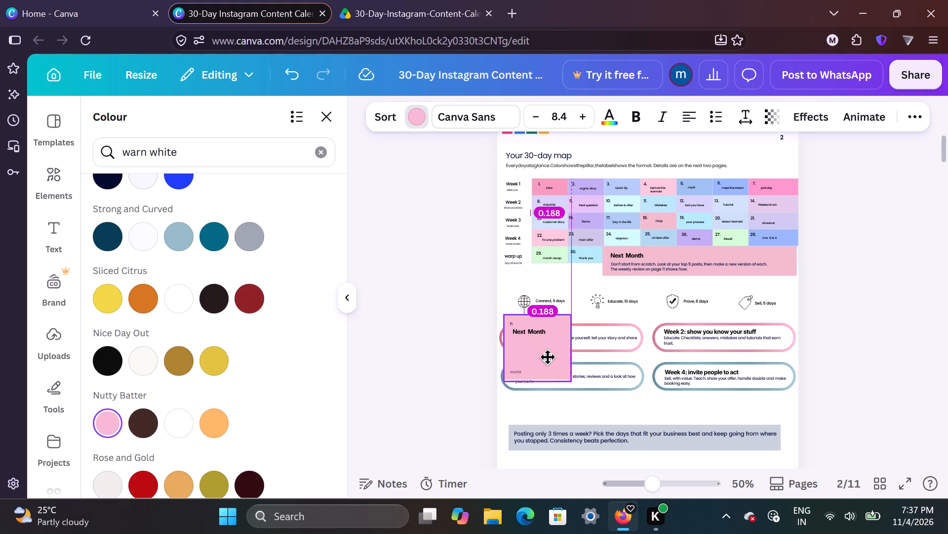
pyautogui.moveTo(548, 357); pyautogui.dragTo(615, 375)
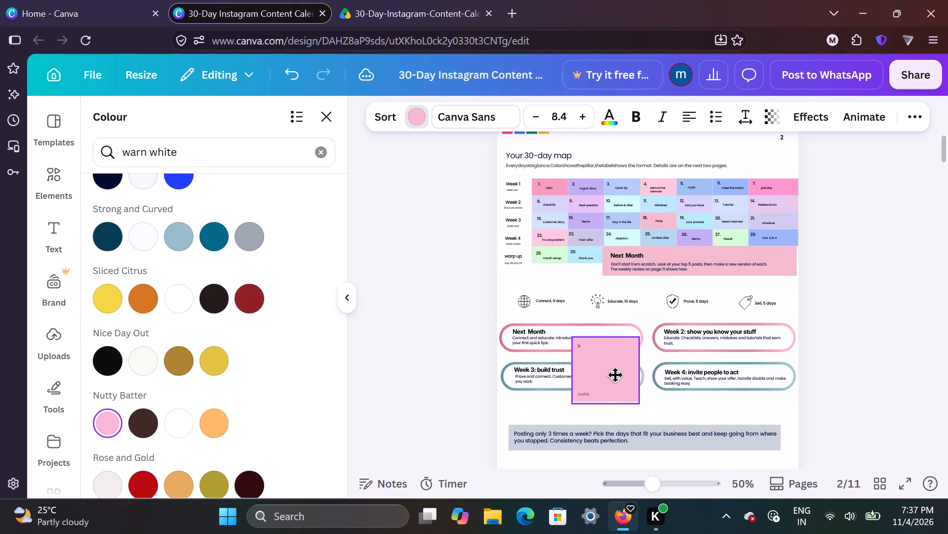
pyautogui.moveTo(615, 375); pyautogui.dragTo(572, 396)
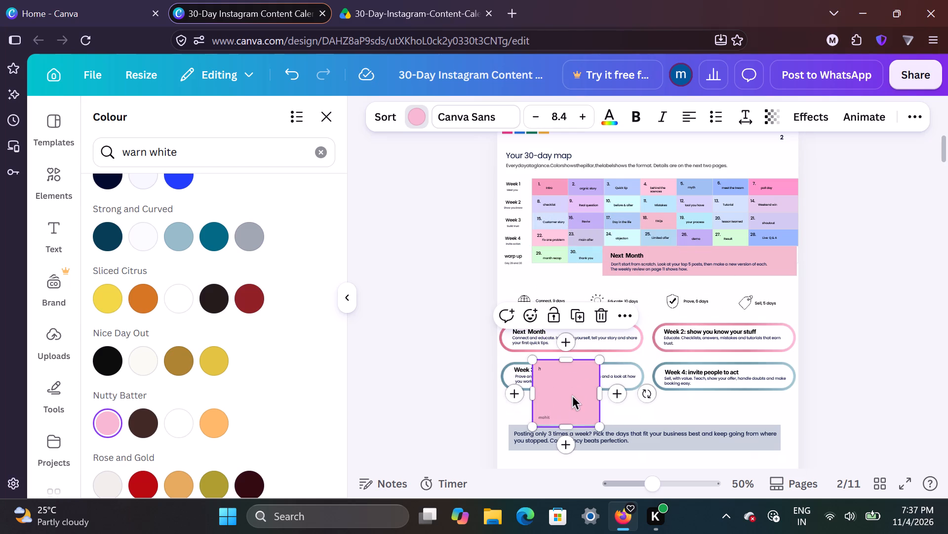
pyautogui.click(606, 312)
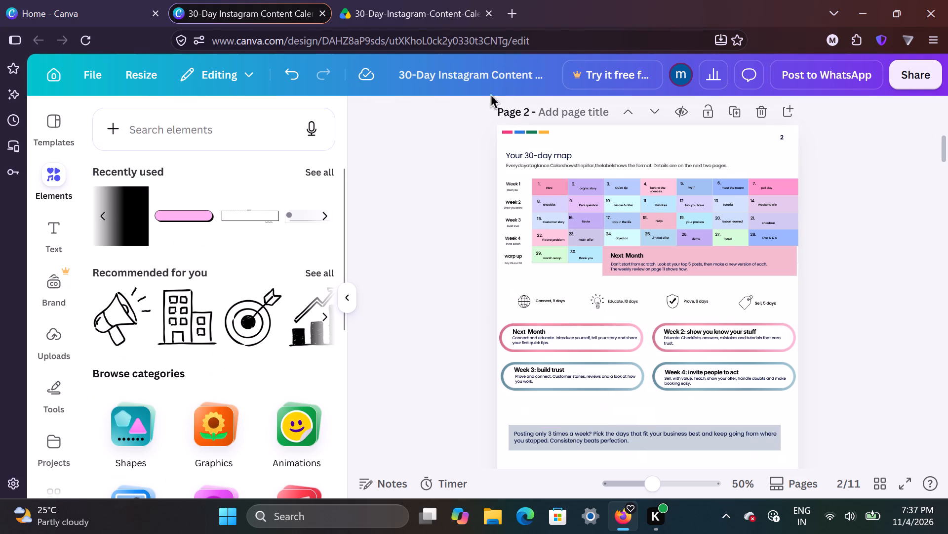
# Switch to the reference PDF in Google Drive, check its 30-day map page, and return to the Canva design.
pyautogui.click(387, 0)
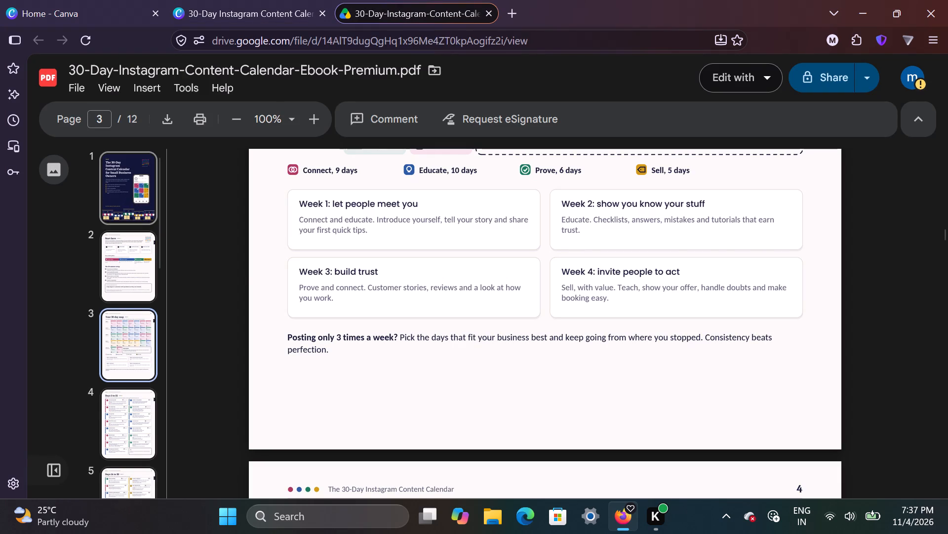
pyautogui.scroll(-8, 237, 269)
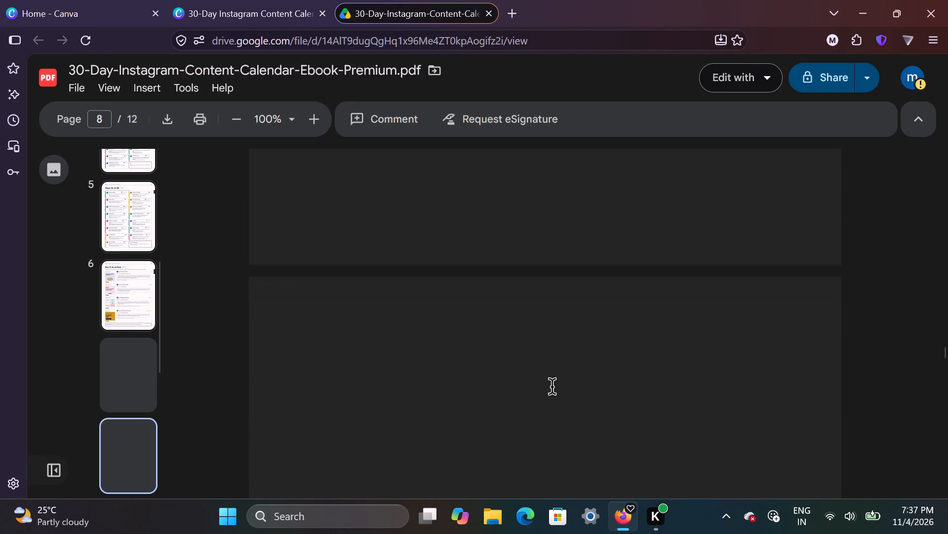
pyautogui.scroll(2, 593, 312)
pyautogui.click(180, 0)
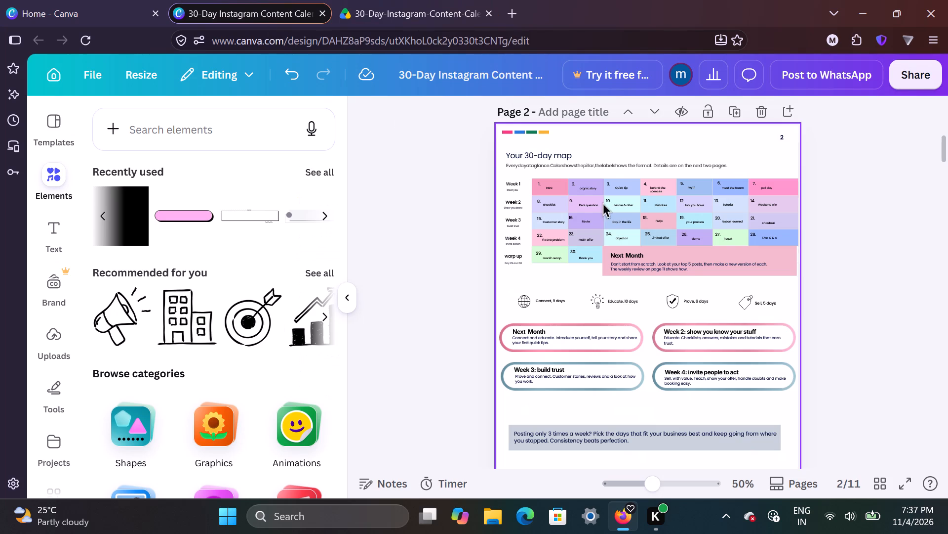
# Look through the design's pages down to the 50 AI prompts page and check the reference PDF in Google Drive.
pyautogui.click(876, 317)
pyautogui.scroll(-3, 876, 317)
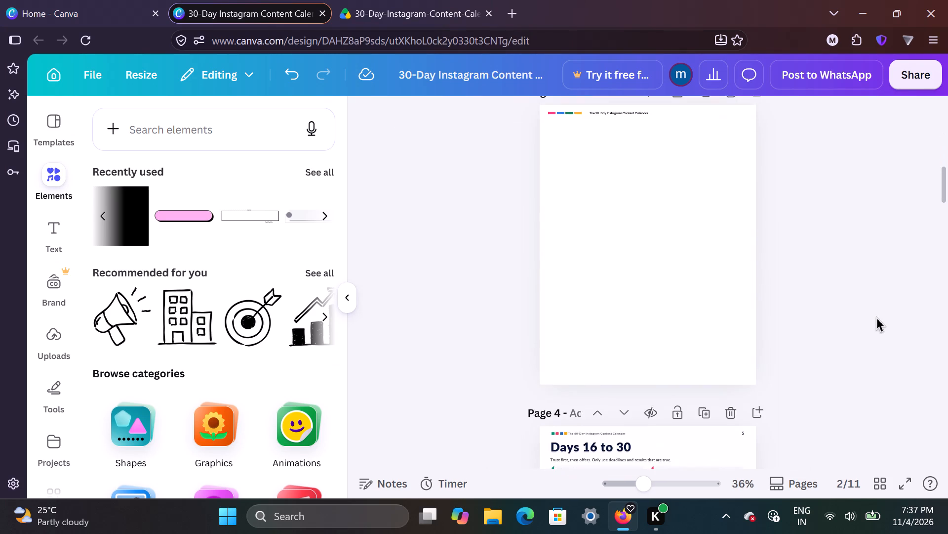
pyautogui.scroll(-6, 876, 317)
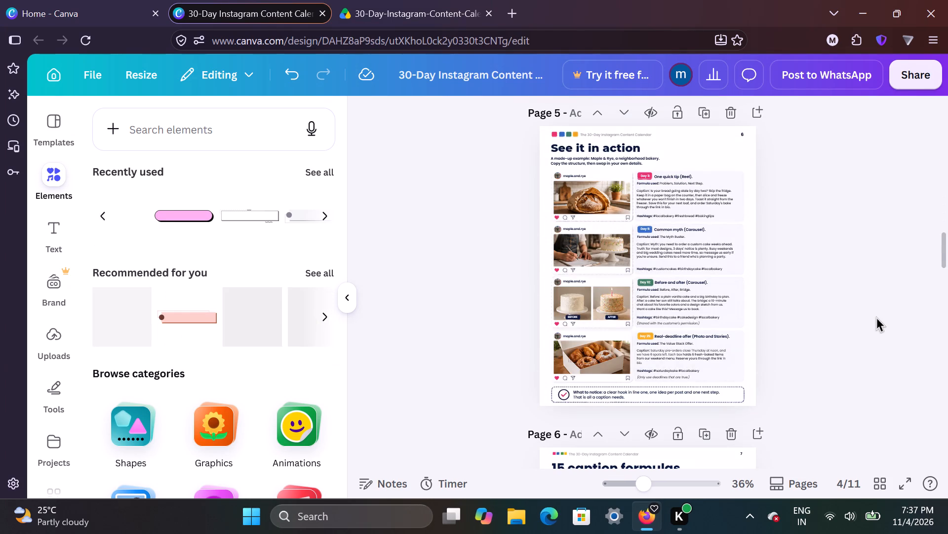
pyautogui.scroll(-8, 876, 317)
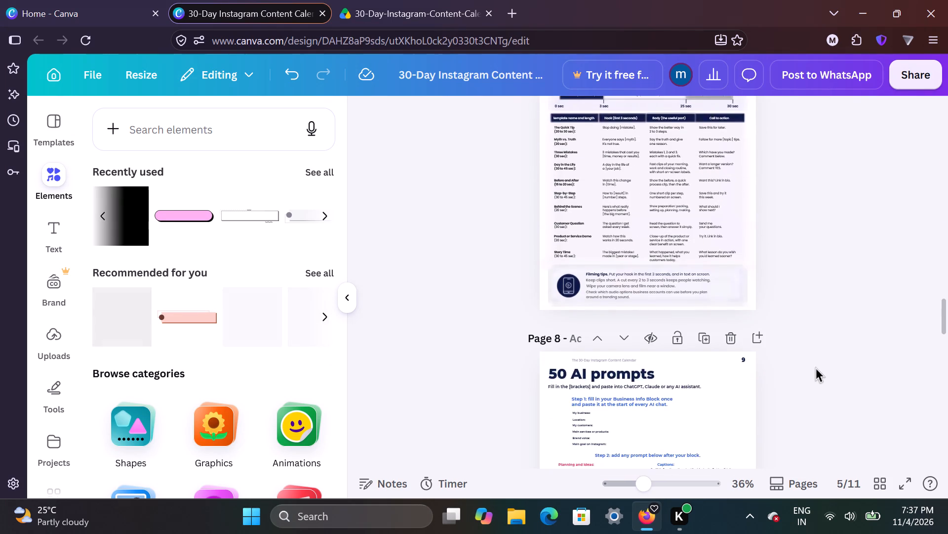
pyautogui.scroll(-3, 816, 368)
pyautogui.scroll(3, 816, 368)
pyautogui.scroll(-2, 816, 368)
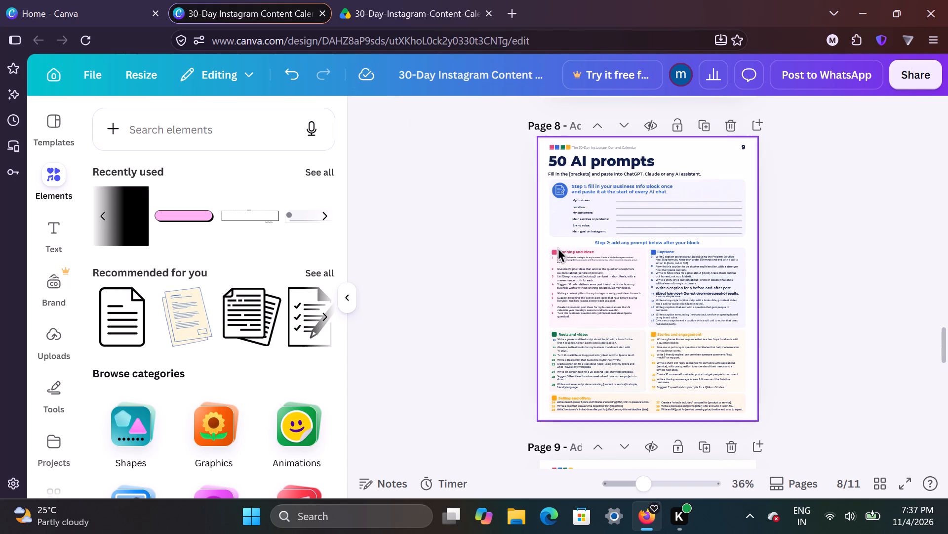
pyautogui.click(403, 0)
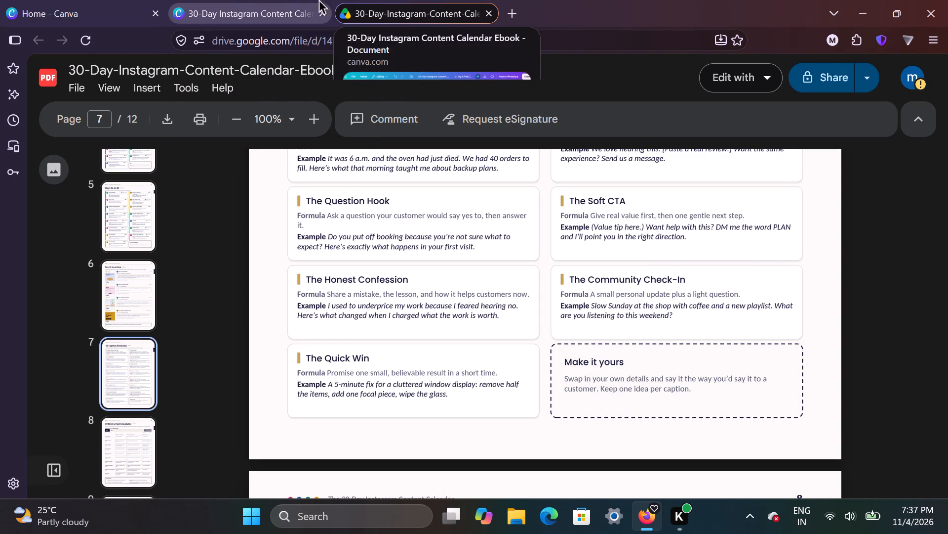
pyautogui.click(267, 0)
# Duplicate the pink Next Month rectangle on page 2 and place the copy over the icon row, flush with the page's left edge.
pyautogui.scroll(14, 732, 287)
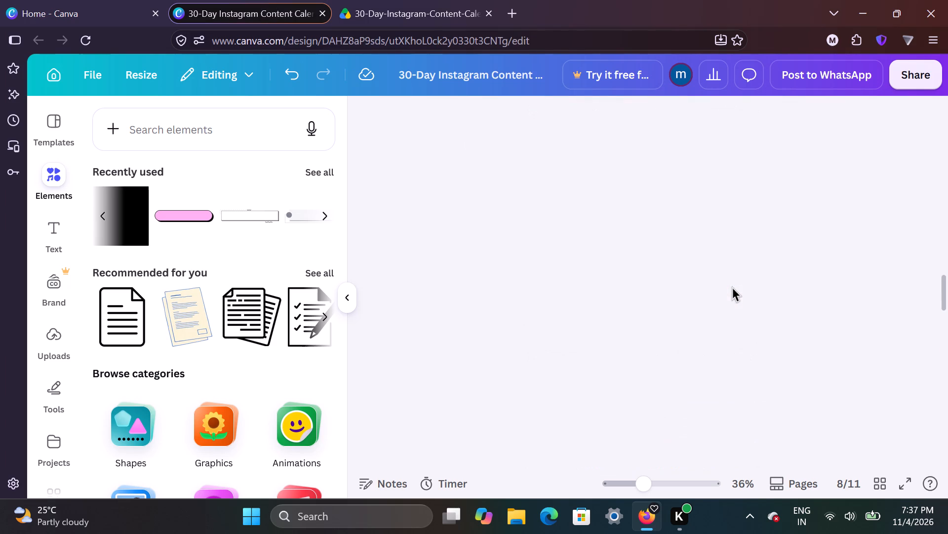
pyautogui.scroll(10, 732, 287)
pyautogui.scroll(-3, 732, 287)
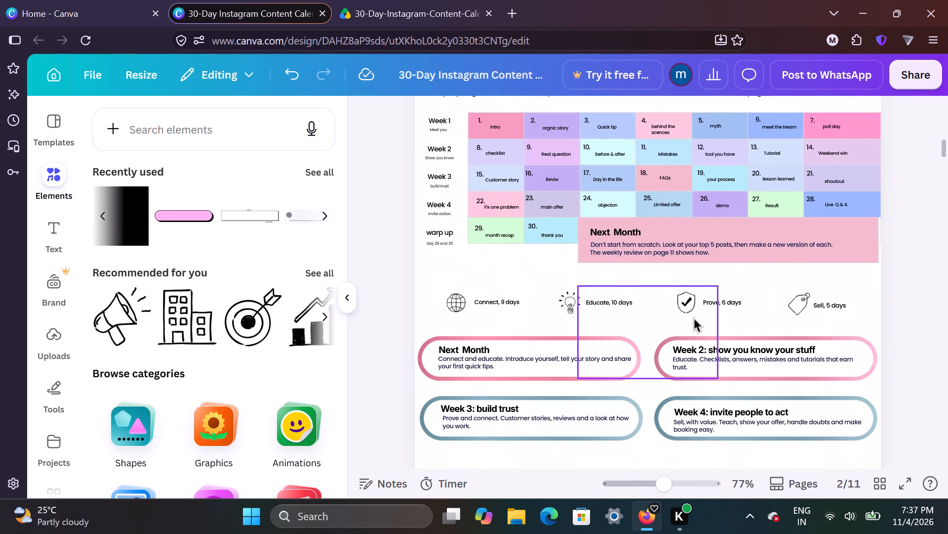
pyautogui.click(780, 222)
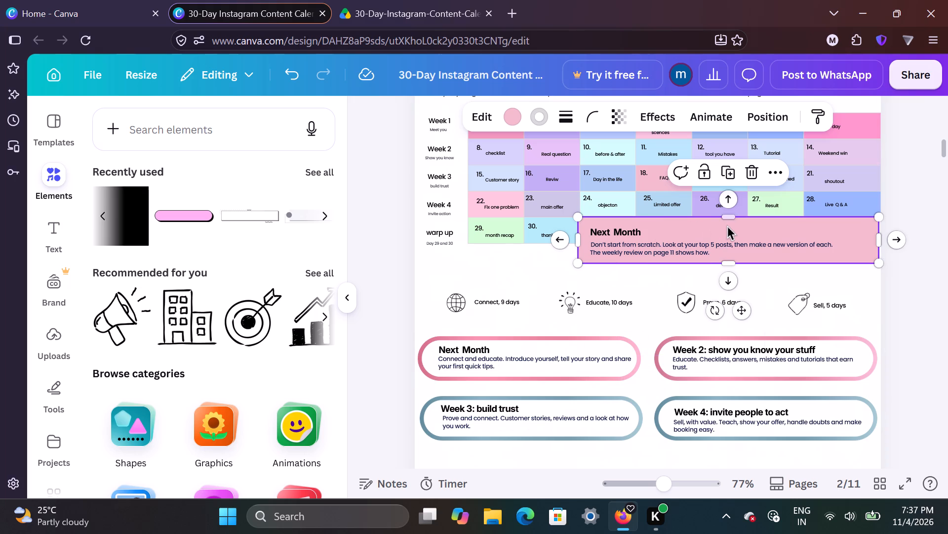
pyautogui.rightClick(727, 226)
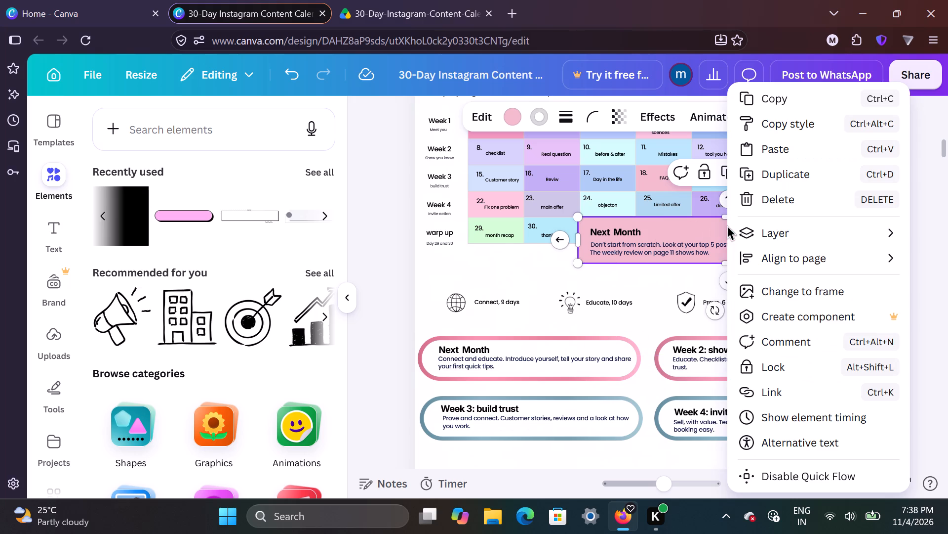
pyautogui.click(790, 180)
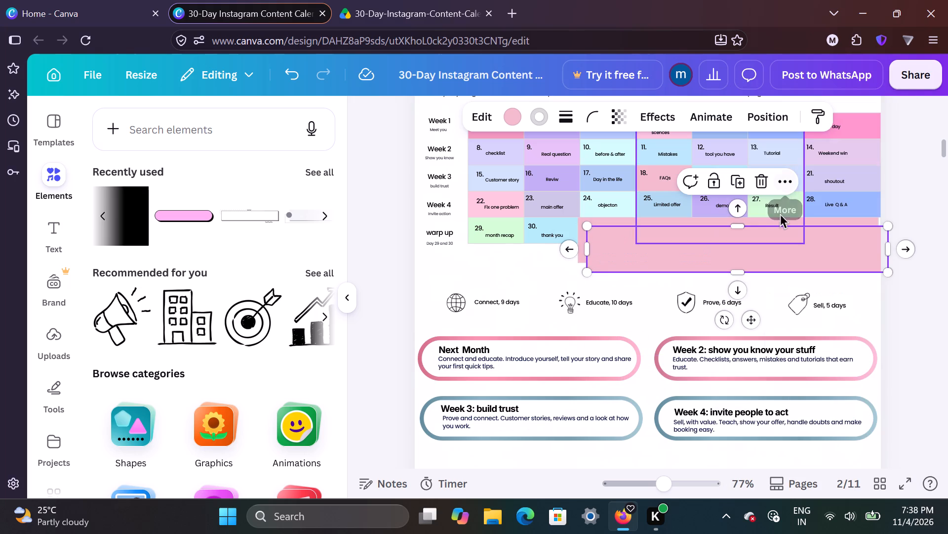
pyautogui.moveTo(792, 256); pyautogui.dragTo(697, 308)
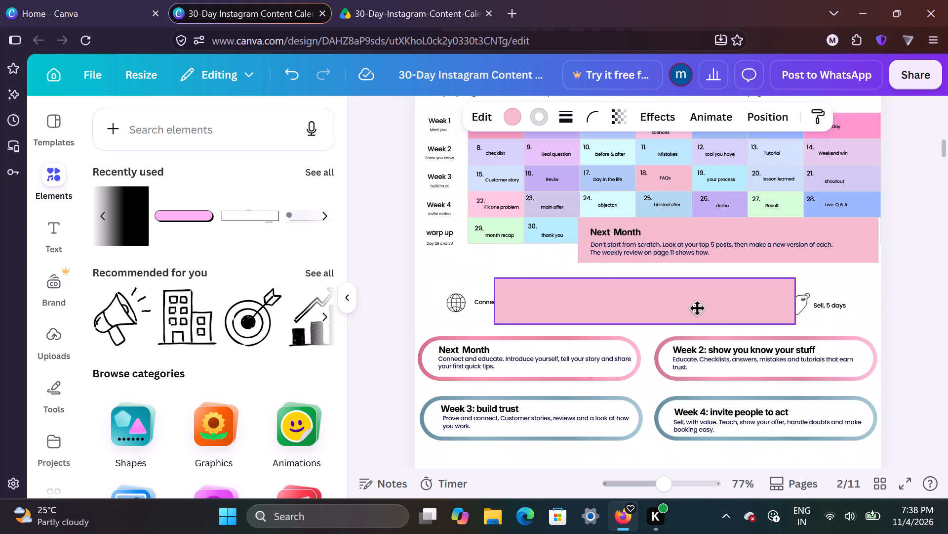
pyautogui.moveTo(697, 308); pyautogui.dragTo(614, 312)
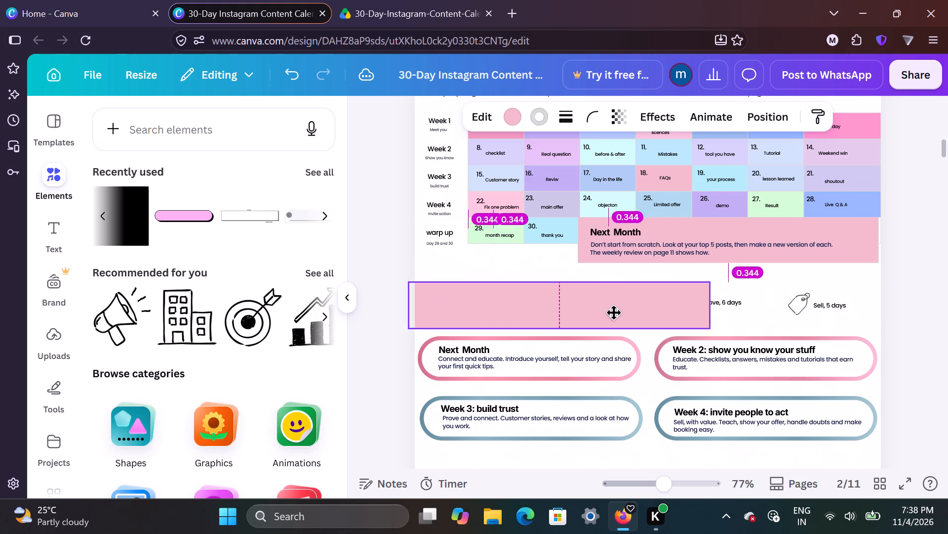
pyautogui.moveTo(614, 312); pyautogui.dragTo(618, 309)
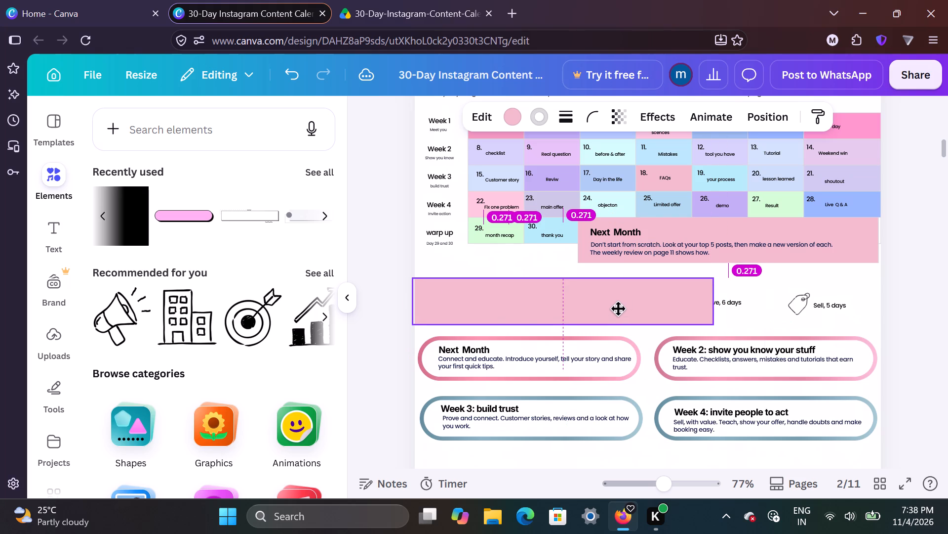
pyautogui.moveTo(618, 309); pyautogui.dragTo(621, 309)
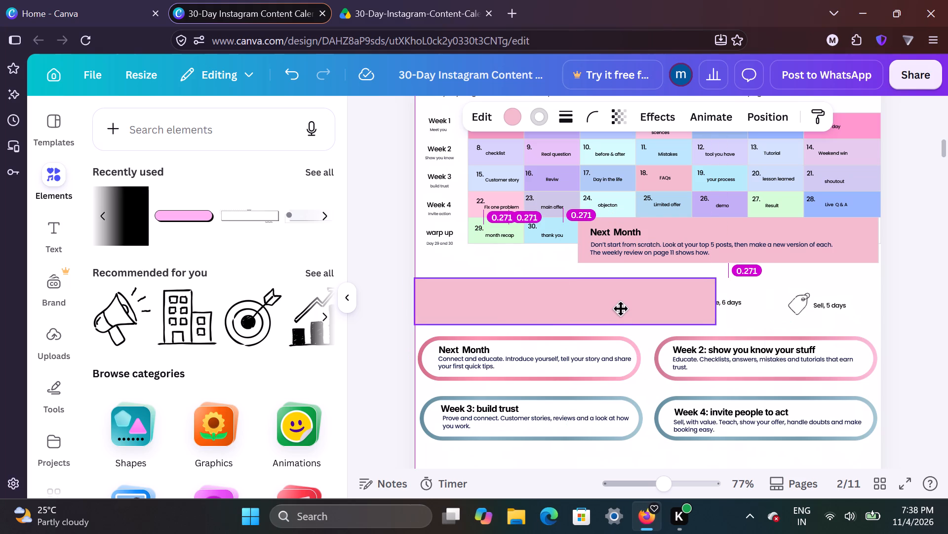
pyautogui.moveTo(621, 309); pyautogui.dragTo(620, 309)
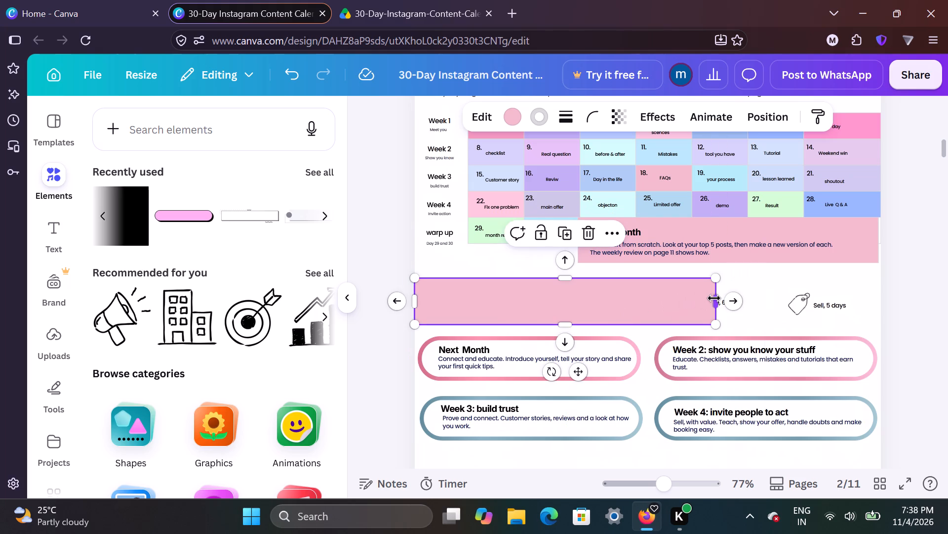
# Widen the duplicated pink rectangle to about 8.5 so it spans the full page width across the icon row.
pyautogui.moveTo(714, 298); pyautogui.dragTo(875, 293)
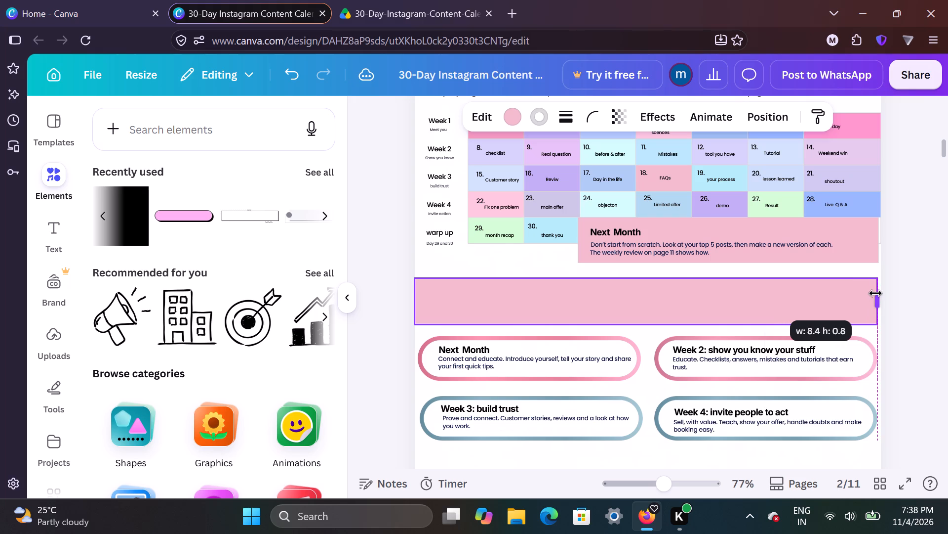
pyautogui.moveTo(875, 293); pyautogui.dragTo(879, 294)
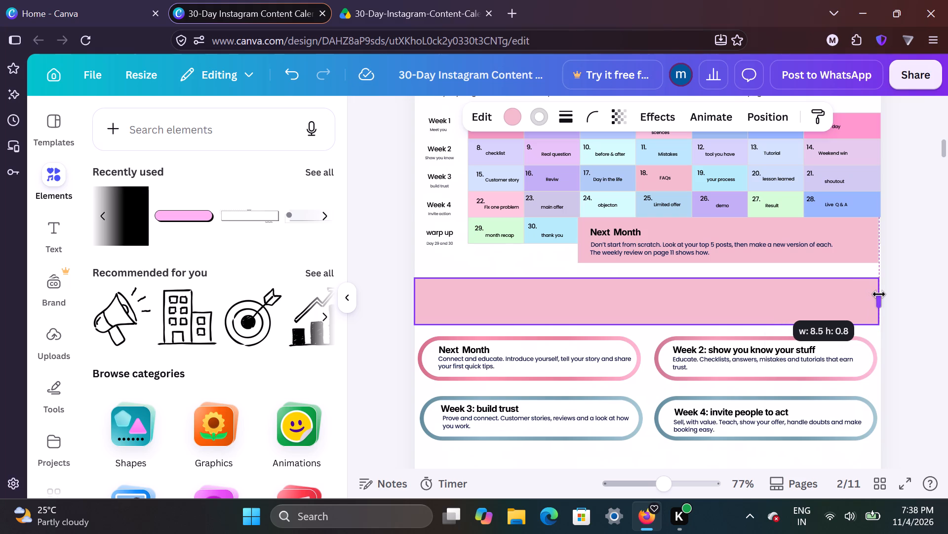
pyautogui.moveTo(879, 294); pyautogui.dragTo(882, 295)
# Widen the pink Next Month box below the calendar table so it reaches the page's edge.
pyautogui.click(862, 242)
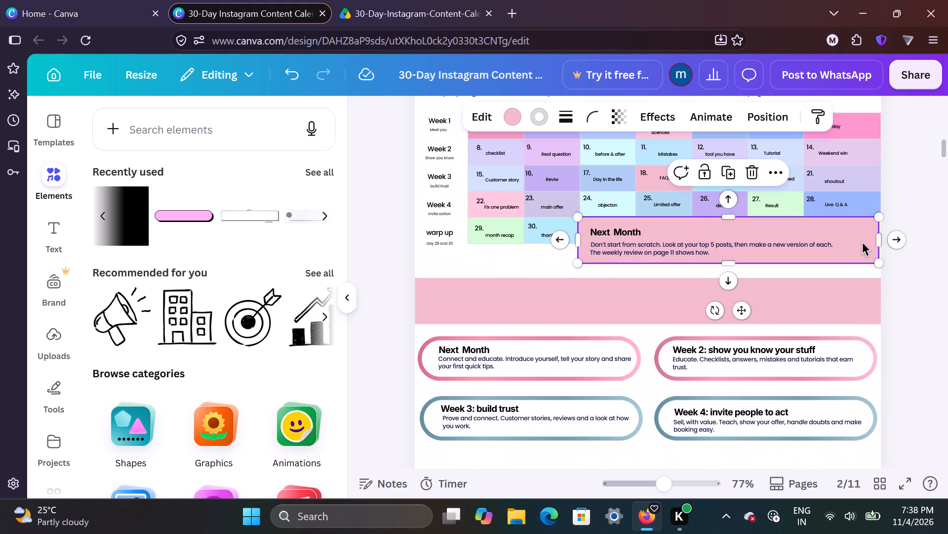
pyautogui.moveTo(877, 241); pyautogui.dragTo(882, 241)
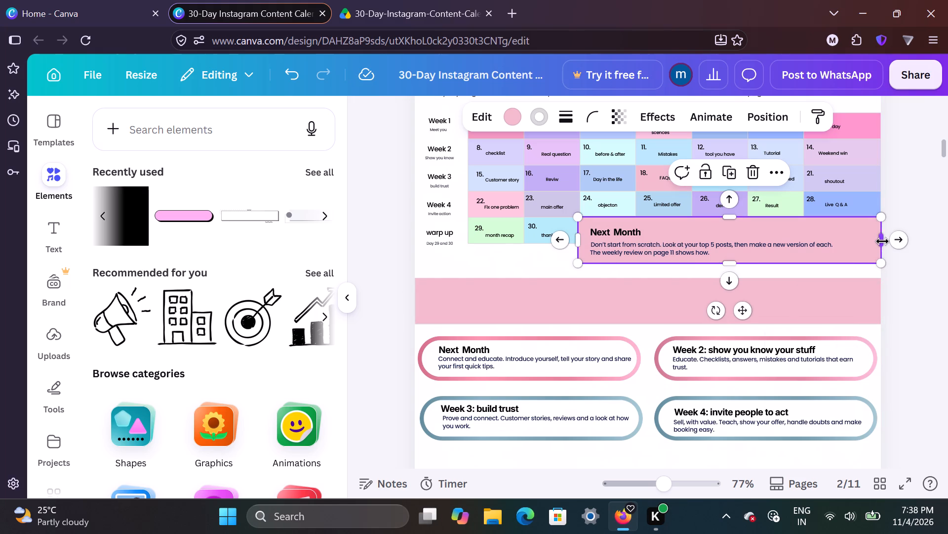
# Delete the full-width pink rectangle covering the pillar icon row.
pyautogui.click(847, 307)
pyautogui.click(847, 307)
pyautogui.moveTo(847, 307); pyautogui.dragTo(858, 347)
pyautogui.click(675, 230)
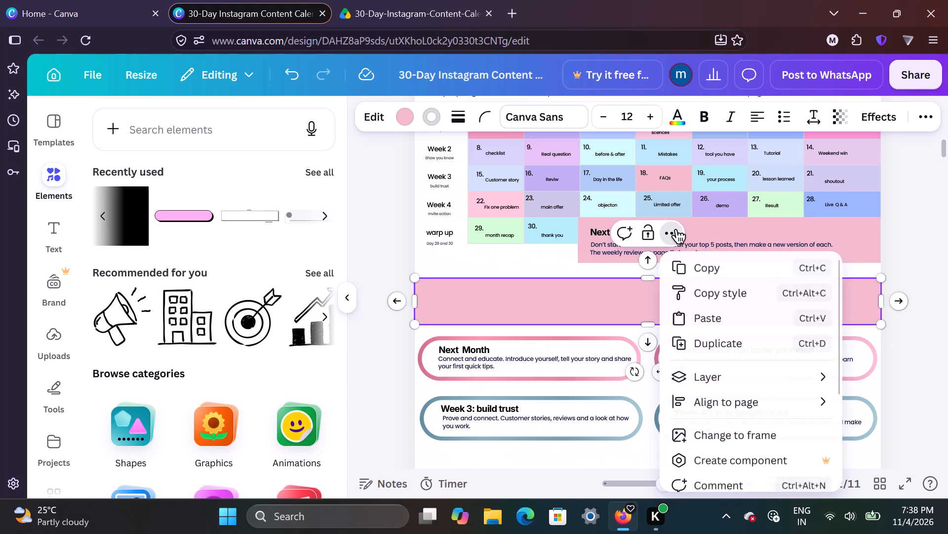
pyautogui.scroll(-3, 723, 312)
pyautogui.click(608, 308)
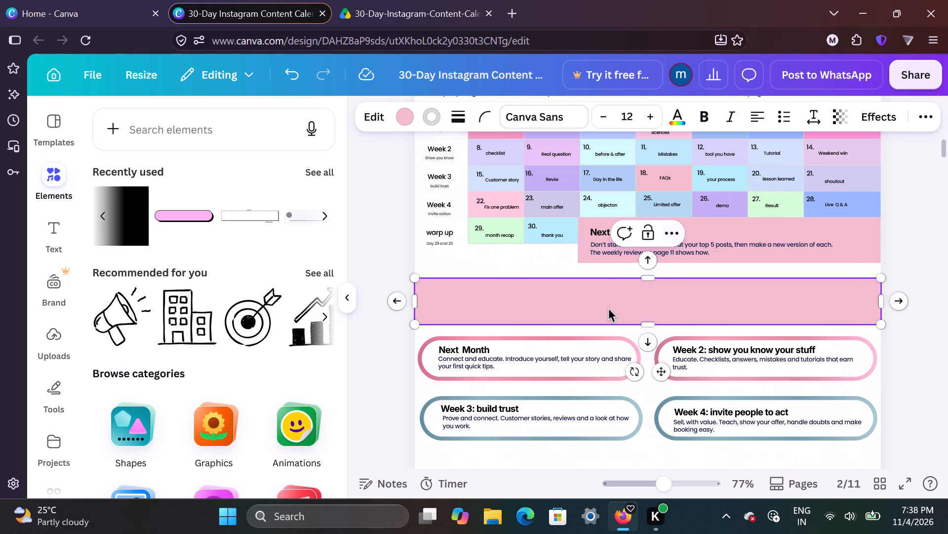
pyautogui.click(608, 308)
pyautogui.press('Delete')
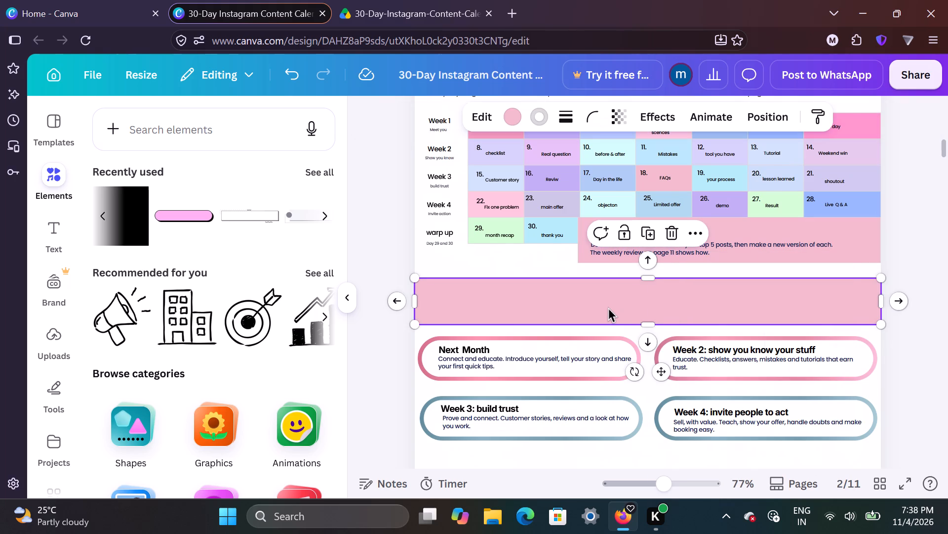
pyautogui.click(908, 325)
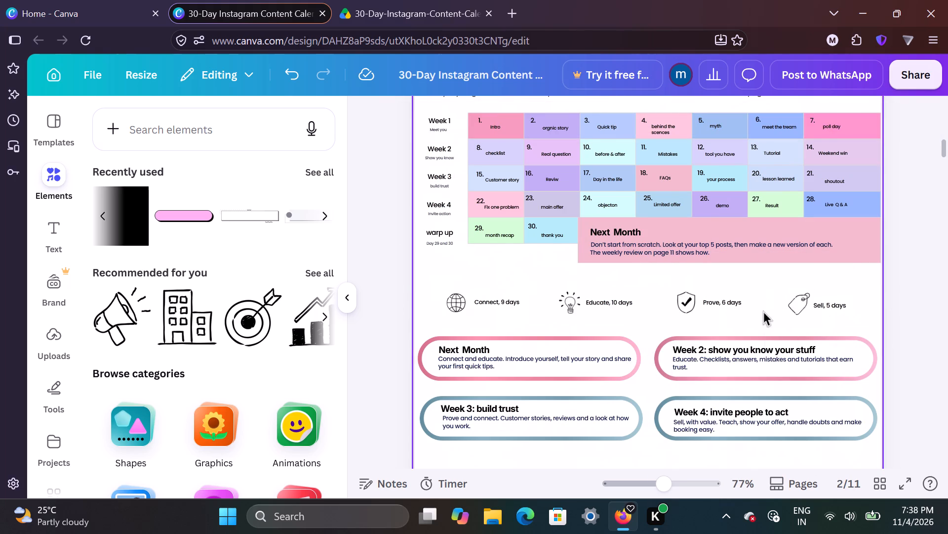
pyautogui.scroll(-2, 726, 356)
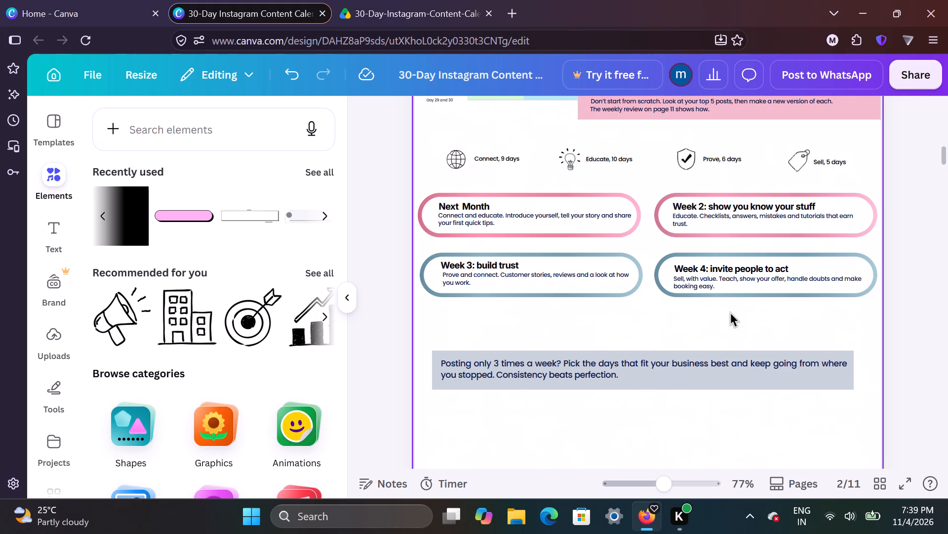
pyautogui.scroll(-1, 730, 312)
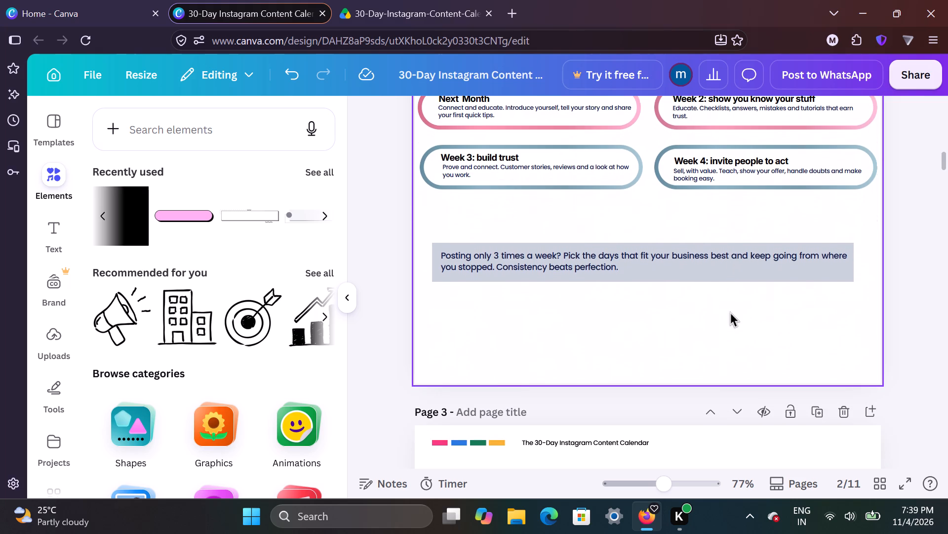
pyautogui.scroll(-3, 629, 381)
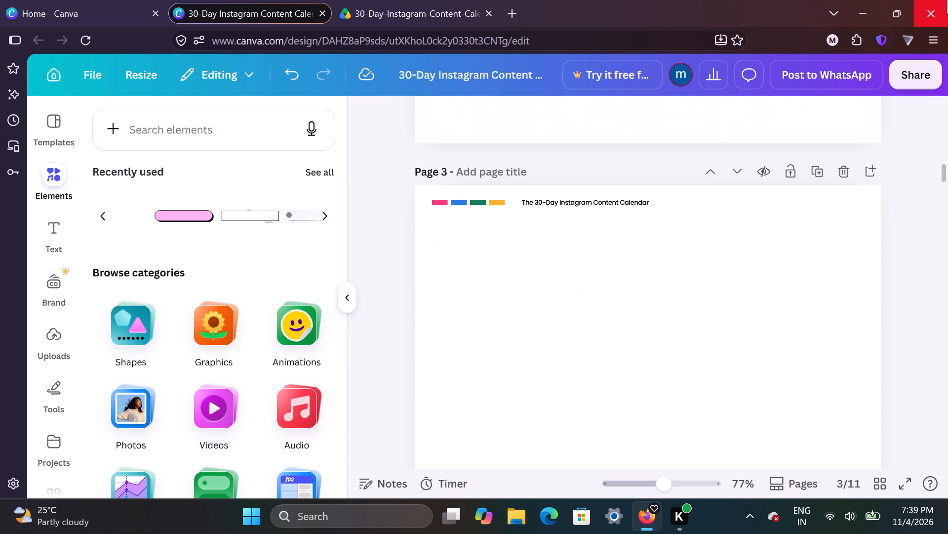